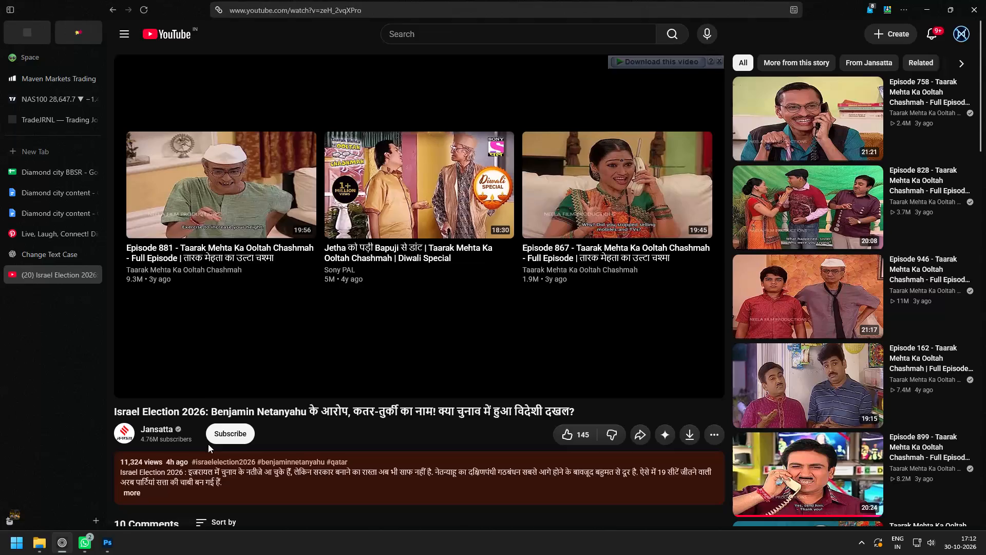
Close both open Diamond city content document tabs, leaving the Diamond city BBSR spreadsheet open.
left_click(60, 166)
left_click(67, 187)
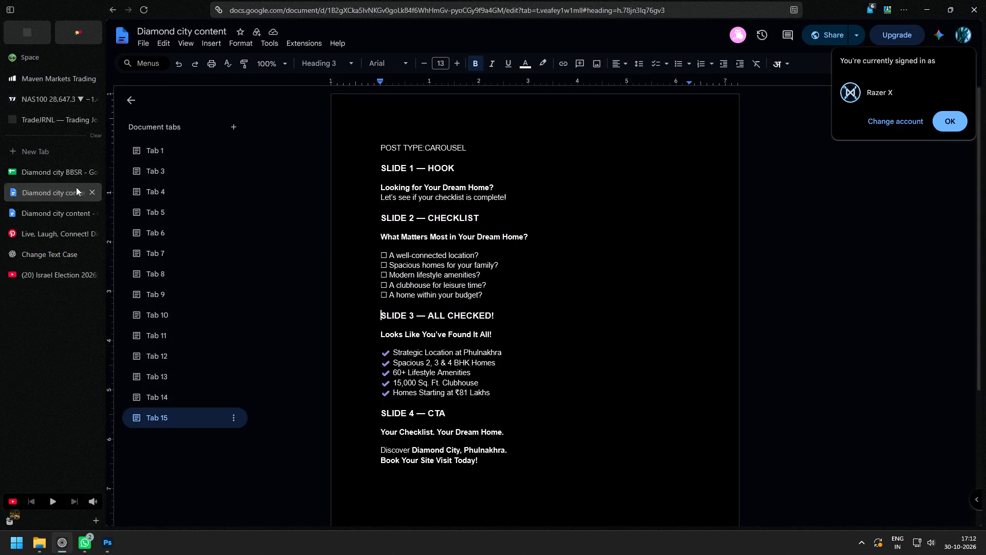
left_click(89, 189)
left_click(56, 189)
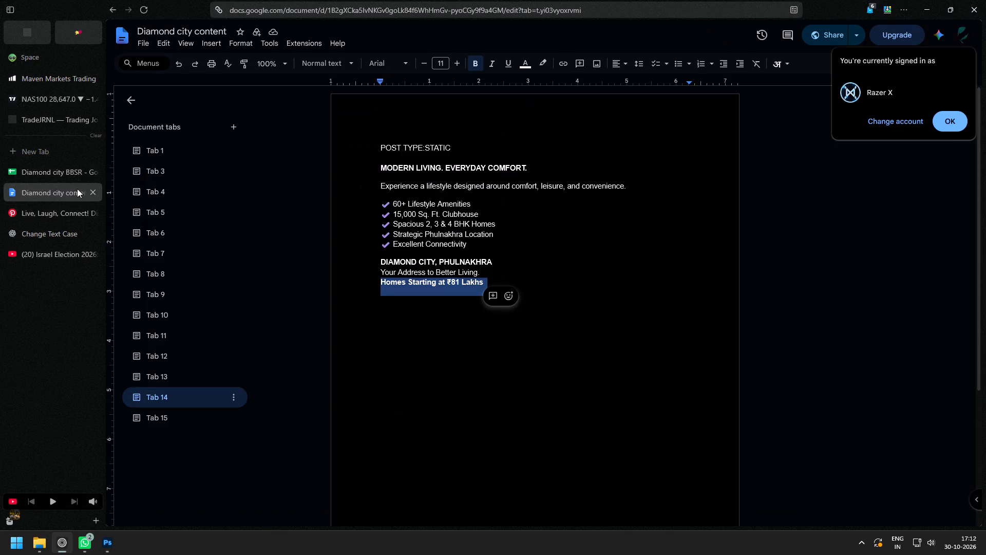
left_click(92, 192)
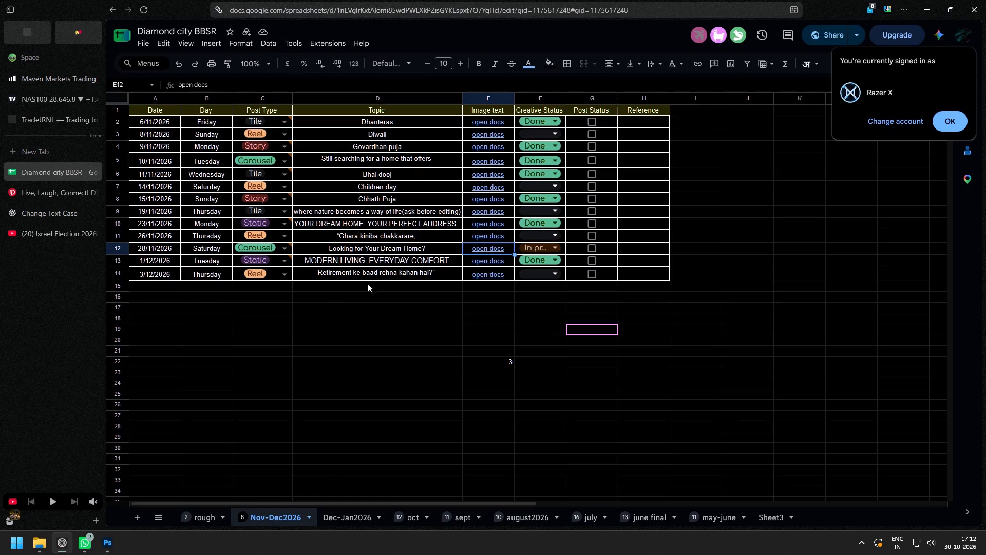
Open the linked content document for the 28/11/2026 carousel "Looking for Your Dream Home?" and look over its slide copy.
left_click(487, 248)
left_click(517, 267)
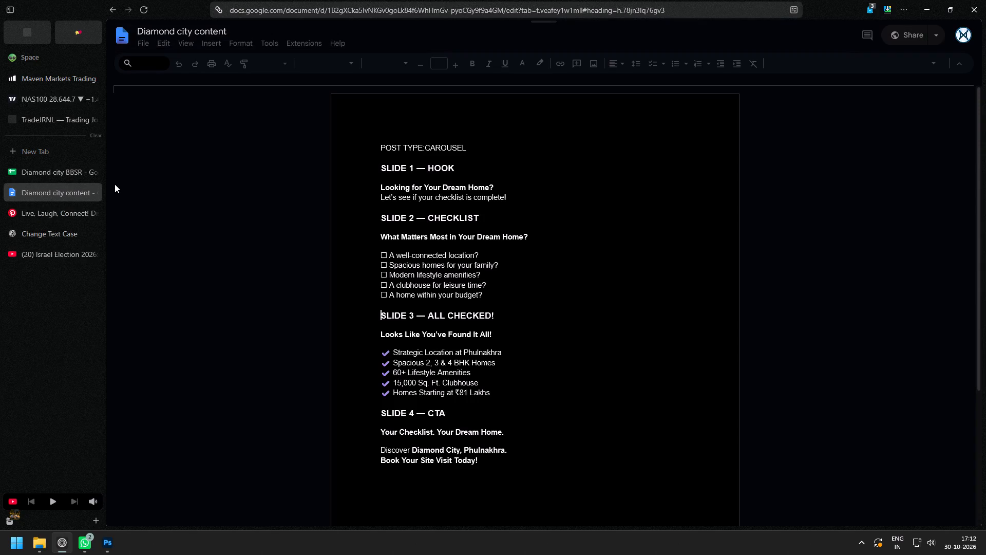
scroll(306, 348, "down", 2)
scroll(295, 379, "up", 3)
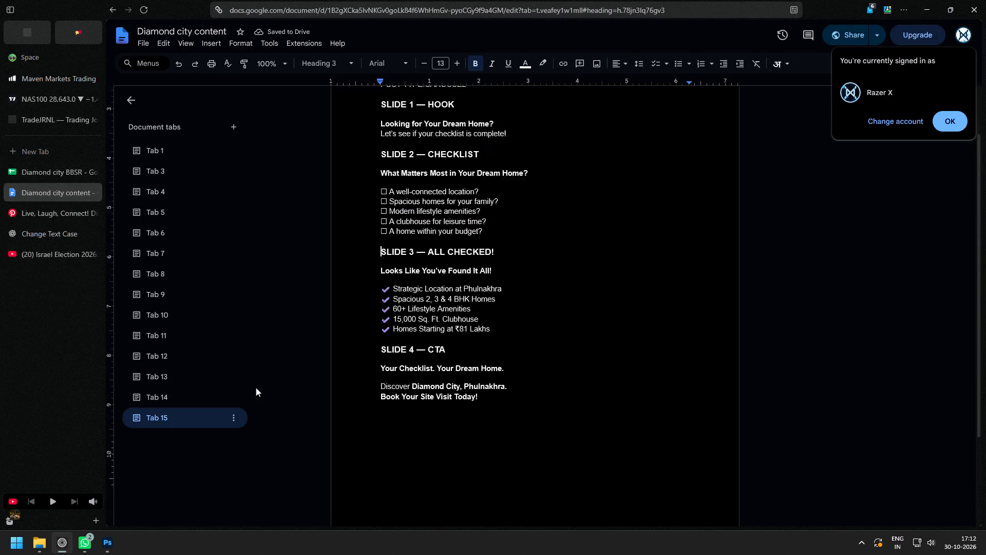
In Photoshop, create a new document from the saved STATIC preset, multiplying the 1080 px width by 4 and keeping the height at 1350 px.
left_click(105, 535)
left_click(47, 77)
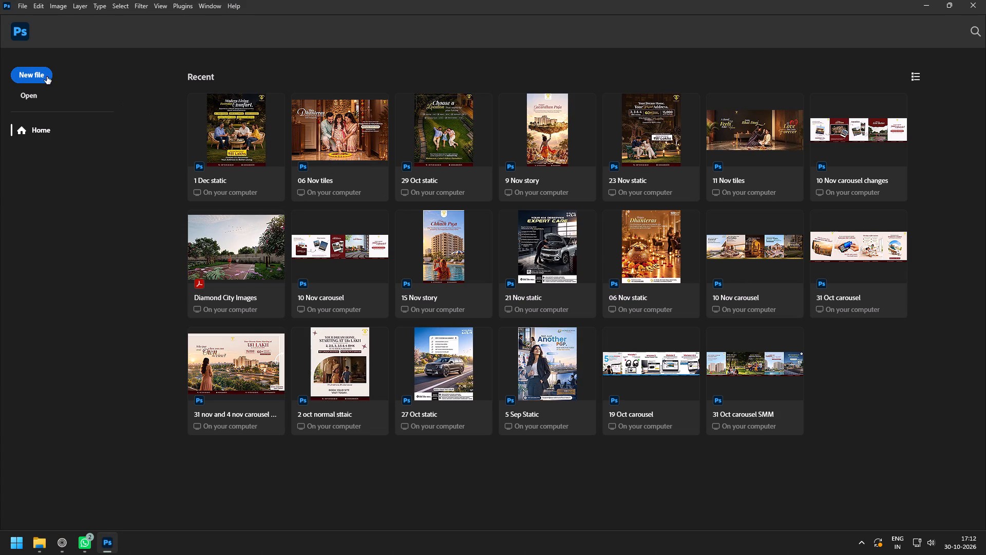
left_click(314, 102)
left_click(289, 102)
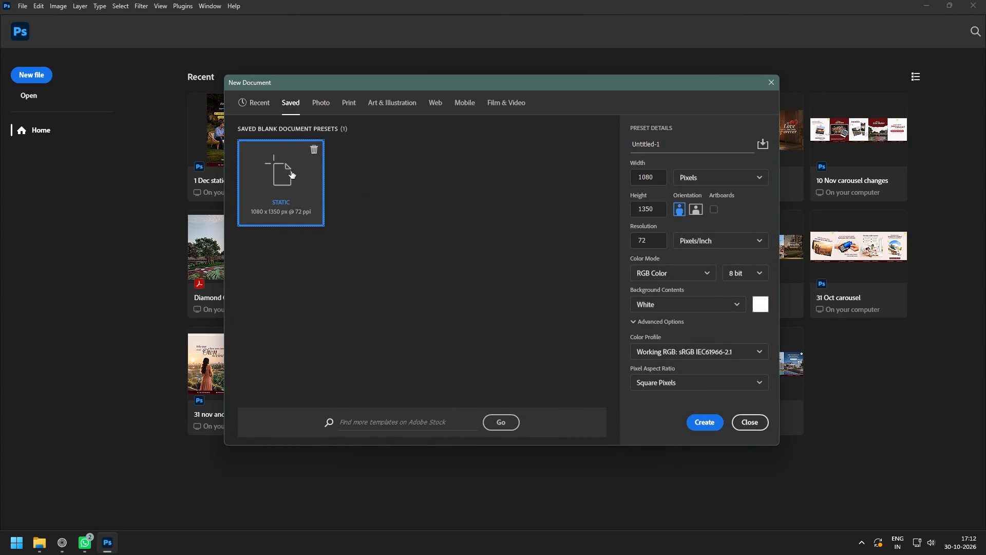
left_click(291, 171)
left_click(661, 175)
key("Right")
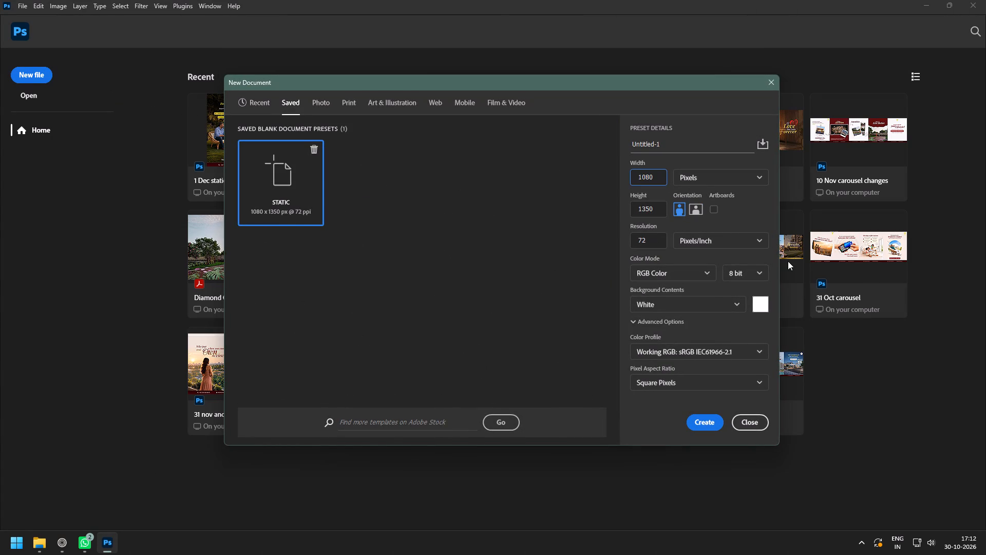
type("*4")
key("Return")
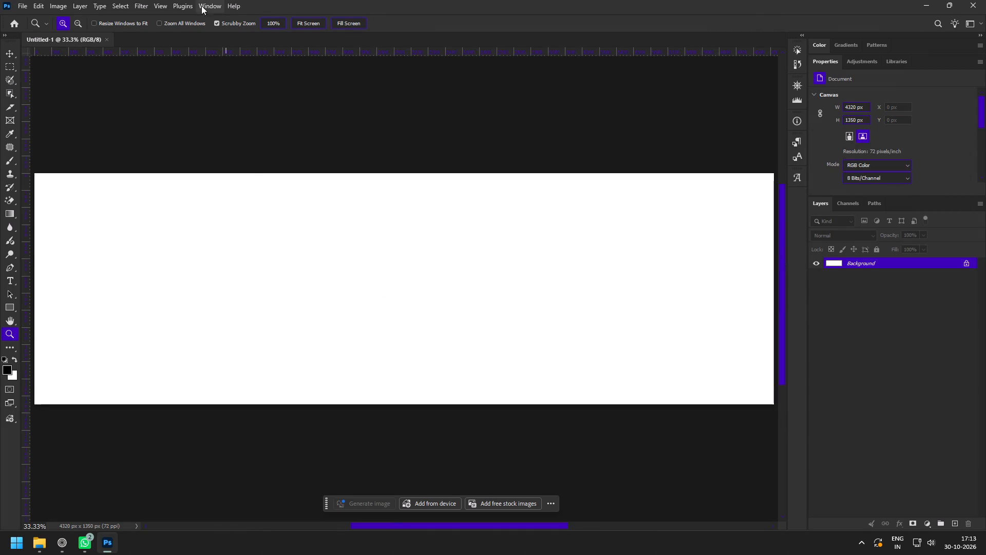
Add a new guide layout with 4 columns to divide the canvas into carousel slides.
left_click(156, 2)
left_click(221, 276)
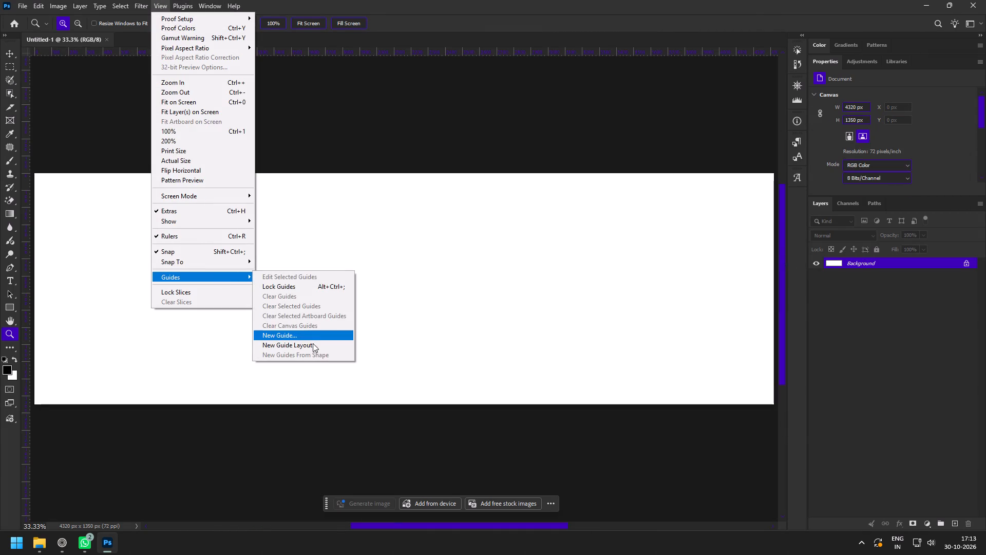
left_click(317, 347)
left_click_drag(434, 196, 416, 199)
key("4")
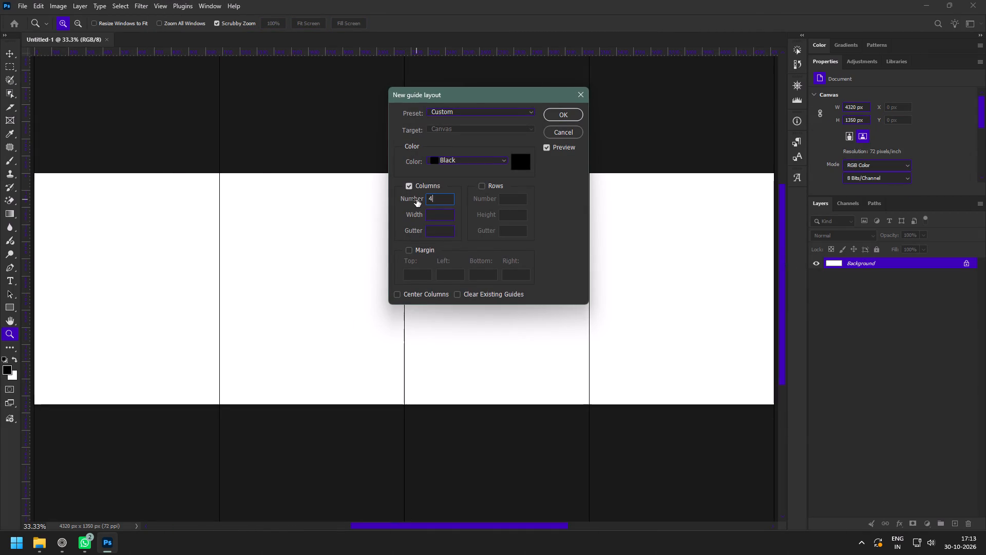
key("Return")
left_click_drag(342, 328, 325, 322)
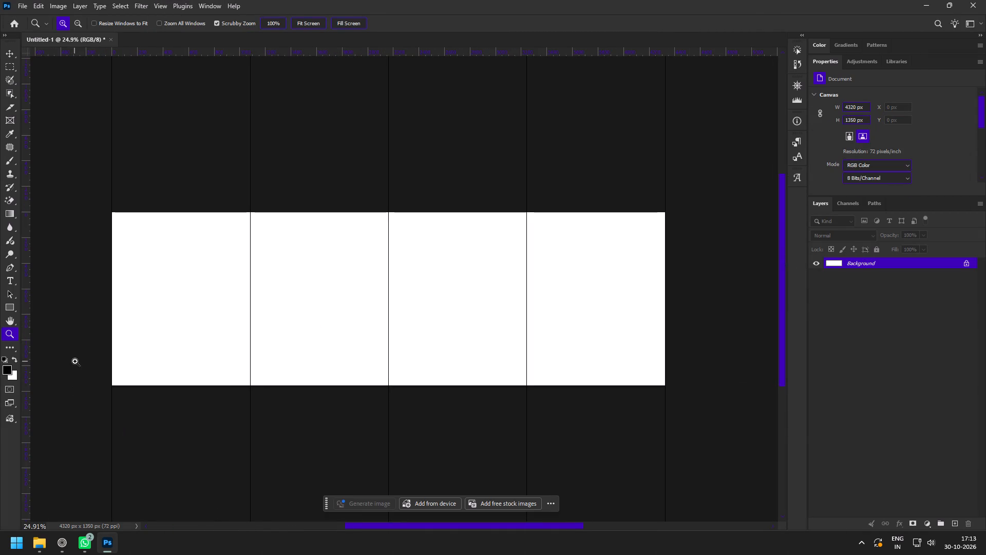
left_click_drag(75, 362, 84, 374)
Return to the Zen browser and close the Diamond city BBSR spreadsheet, keeping the carousel content document open.
left_click(55, 547)
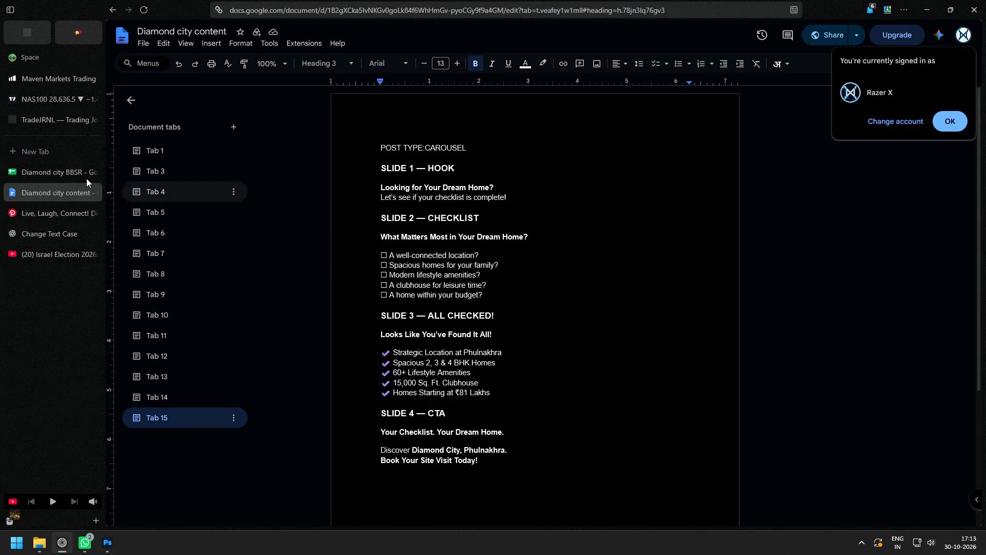
left_click(55, 159)
left_click(60, 175)
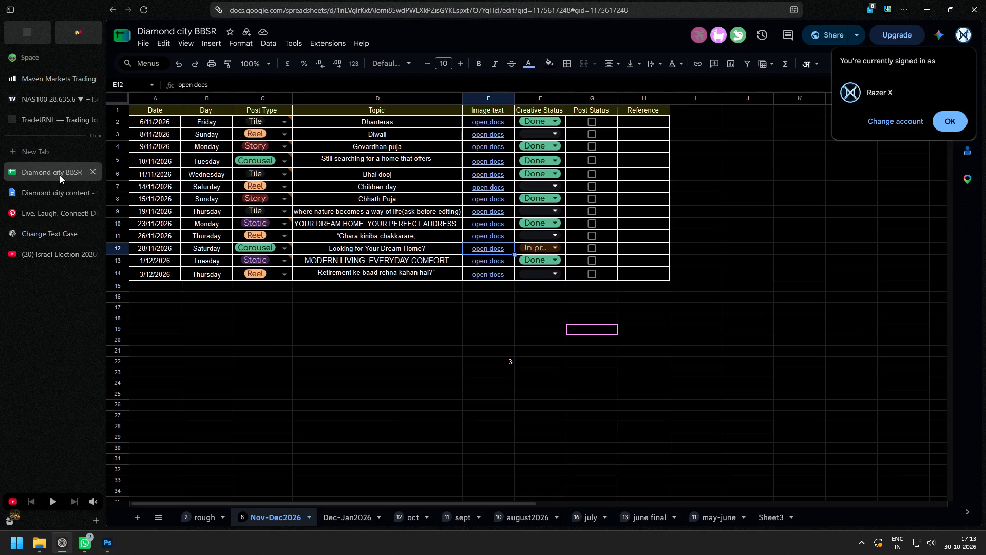
left_click(91, 173)
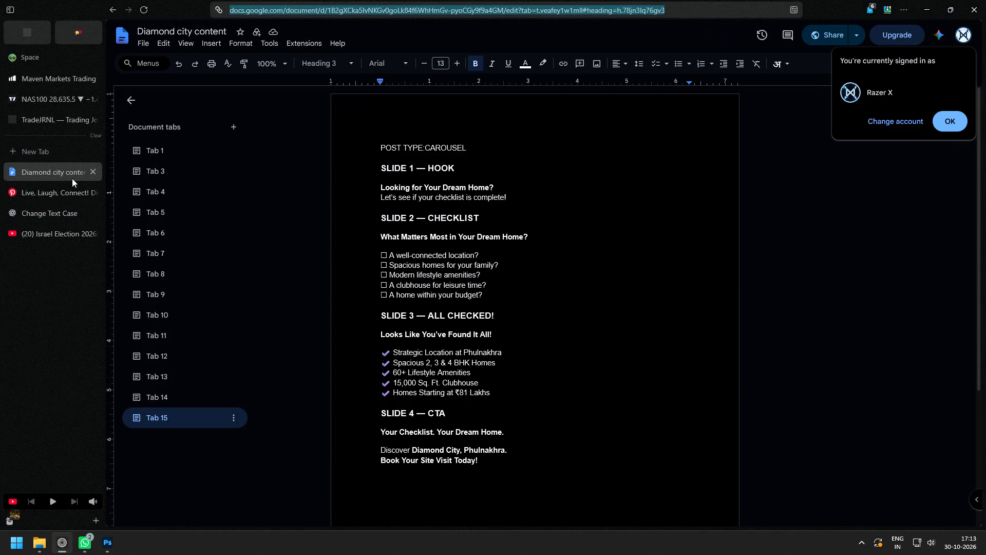
Open the suggested video "Episode 881 - Taarak Mehta Ka Ooltah Chashmah" on the YouTube page.
left_click(37, 196)
left_click(48, 217)
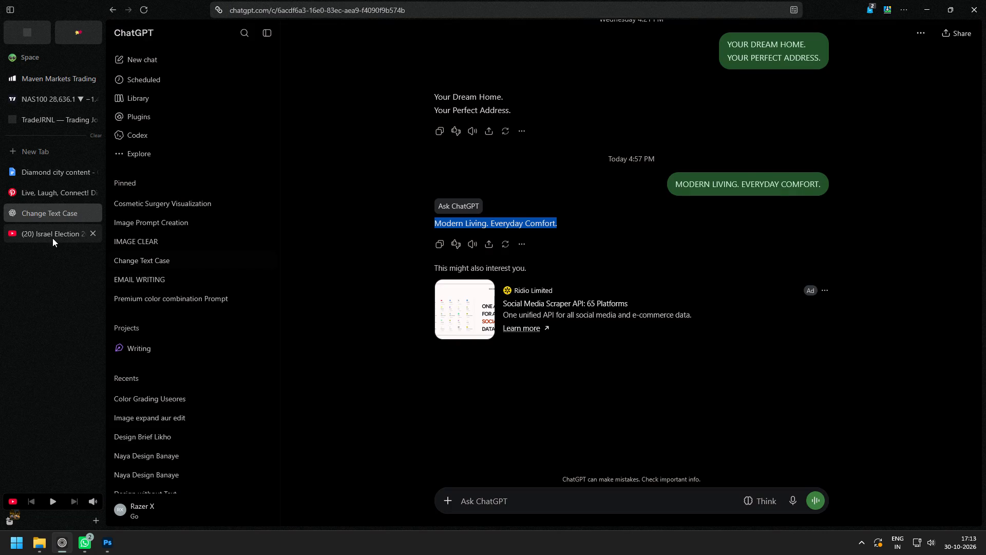
left_click(53, 240)
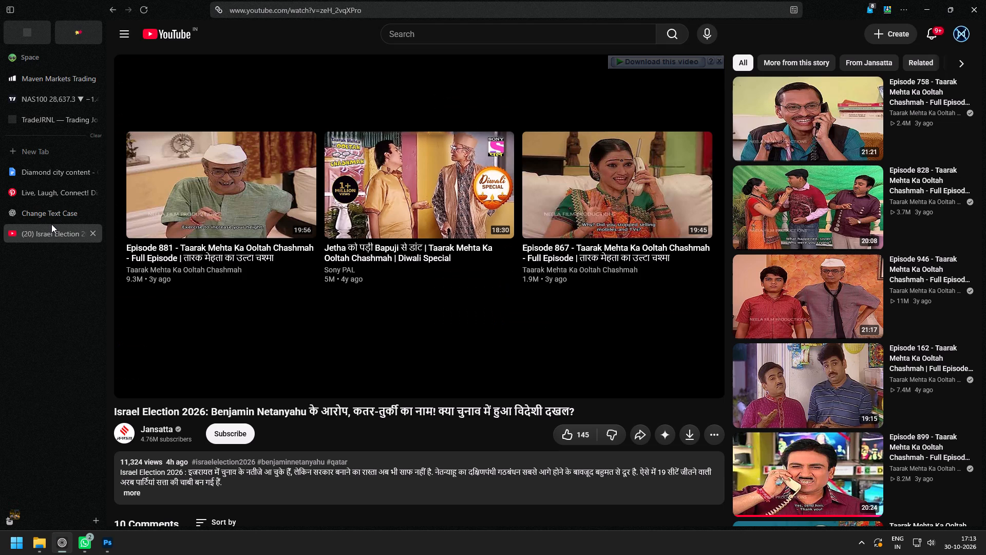
left_click(227, 143)
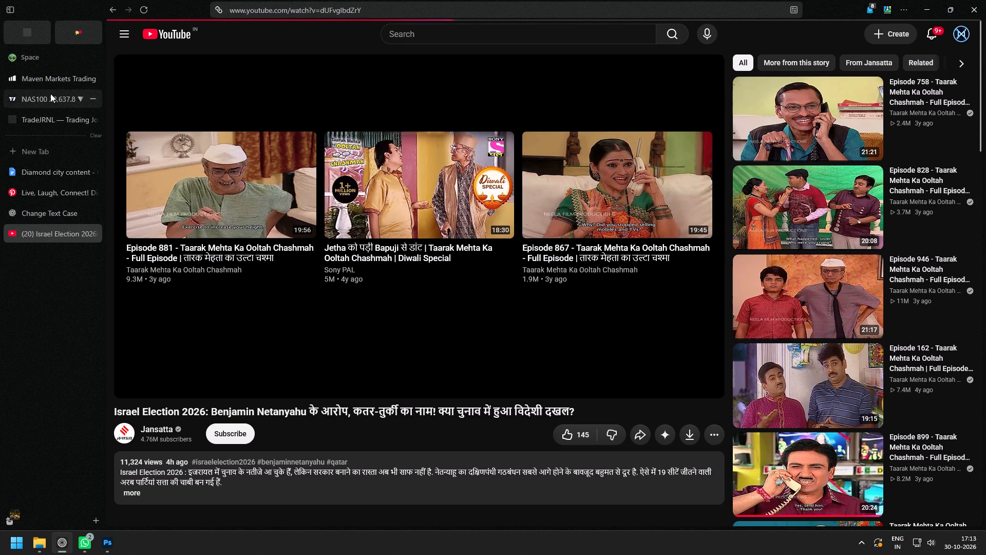
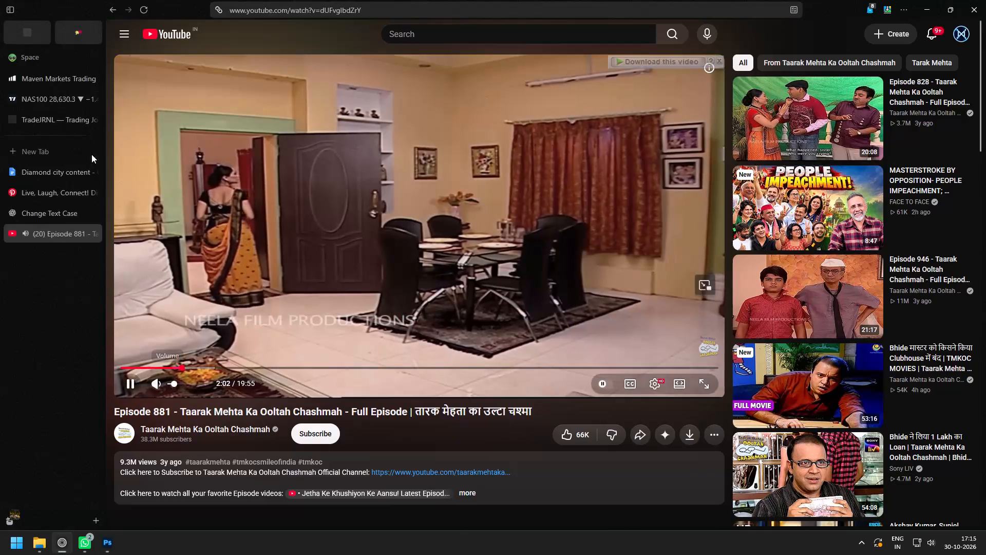
Switch to the open Pinterest page and search for "realstate carousel" to find design references.
left_click(49, 196)
left_click(276, 37)
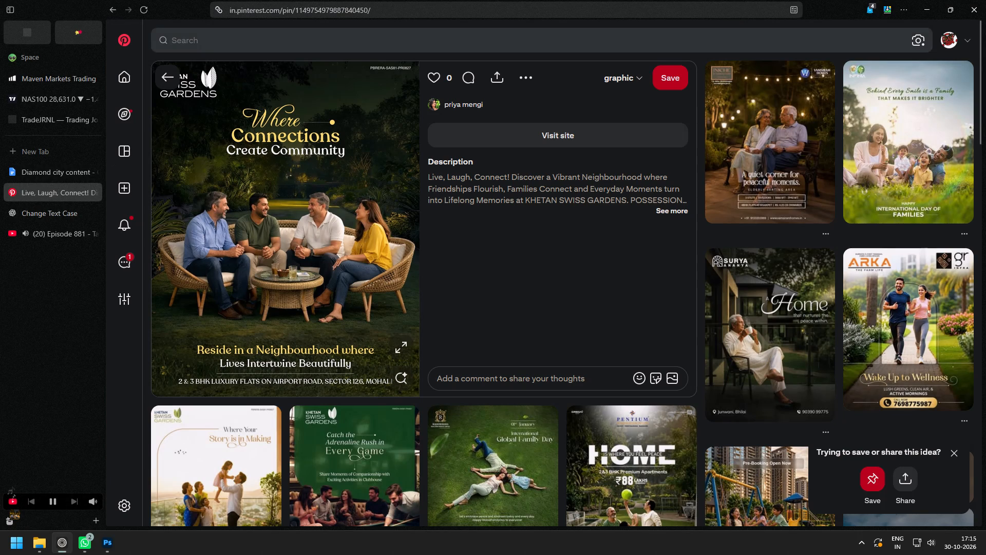
left_click(320, 461)
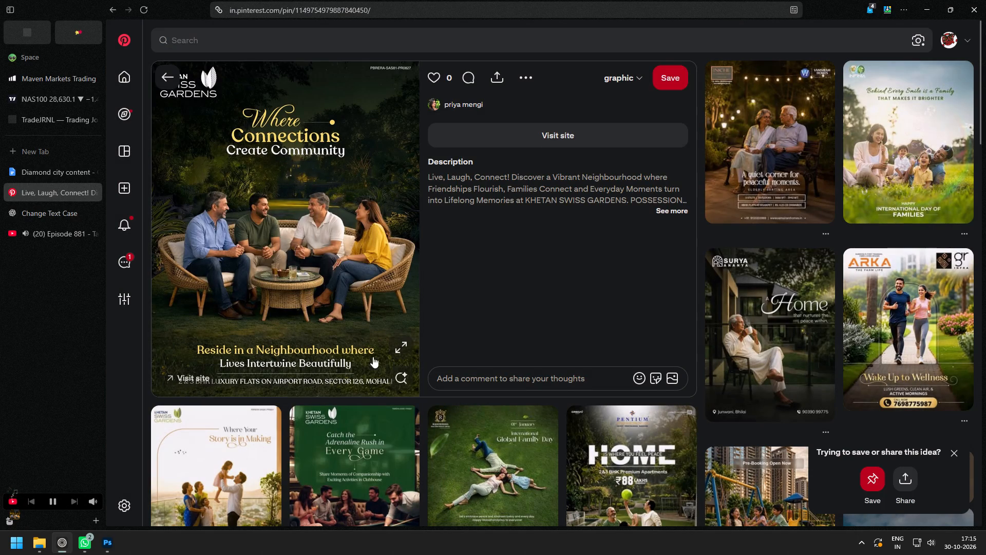
scroll(403, 338, "down", 1)
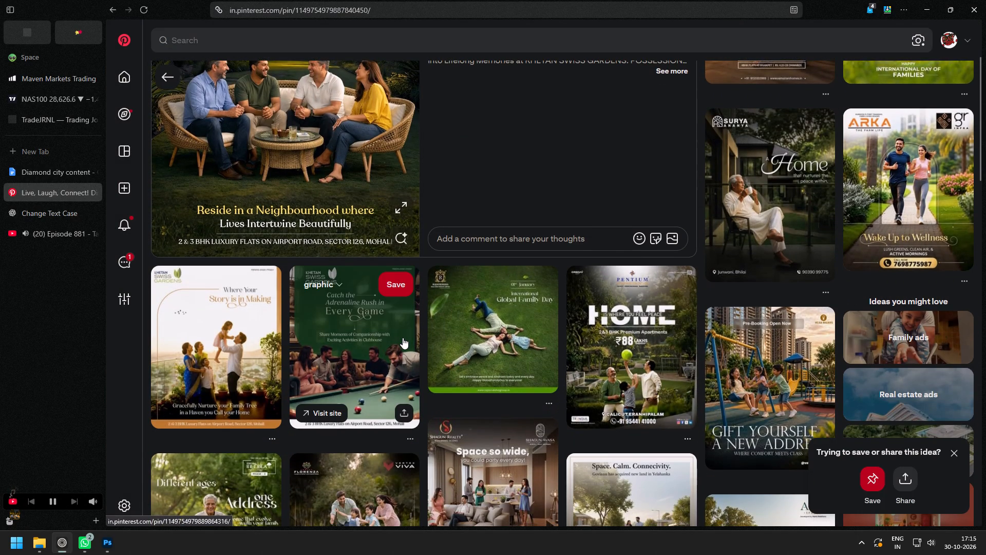
scroll(403, 338, "up", 3)
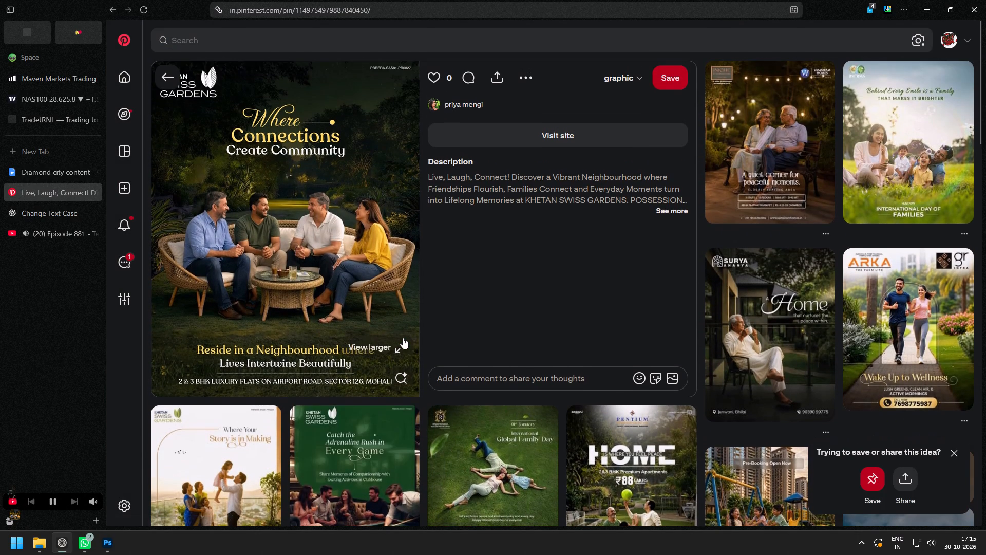
left_click(225, 43)
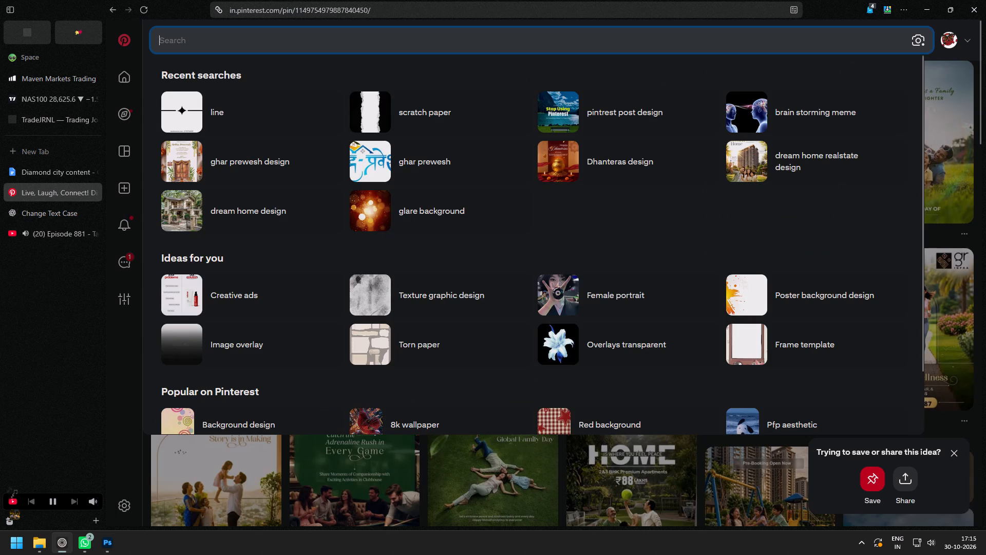
type("realstate carousel")
key("space")
key("Return")
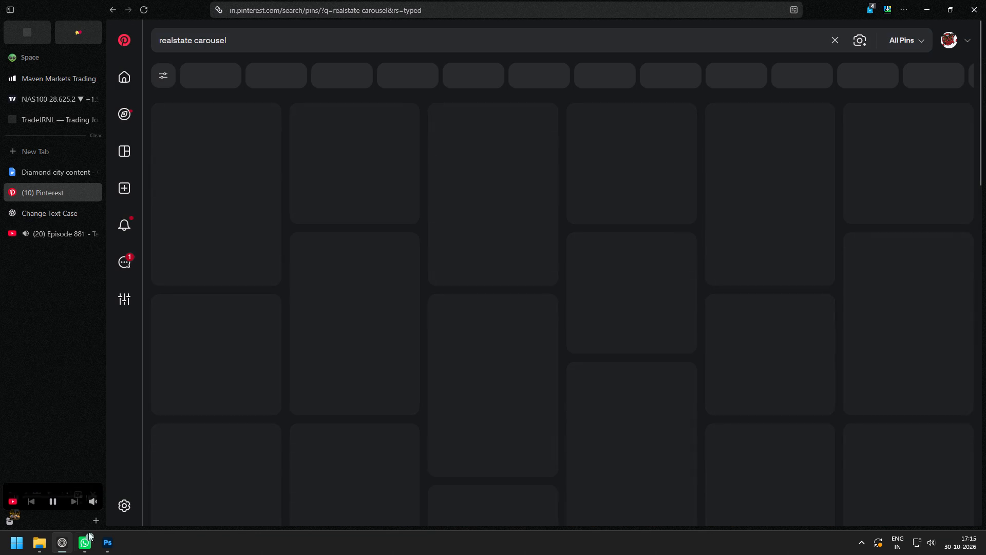
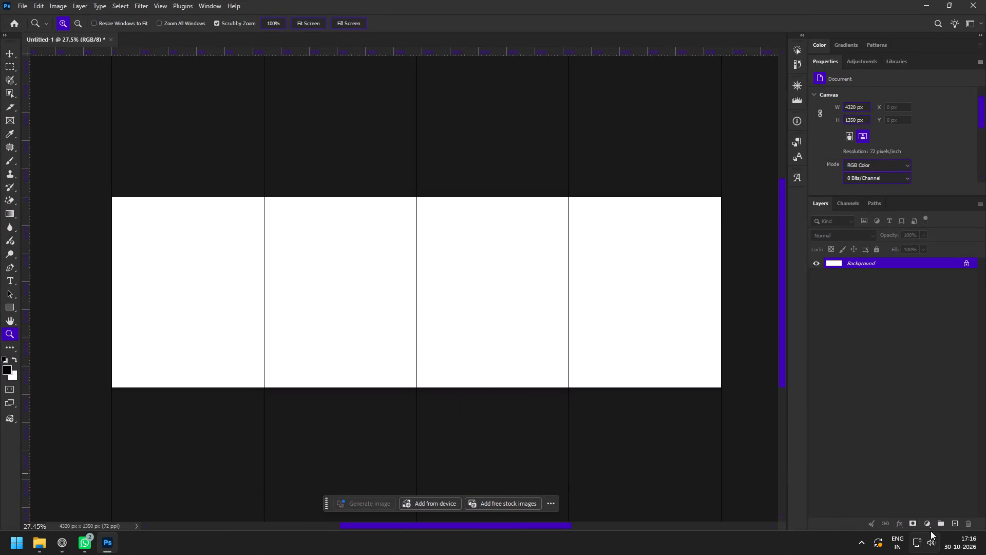
Add a Gradient Fill layer above the white background and open its gradient for editing.
left_click(933, 527)
left_click(928, 511)
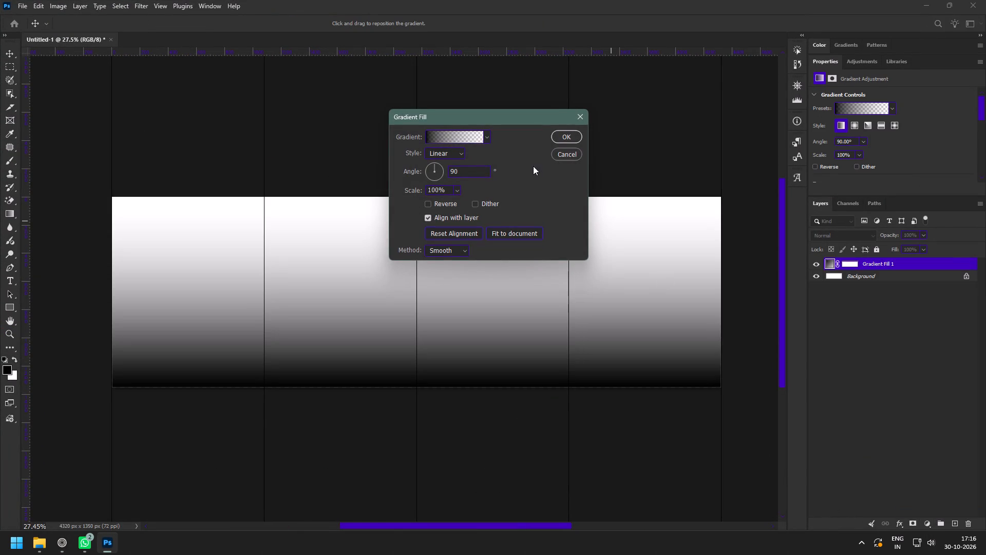
left_click(448, 134)
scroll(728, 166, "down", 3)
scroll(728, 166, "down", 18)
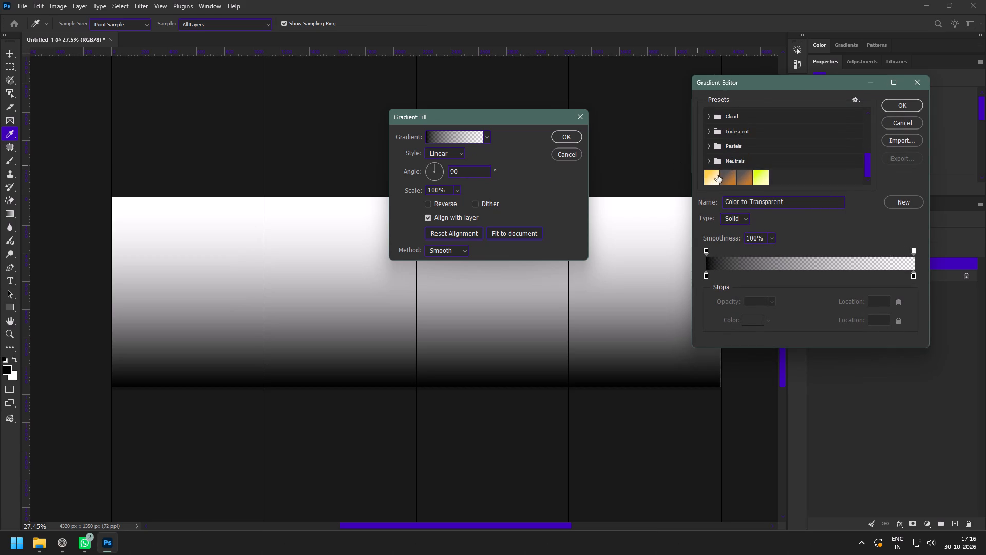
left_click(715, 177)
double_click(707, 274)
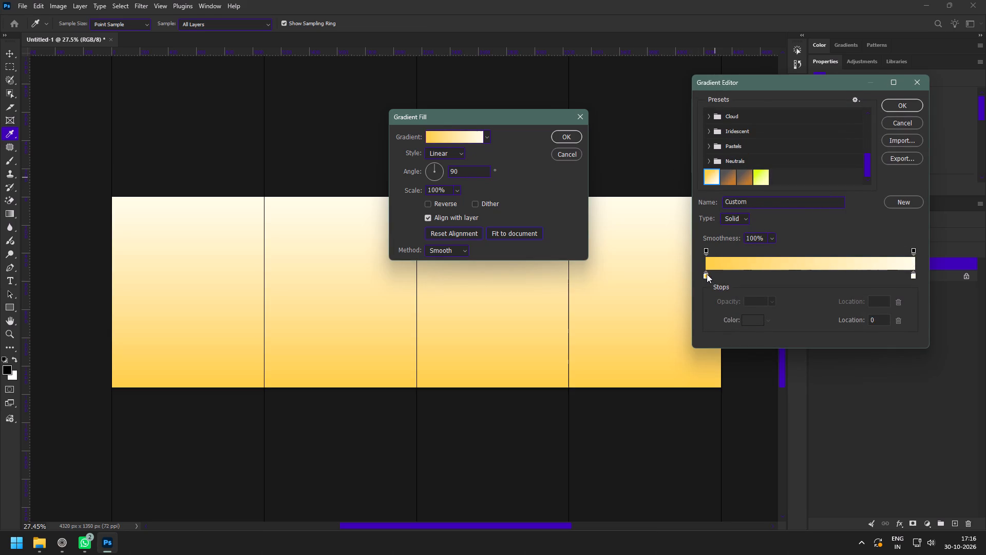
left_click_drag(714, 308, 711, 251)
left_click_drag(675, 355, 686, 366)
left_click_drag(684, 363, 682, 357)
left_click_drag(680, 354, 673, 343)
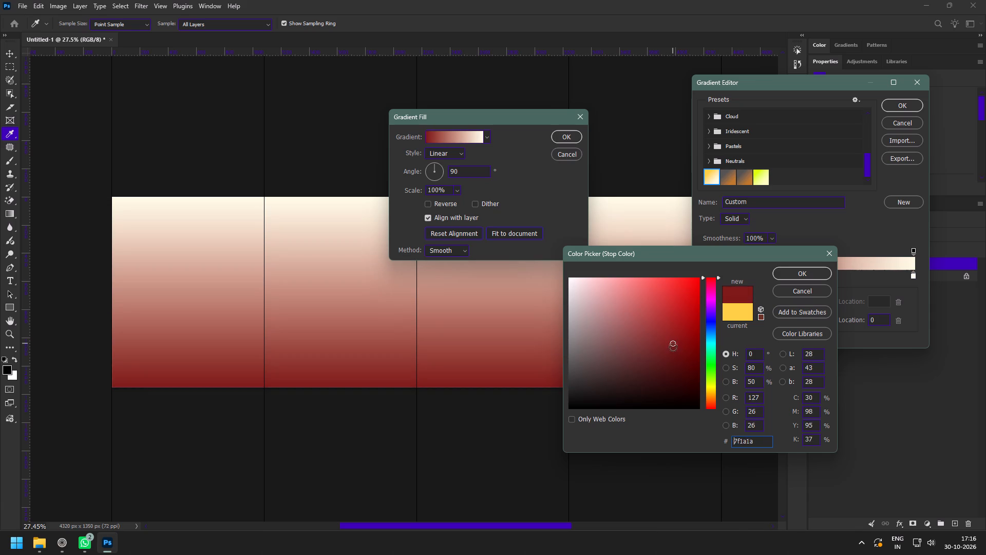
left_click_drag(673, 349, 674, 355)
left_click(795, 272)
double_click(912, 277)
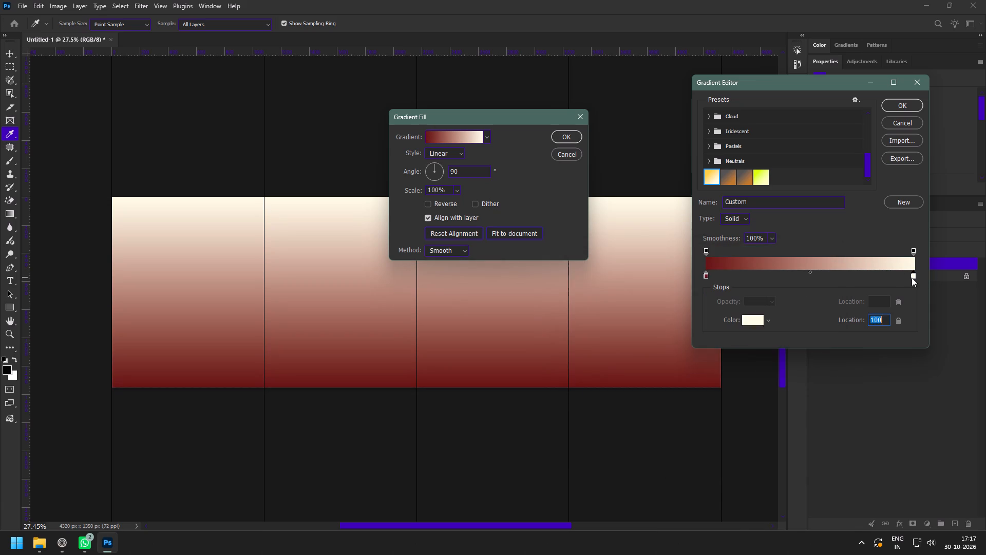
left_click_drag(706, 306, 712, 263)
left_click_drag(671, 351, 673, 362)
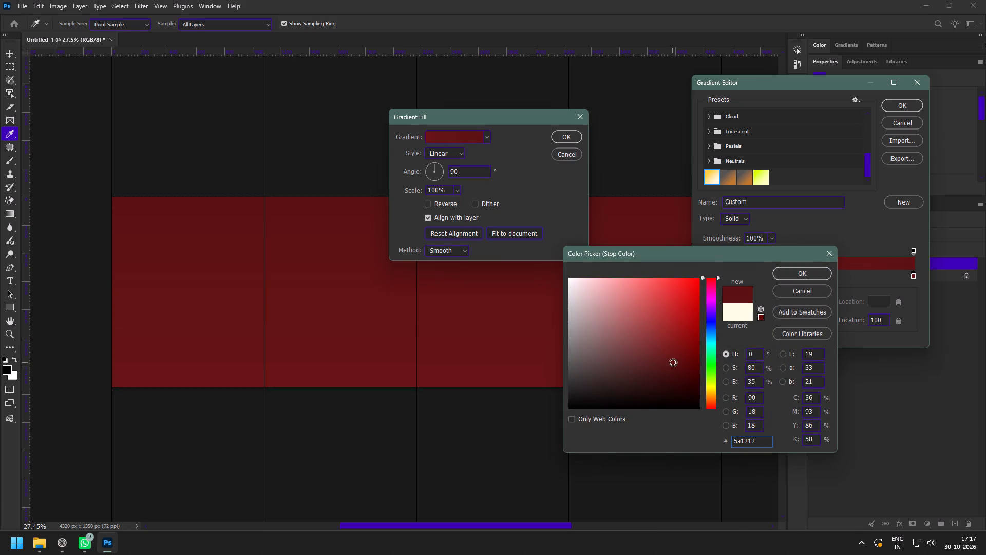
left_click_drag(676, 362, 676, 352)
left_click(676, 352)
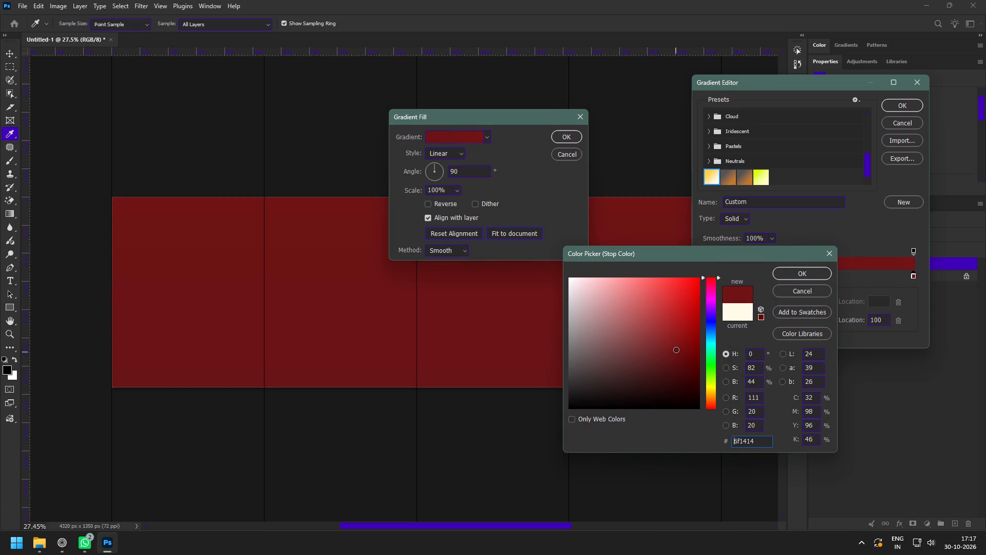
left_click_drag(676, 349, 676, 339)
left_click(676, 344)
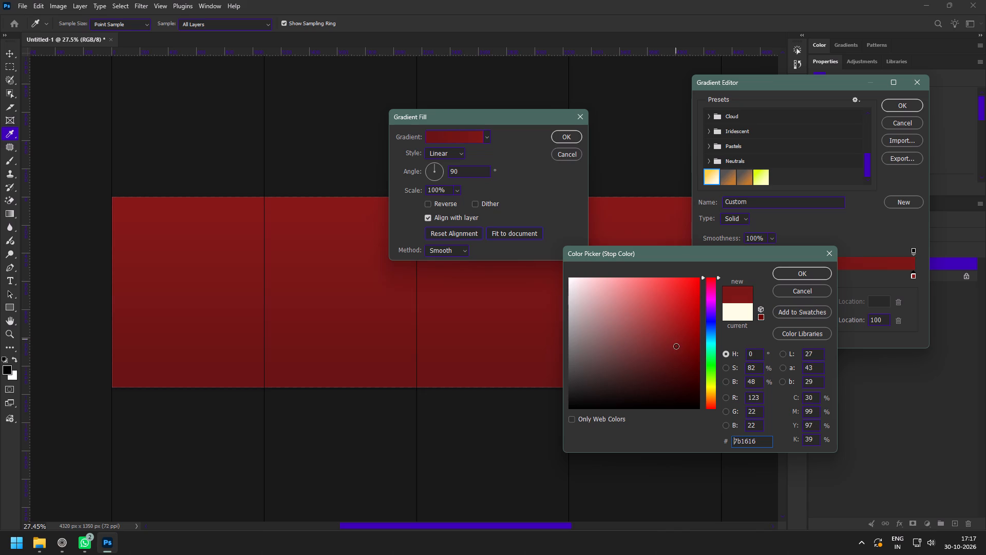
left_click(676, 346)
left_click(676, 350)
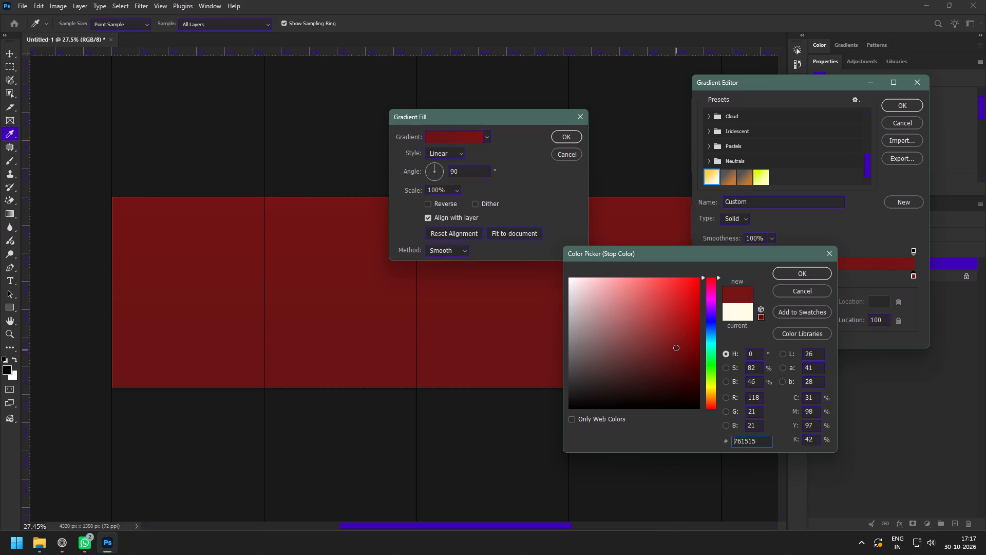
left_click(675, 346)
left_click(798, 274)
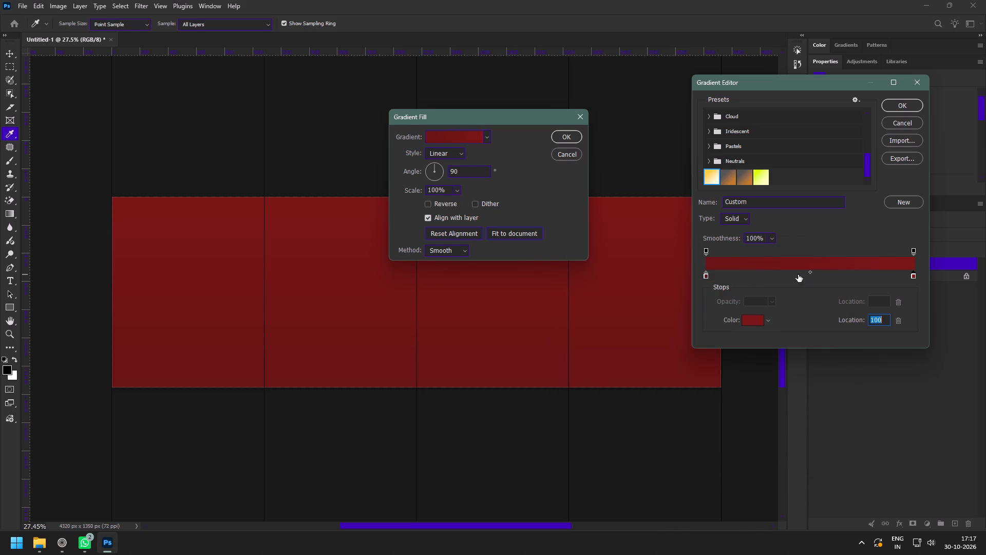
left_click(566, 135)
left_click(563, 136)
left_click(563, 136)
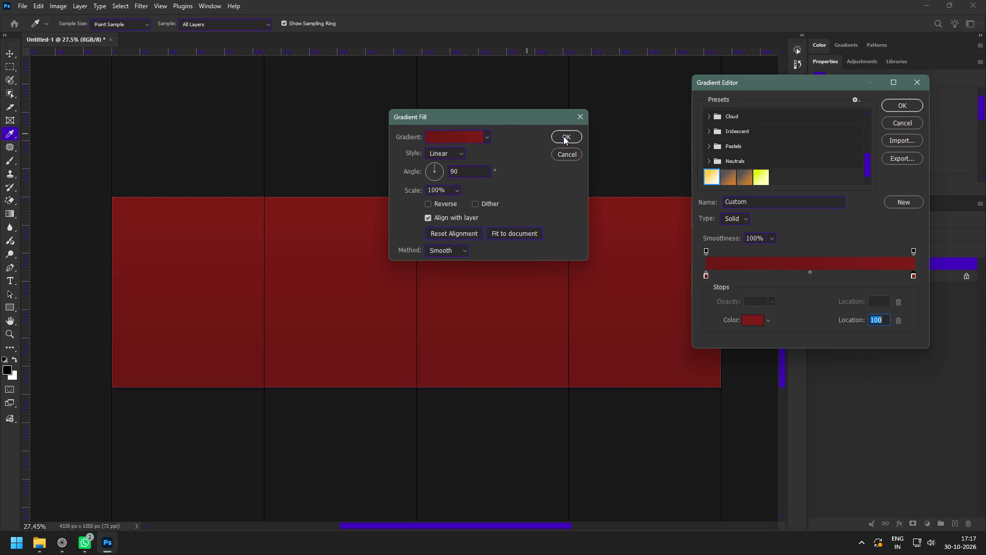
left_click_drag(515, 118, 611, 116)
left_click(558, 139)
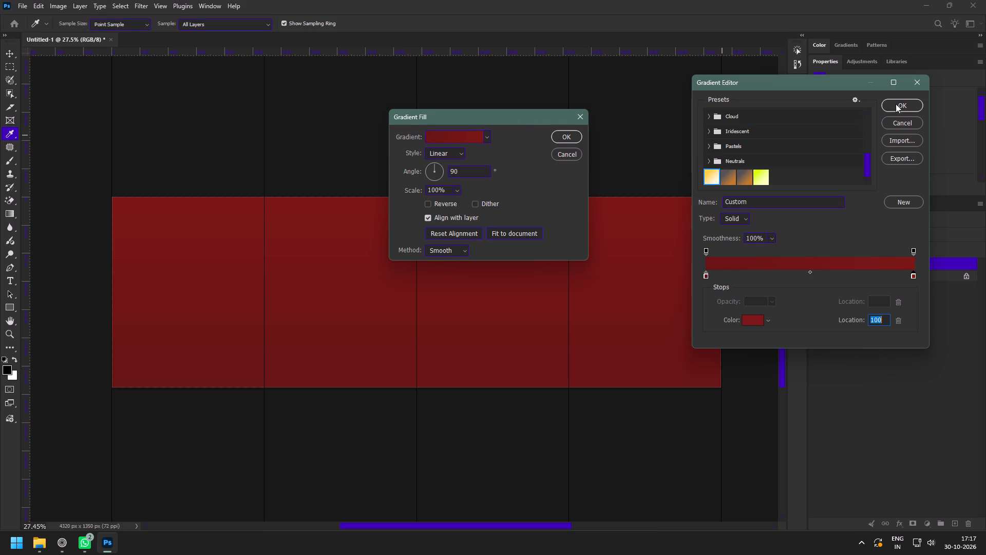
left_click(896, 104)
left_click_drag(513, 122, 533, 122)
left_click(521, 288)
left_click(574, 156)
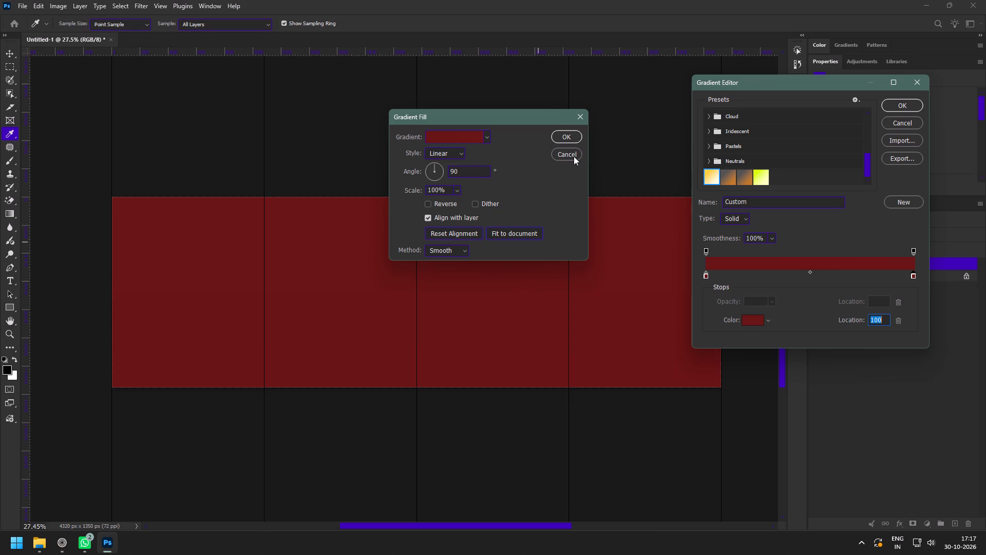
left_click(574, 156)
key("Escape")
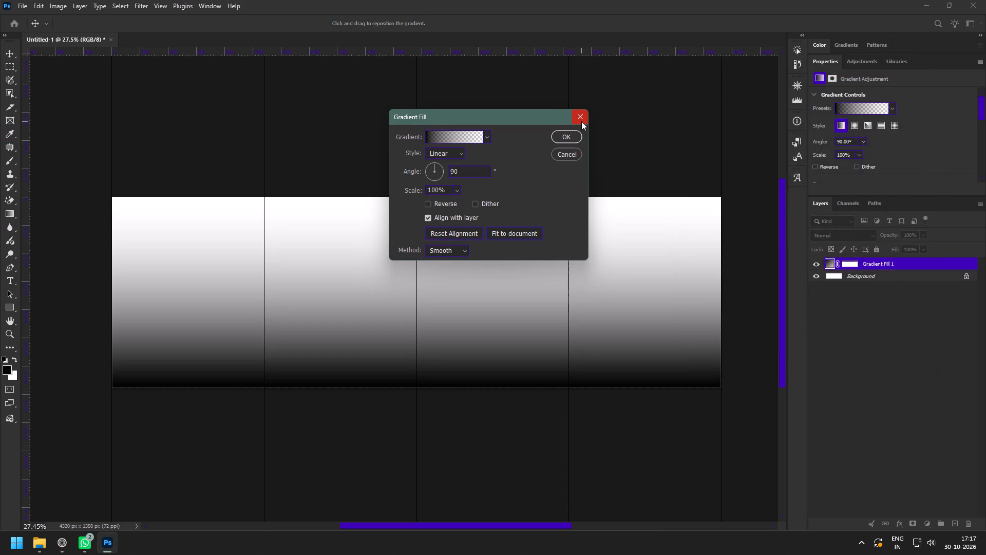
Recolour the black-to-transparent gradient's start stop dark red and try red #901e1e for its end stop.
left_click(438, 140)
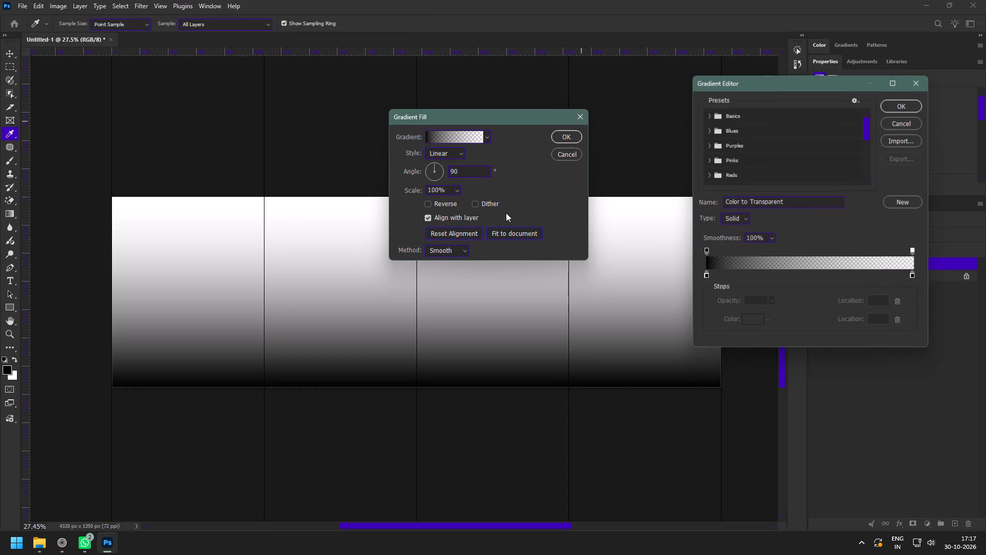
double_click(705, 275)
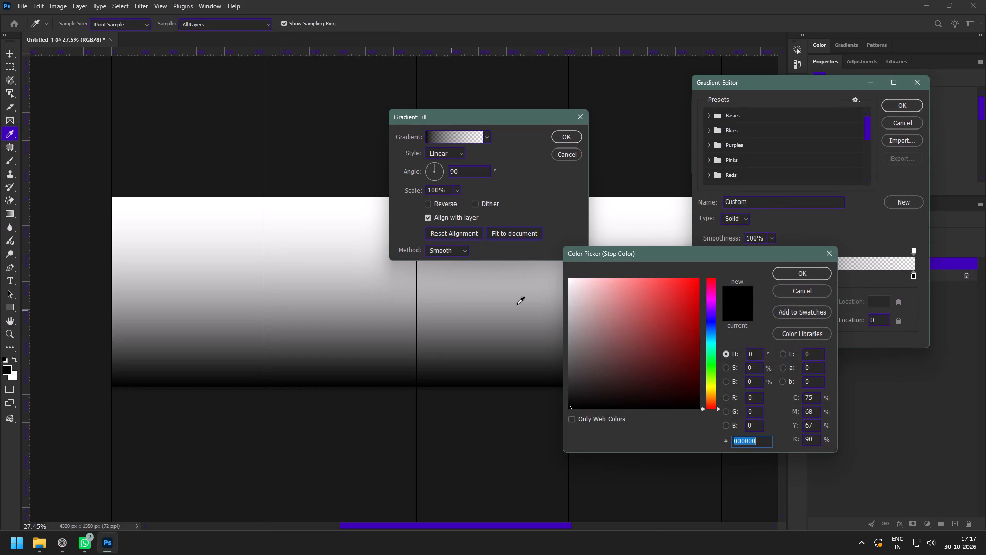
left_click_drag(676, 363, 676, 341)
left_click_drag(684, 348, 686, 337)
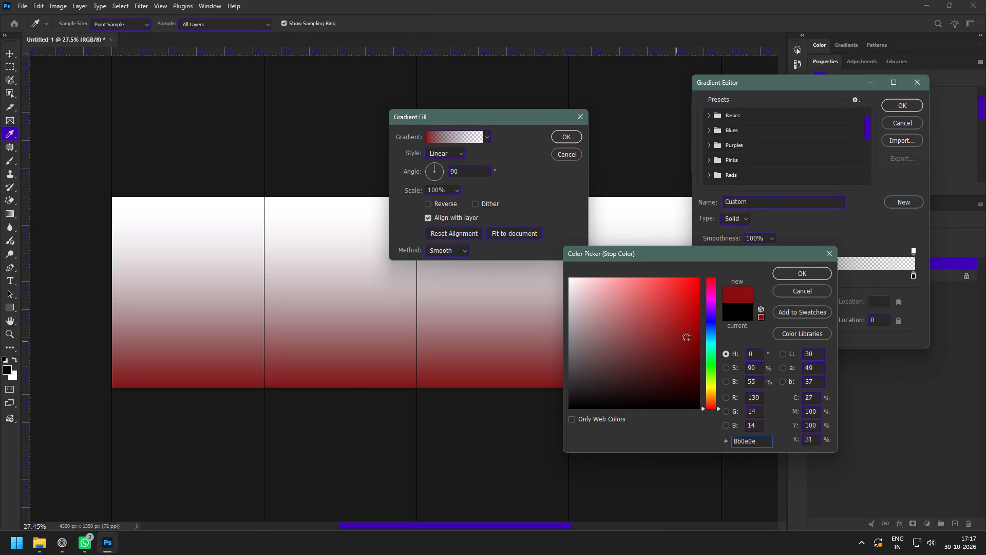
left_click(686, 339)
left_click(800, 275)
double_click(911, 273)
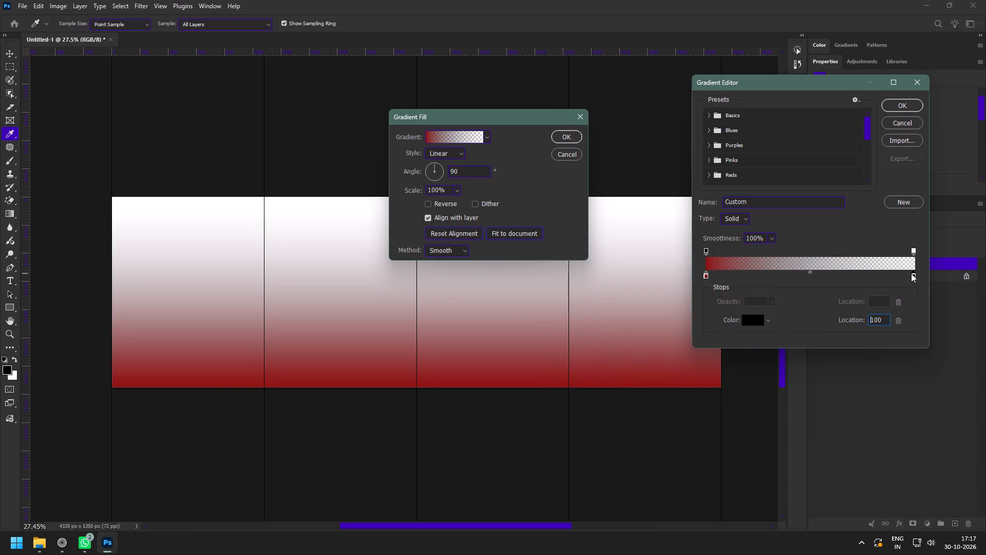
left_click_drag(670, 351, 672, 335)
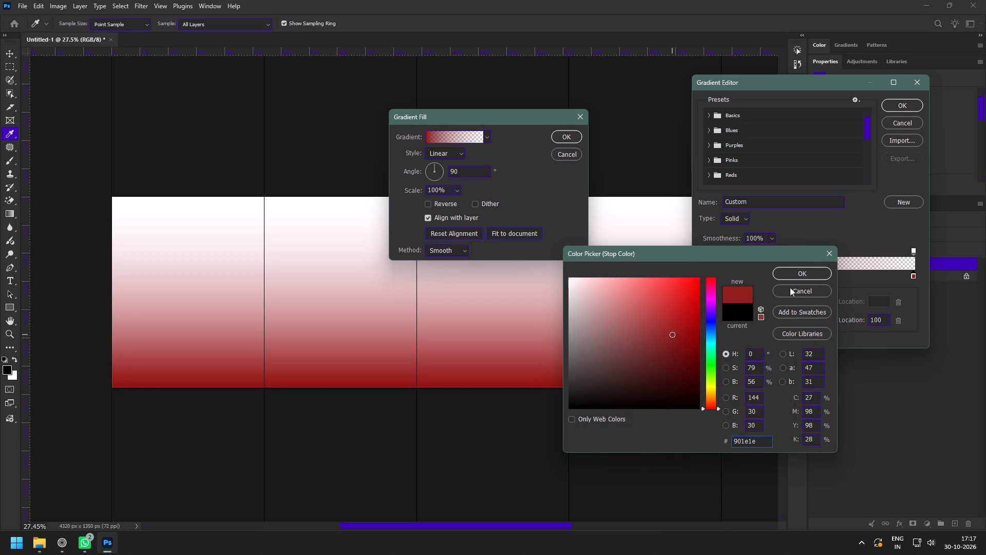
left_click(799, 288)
Apply the first Blues gradient preset and recolour its start stop to dark red #7c1111.
left_click(708, 129)
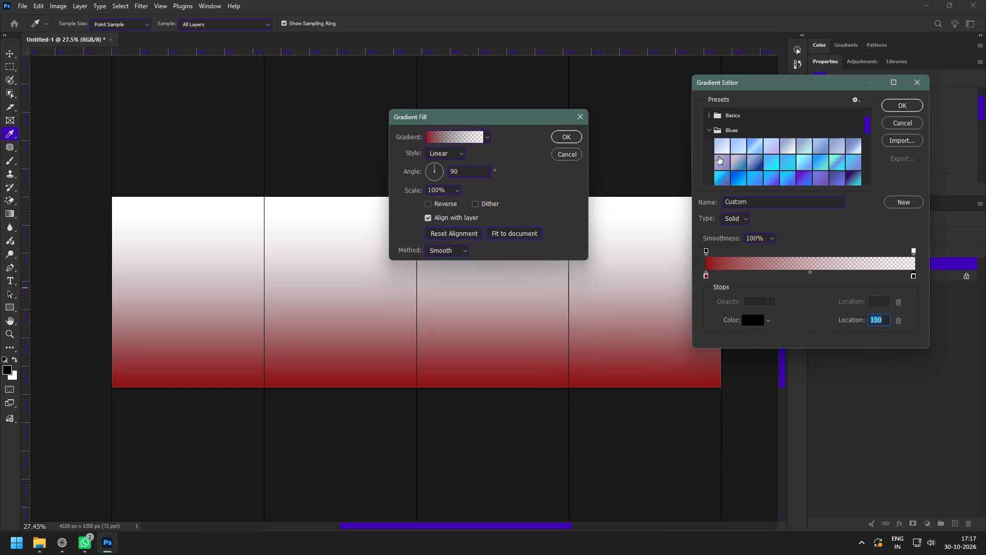
left_click(724, 146)
double_click(707, 274)
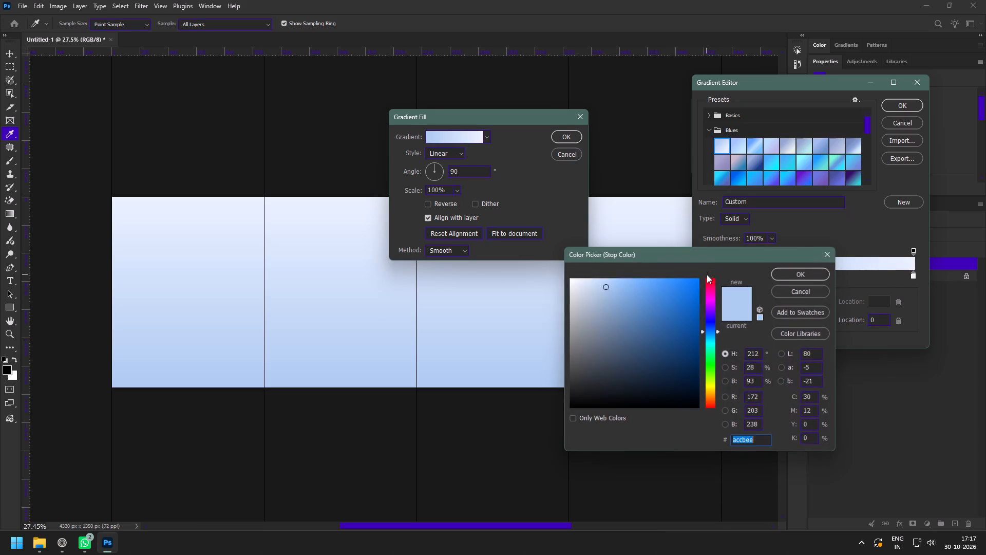
left_click_drag(701, 299, 709, 261)
left_click_drag(679, 337, 684, 358)
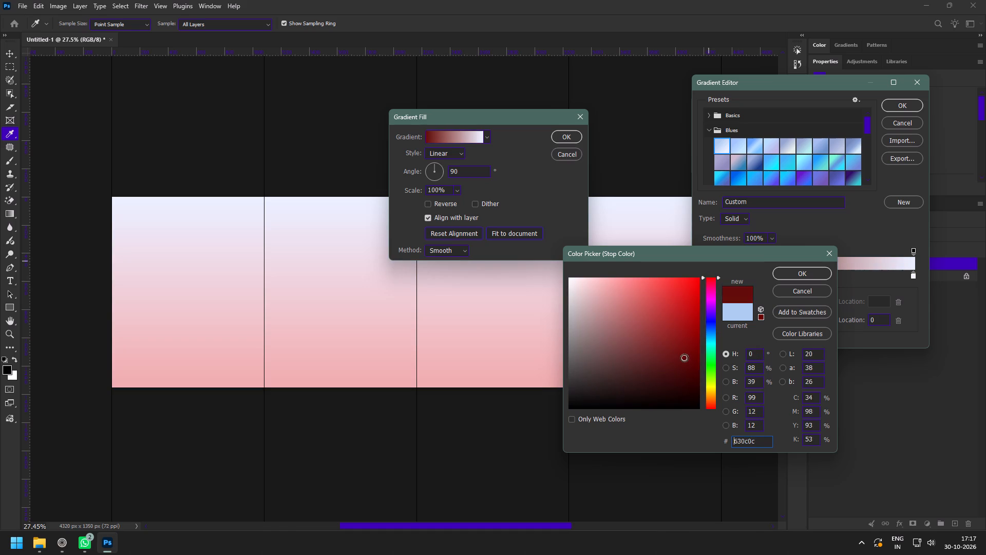
left_click_drag(684, 358, 679, 346)
left_click(680, 347)
left_click(812, 273)
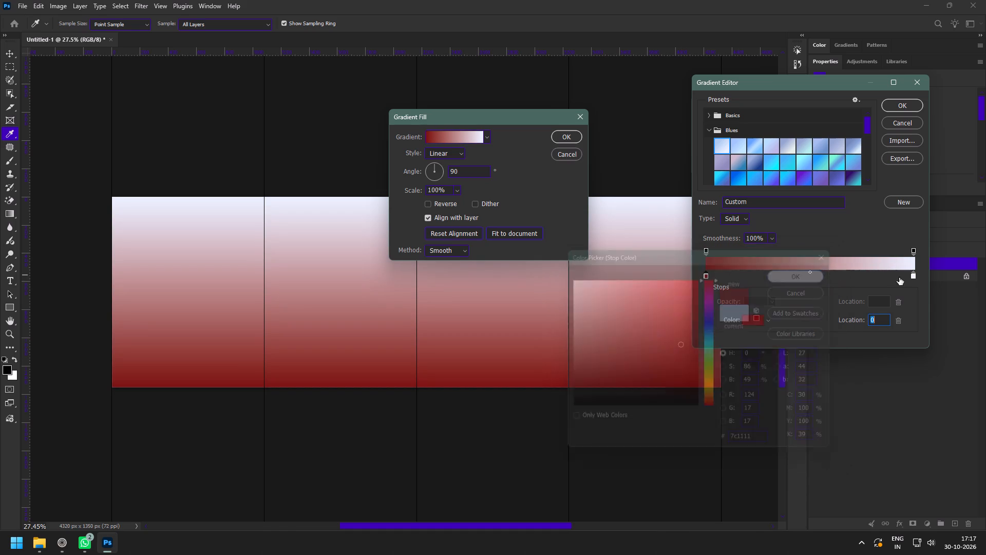
Set the gradient's end stop colour to deep red #7f0b0b.
double_click(915, 276)
left_click_drag(709, 316, 710, 263)
left_click_drag(679, 352, 680, 353)
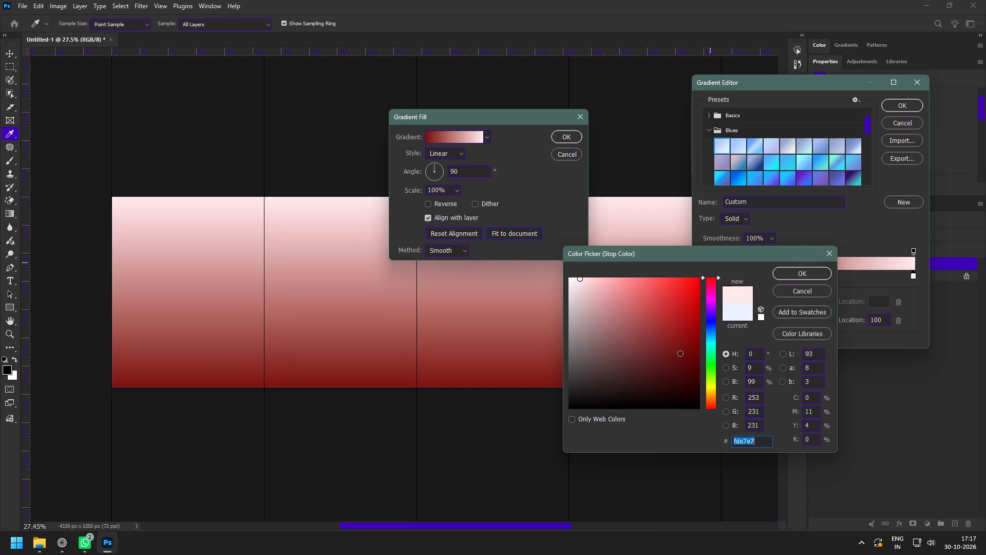
left_click_drag(680, 353, 684, 359)
left_click(686, 359)
left_click_drag(689, 360, 686, 344)
left_click_drag(686, 349, 687, 354)
left_click_drag(687, 354, 688, 343)
left_click(688, 343)
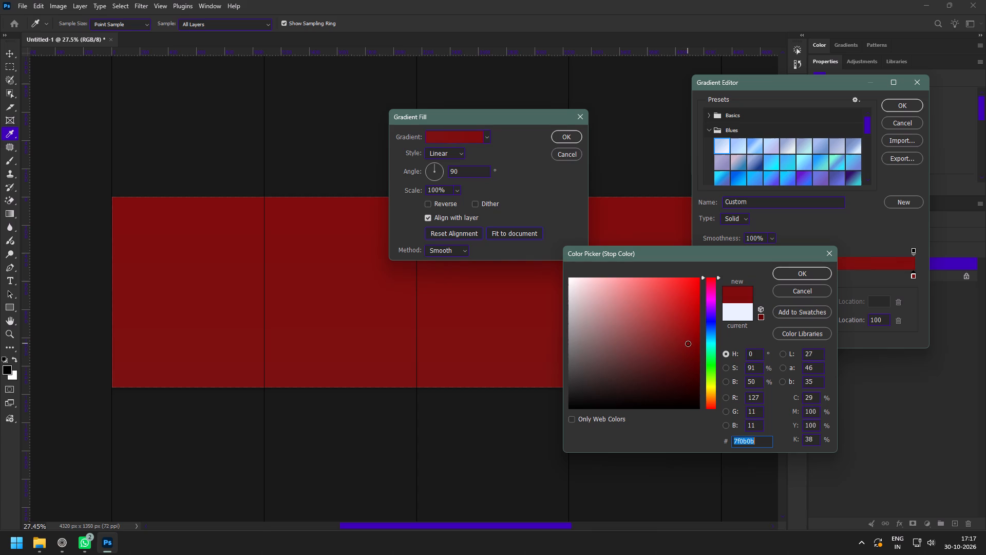
left_click(793, 276)
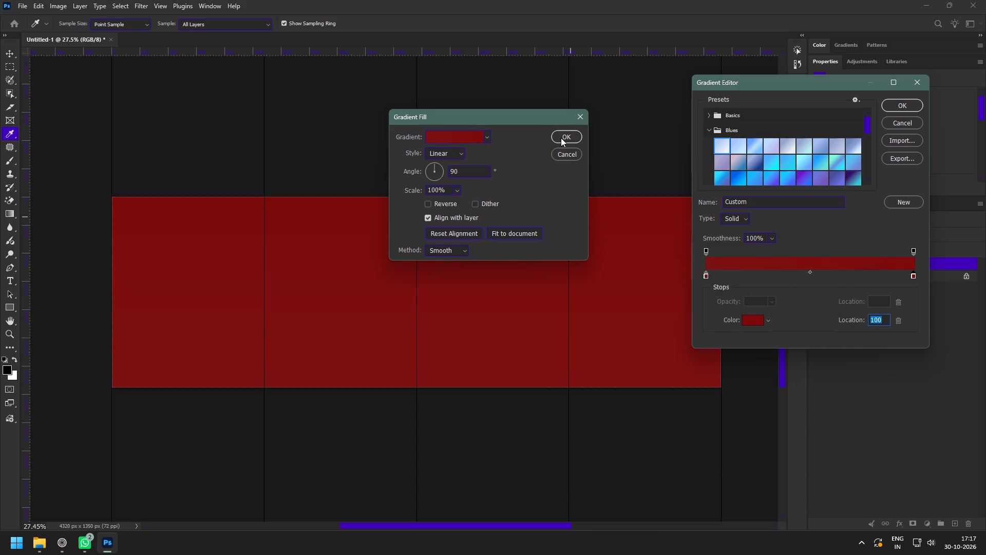
Darken the gradient's start stop to #6c0c0c and apply the linear 90° gradient fill.
double_click(708, 274)
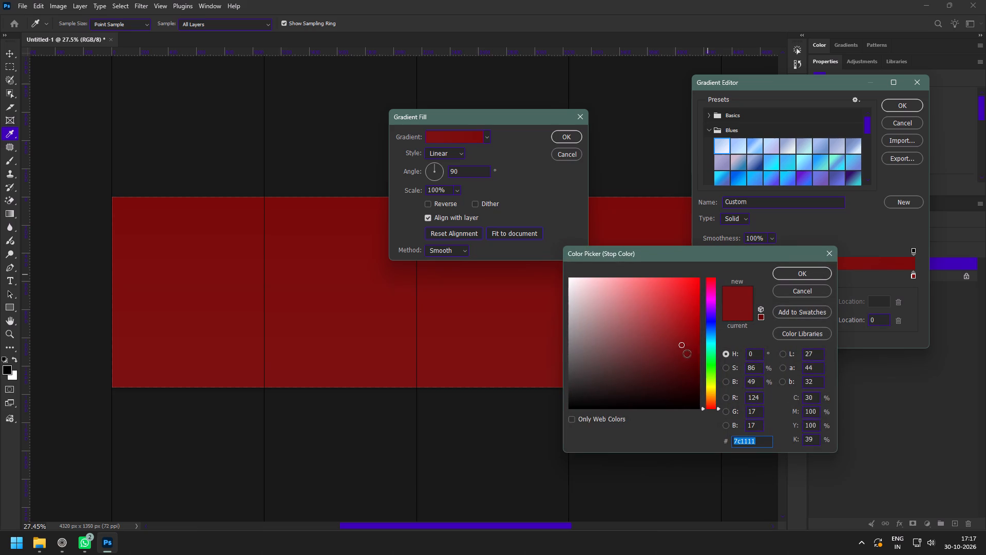
left_click_drag(684, 348, 685, 353)
left_click(789, 262)
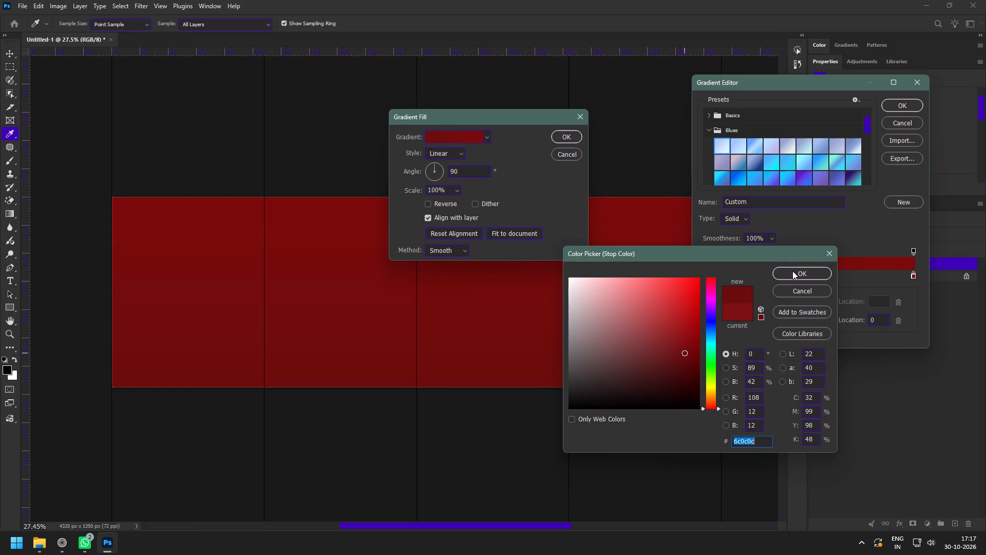
left_click(794, 273)
left_click(568, 137)
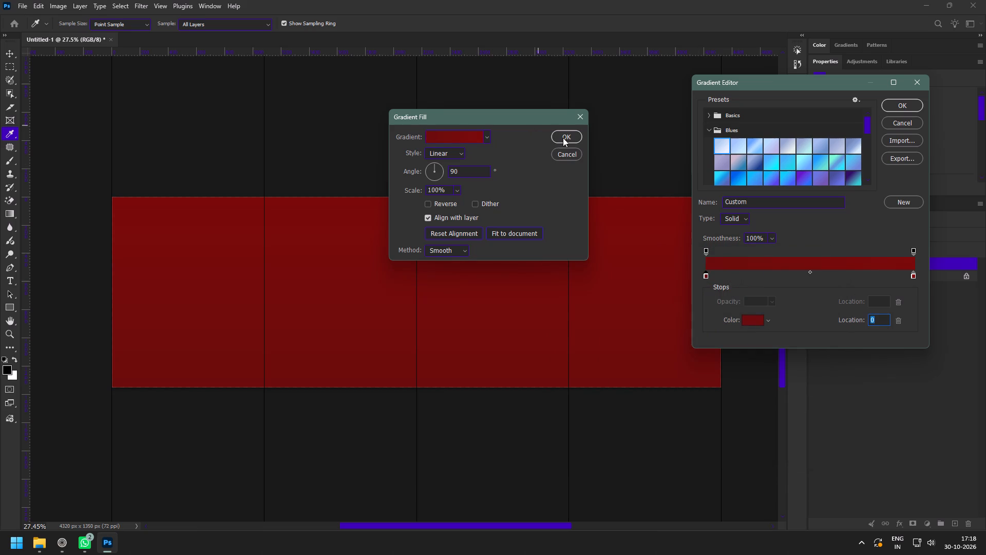
left_click(907, 104)
left_click(569, 135)
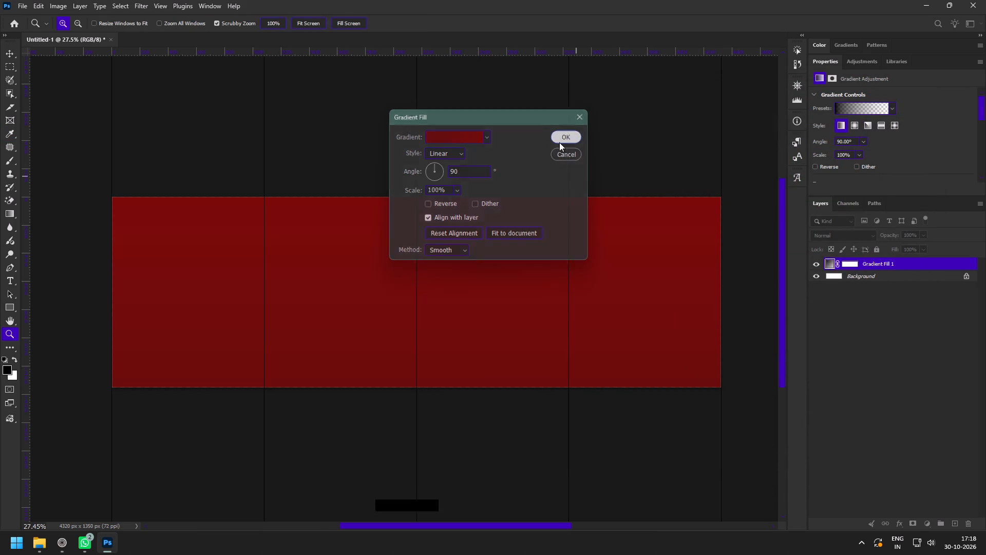
Switch to File Explorer, open the Dimond City Ested state folder and find the footer and logo images.
key("z")
left_click_drag(114, 320, 143, 337)
key("space")
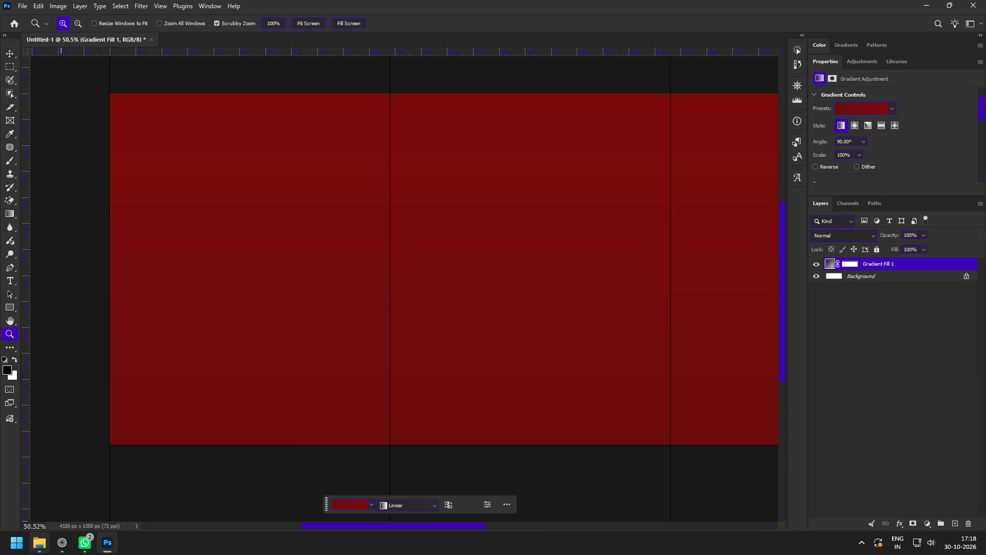
left_click(33, 554)
left_click_drag(282, 41, 684, 25)
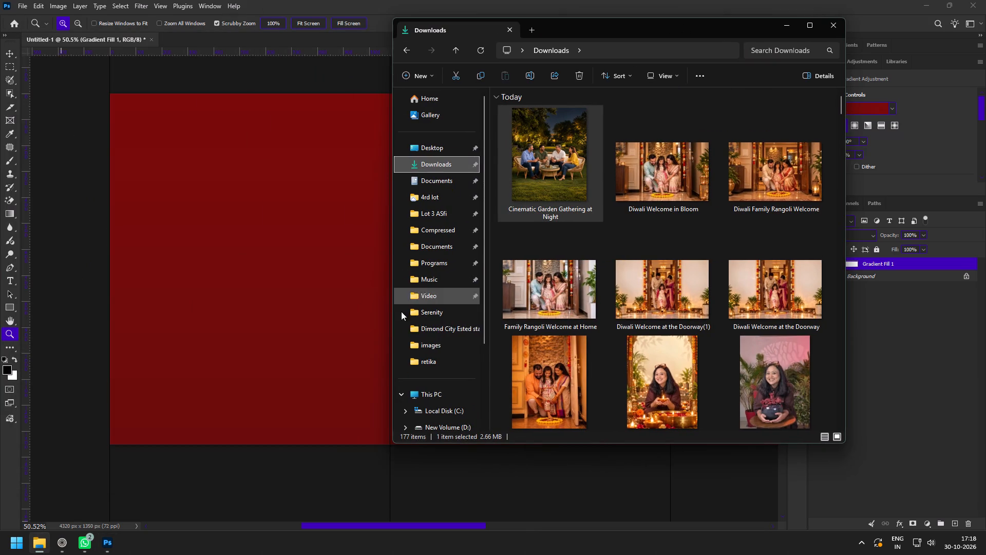
left_click(449, 327)
scroll(653, 191, "down", 2)
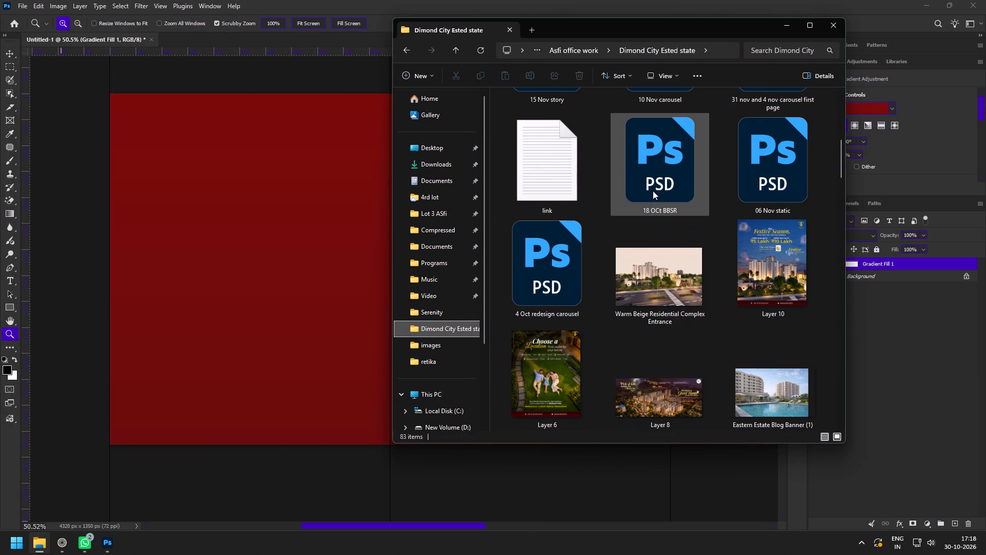
scroll(653, 191, "down", 3)
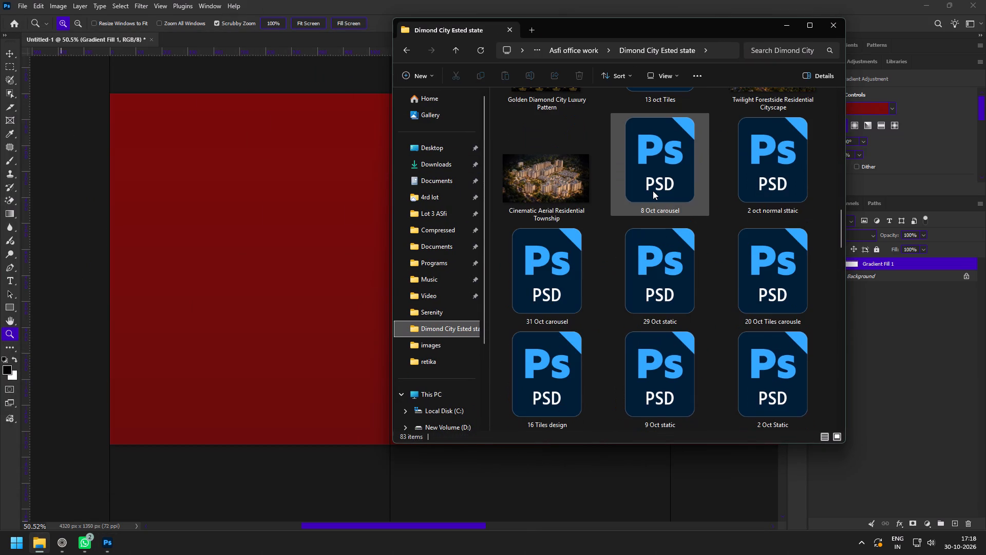
scroll(653, 191, "down", 5)
Place the footer logo DC bhuwesar and footer logo DC bhumeswar images into the carousel document.
left_click(671, 294)
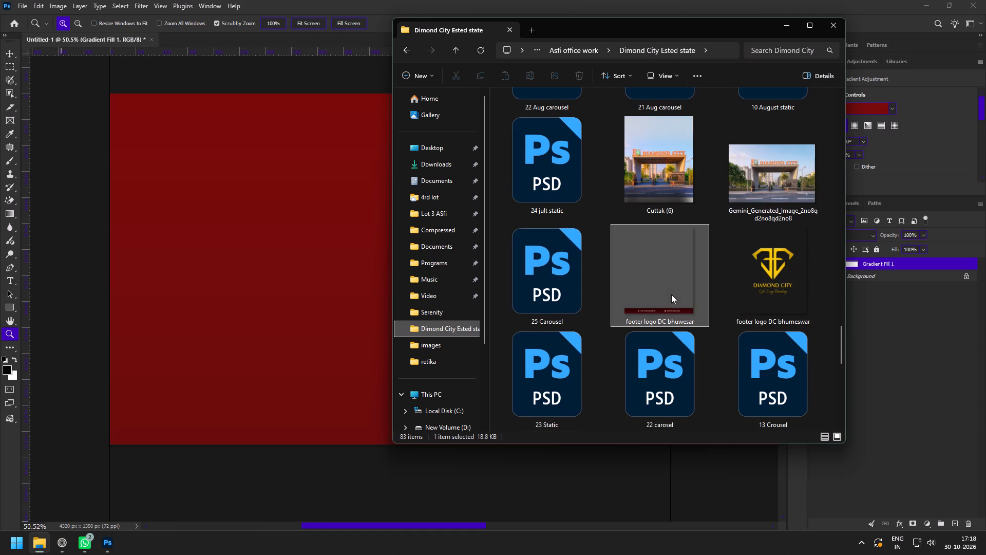
left_click(777, 275, "ctrl")
left_click_drag(643, 278, 198, 279)
left_click_drag(391, 292, 281, 282, "shift")
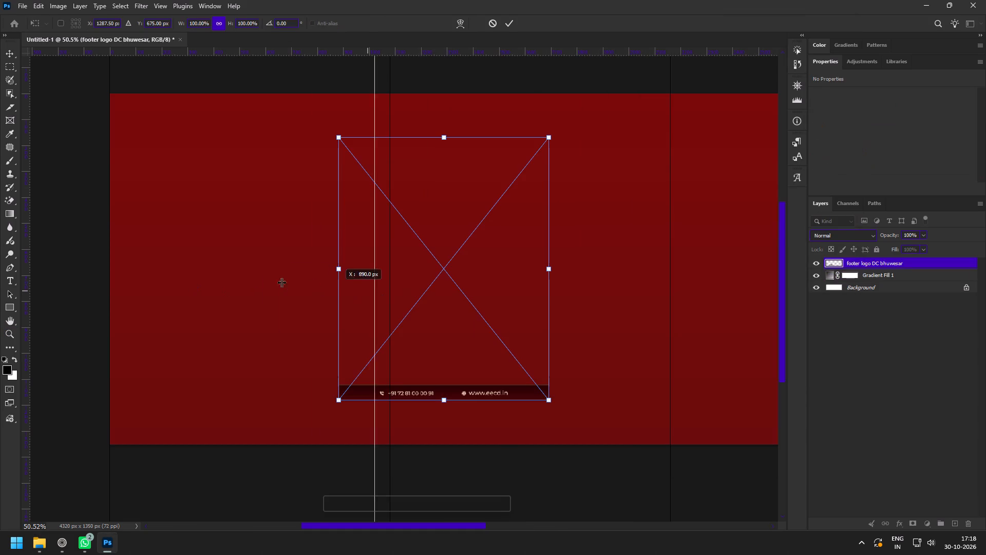
left_click_drag(281, 282, 389, 284, "shift")
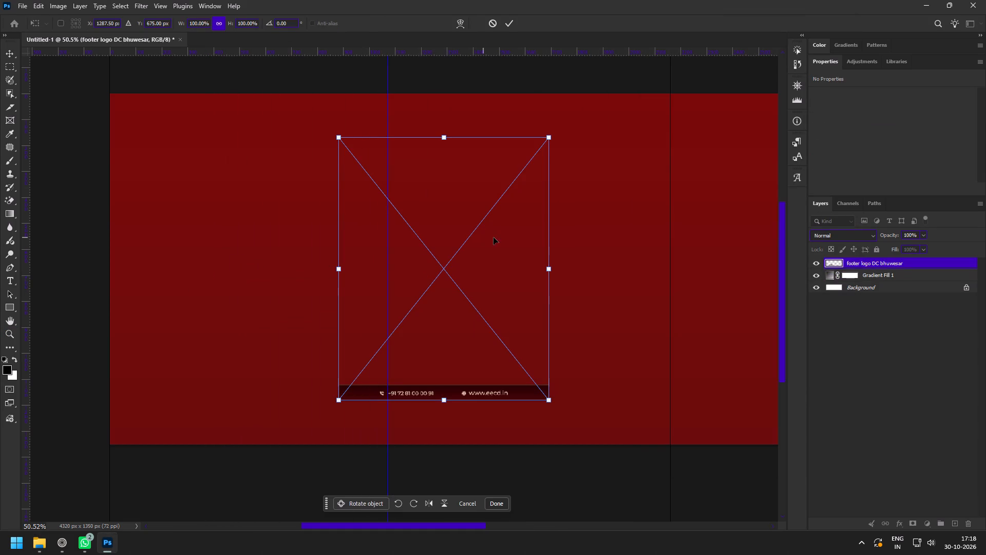
left_click(387, 431)
left_click(514, 21)
left_click(458, 289)
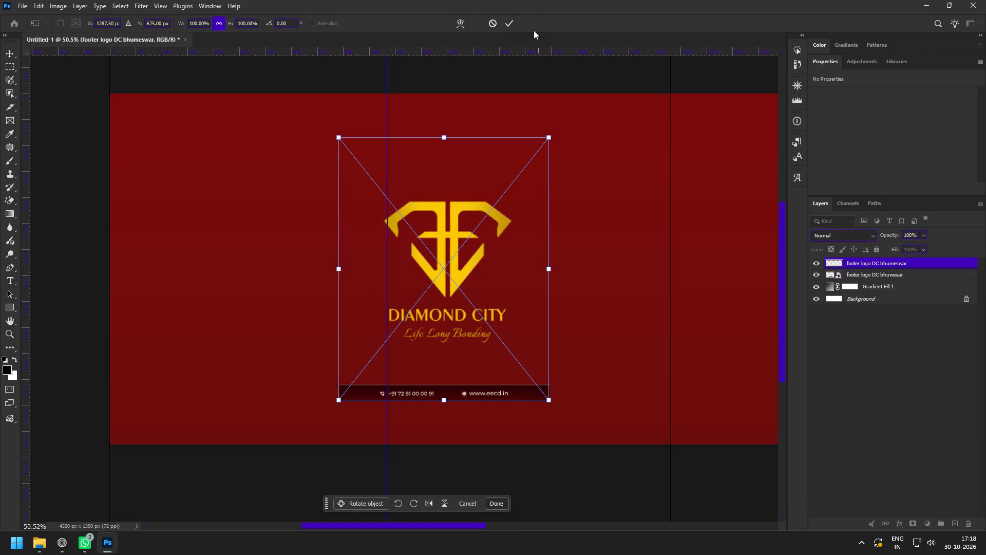
left_click(513, 22)
Move the contact footer strip onto the first slide and scale it to about 1071 px wide along the bottom edge.
left_click(470, 278)
left_click_drag(478, 283, 453, 274)
key("v")
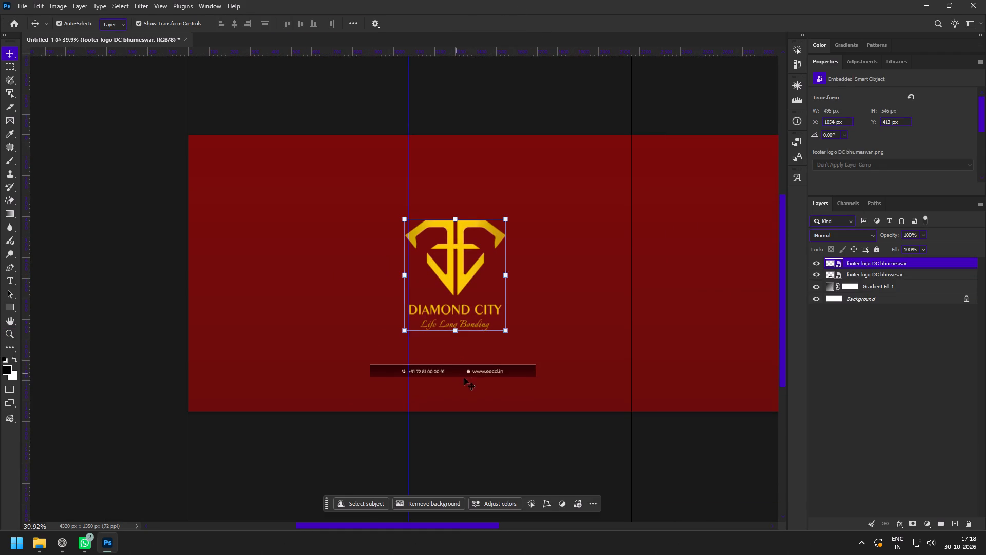
left_click(474, 372)
left_click_drag(513, 371, 331, 366)
left_click(357, 365)
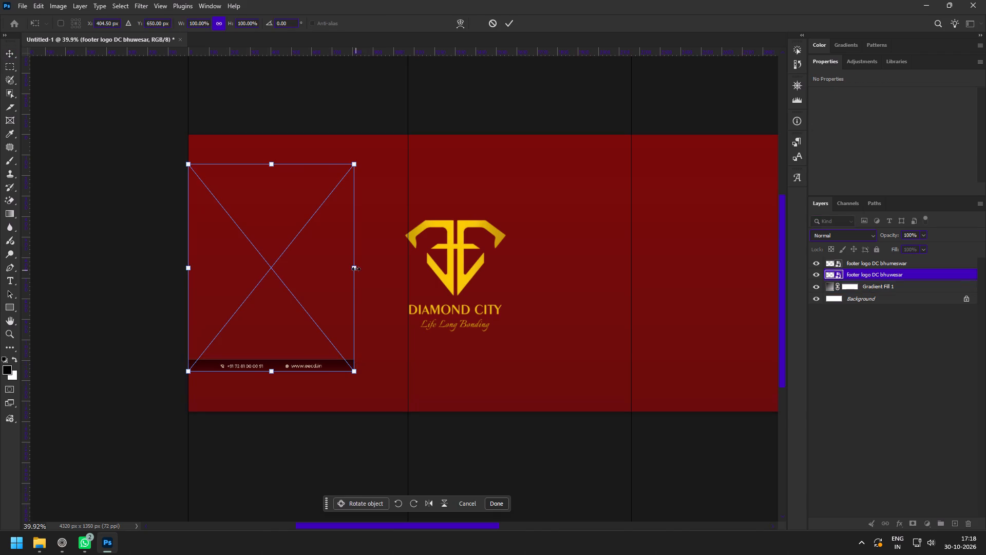
left_click_drag(356, 269, 410, 268)
left_click_drag(369, 297, 368, 306)
left_click(506, 19)
Examine up close how the contact footer strip fits the first slide's edges and guide.
key("z")
left_click_drag(242, 376, 264, 388)
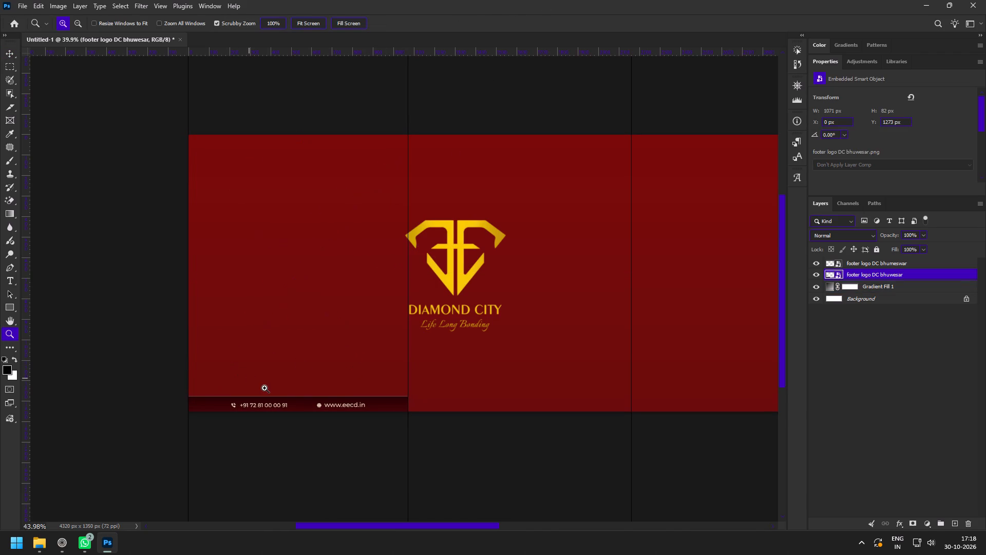
left_click_drag(264, 388, 269, 389)
left_click_drag(274, 427, 287, 437)
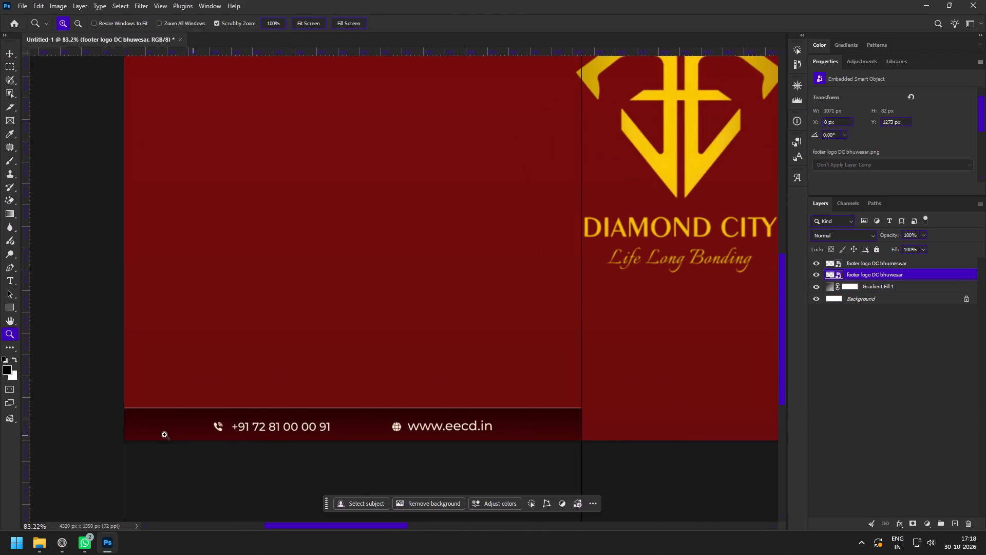
left_click_drag(159, 434, 195, 449)
key("space")
key("space")
key("space")
key("space")
key("space")
key("space")
key("space")
key("space")
key("space")
key("space")
key("space")
key("space")
key("space")
key("space")
key("space")
key("space")
key("space")
left_click_drag(437, 417, 236, 402)
left_click_drag(327, 403, 314, 405)
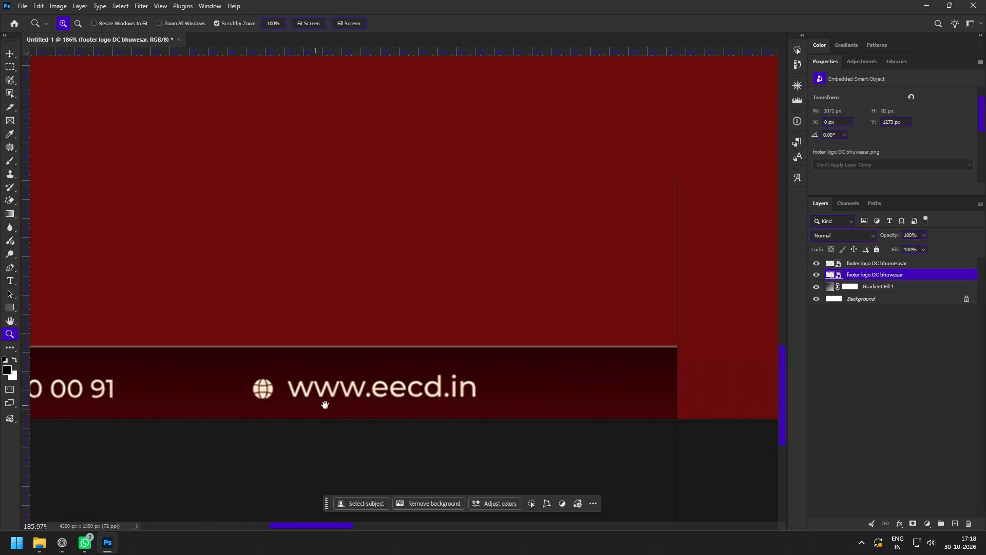
left_click_drag(351, 401, 305, 376)
key("space")
key("space")
key("space")
key("space")
key("space")
key("space")
key("space")
key("space")
key("space")
key("space")
key("space")
key("space")
left_click_drag(402, 290, 362, 435)
Scale the Diamond City logo to 24.45% and position it in the first slide's top-right corner.
key("v")
left_click(504, 344)
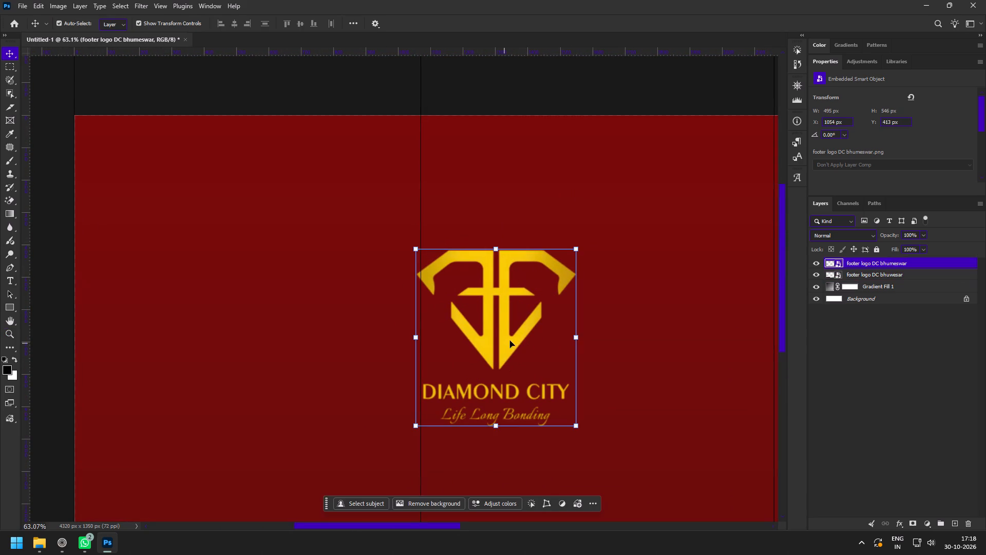
left_click_drag(579, 338, 448, 336)
left_click_drag(493, 331, 483, 334)
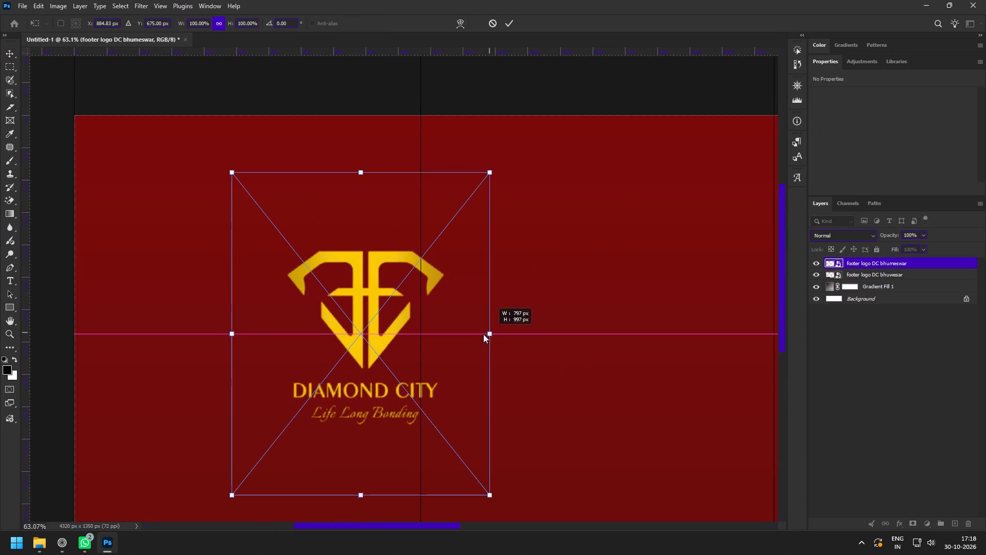
left_click_drag(483, 334, 410, 327)
left_click_drag(371, 337, 357, 194)
left_click_drag(395, 186, 378, 188)
left_click_drag(356, 198, 401, 161)
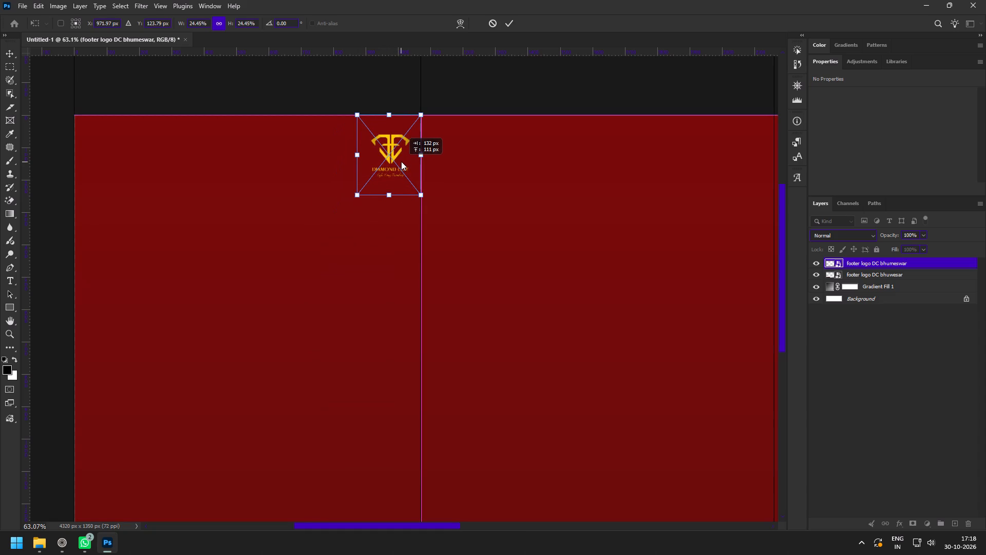
left_click_drag(401, 161, 401, 157)
left_click(509, 23)
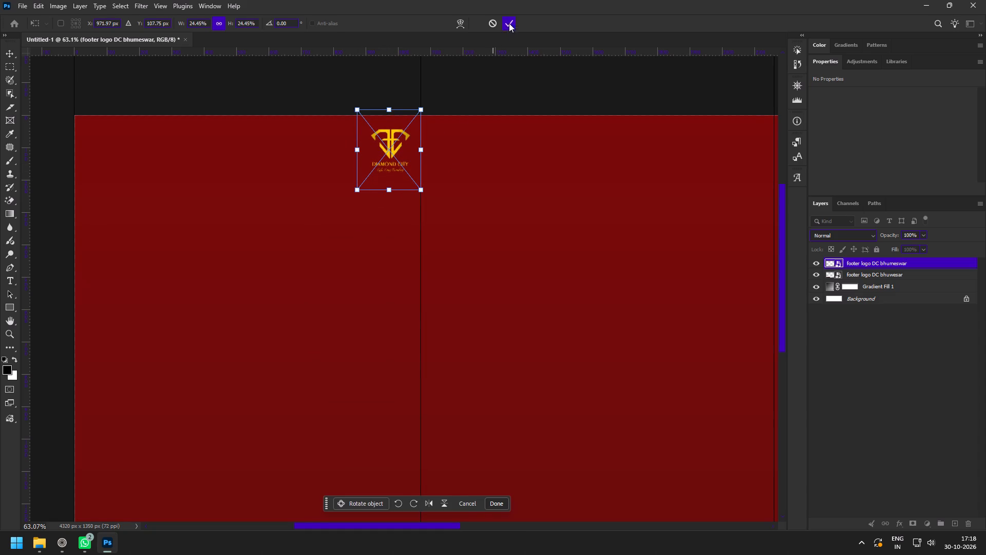
Review the first slide's overall layout with the logo and footer in place.
key("z")
key("space")
key("space")
key("space")
key("space")
key("space")
key("space")
left_click_drag(299, 289, 484, 252)
left_click_drag(479, 267, 458, 266)
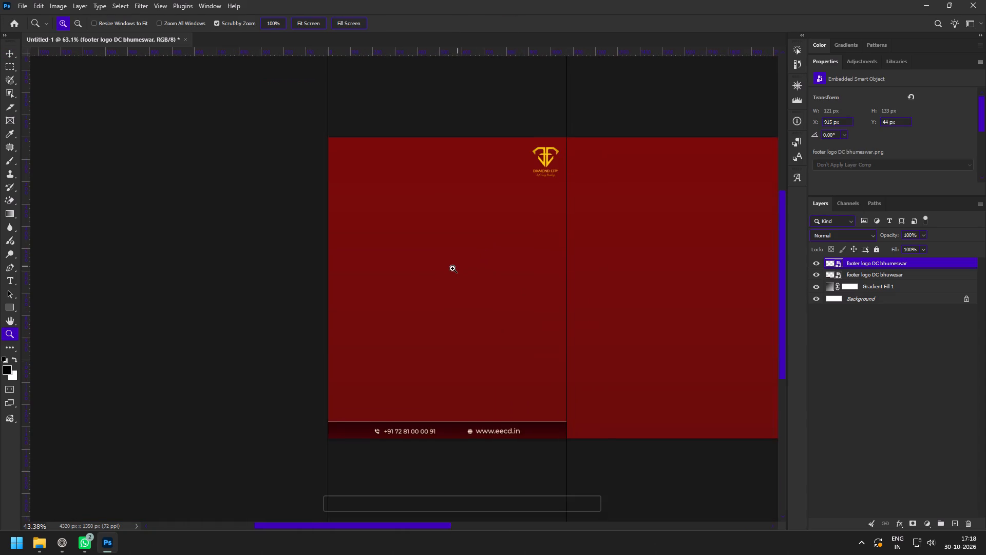
key("space")
left_click_drag(433, 281, 413, 285)
left_click_drag(368, 274, 388, 299)
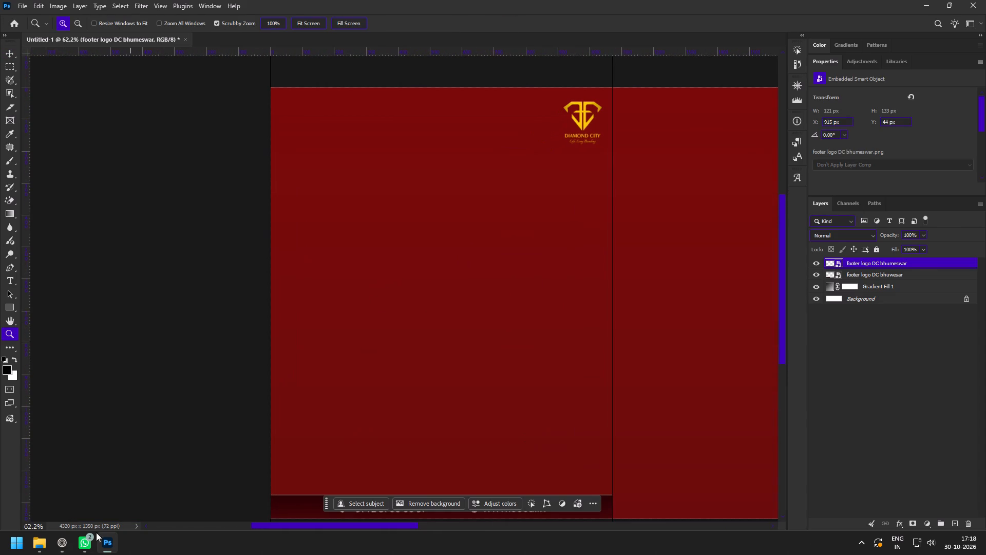
Copy "Looking for Your" from the Diamond city content document and add it as a text layer on the first slide in Photoshop.
left_click(54, 550)
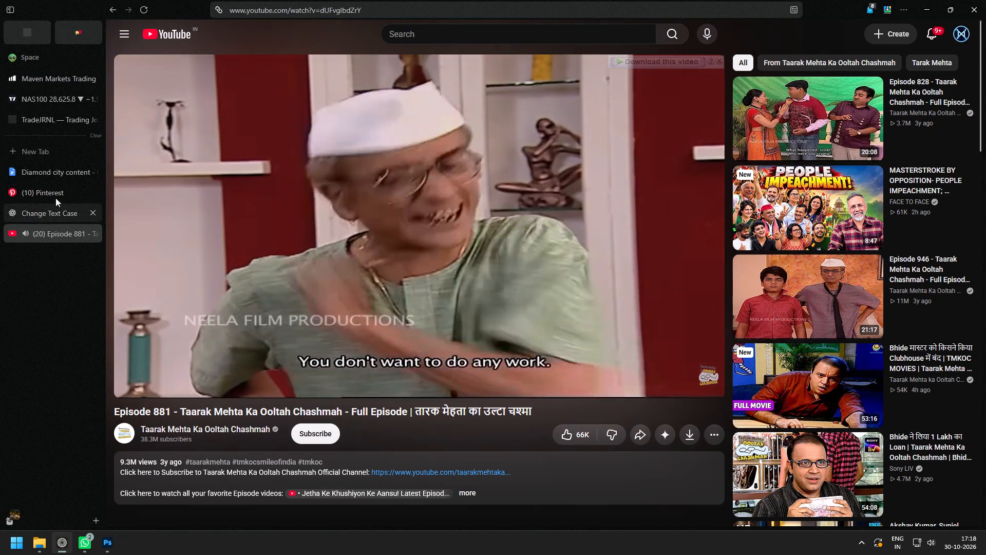
left_click(51, 165)
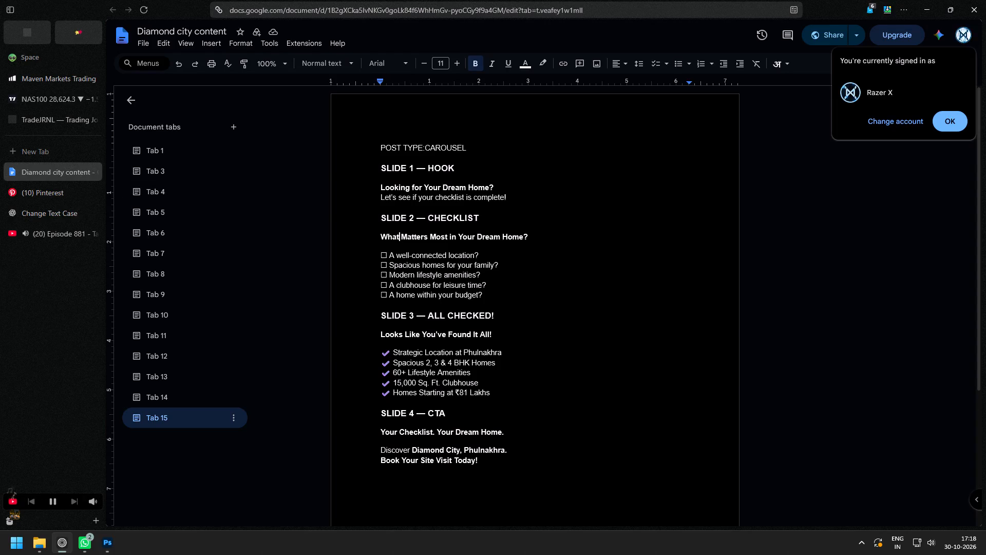
left_click_drag(372, 187, 442, 184)
key("ctrl+c")
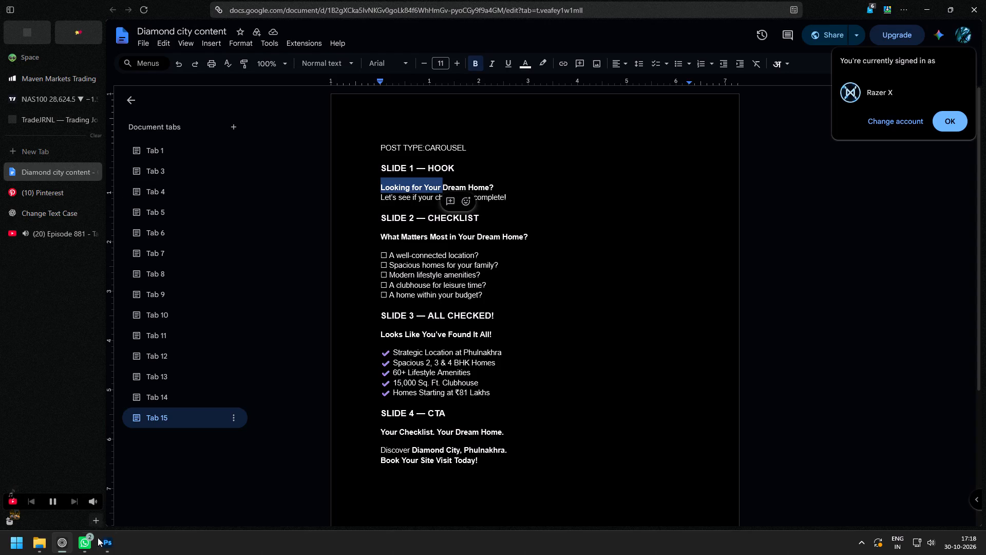
left_click(106, 553)
key("t")
left_click(387, 230)
key("ctrl+v")
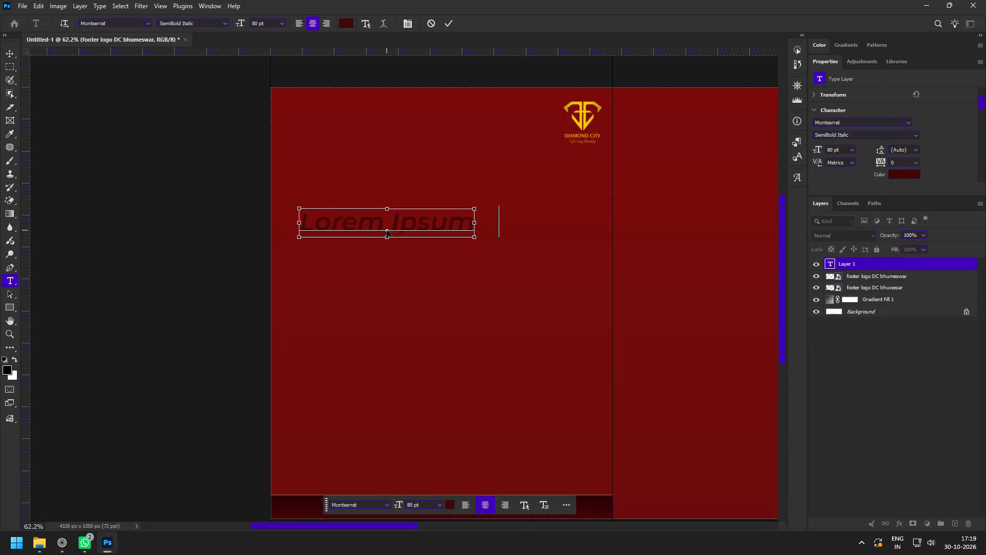
key("ctrl+Return")
key("v")
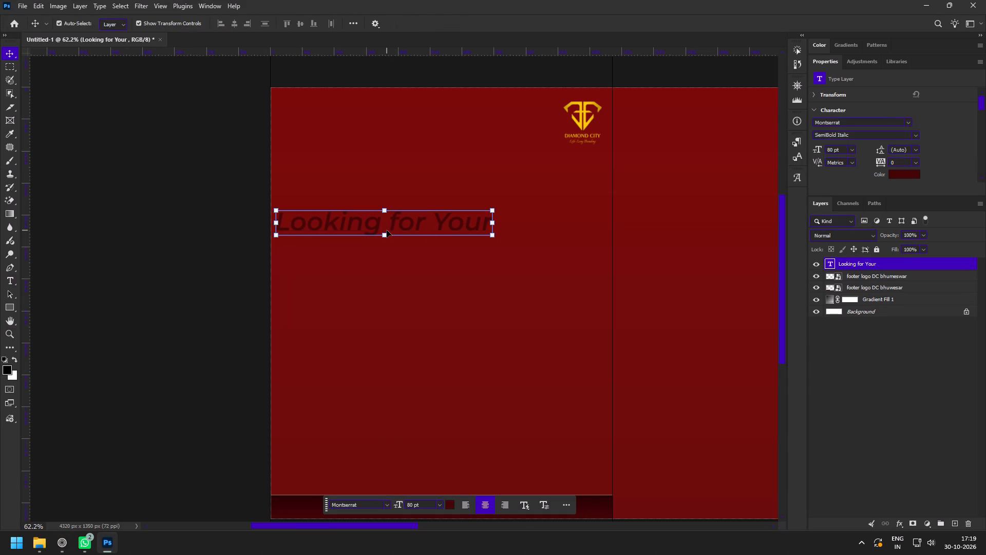
Change the "Looking for Your" text colour to white.
key("i")
left_click(896, 173)
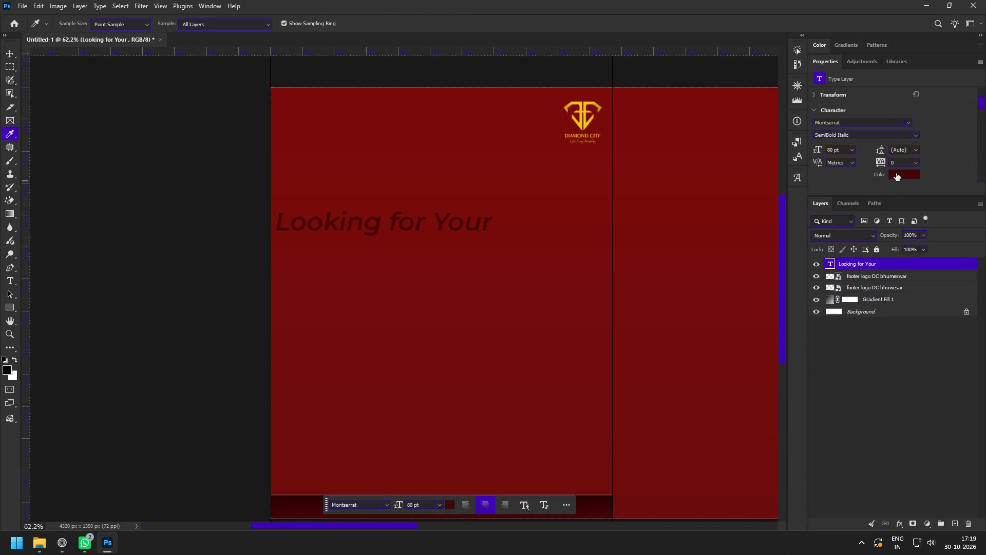
left_click_drag(604, 358, 550, 253)
left_click(802, 274)
Scale the "Looking for Your" text to about 80% (64.03 pt) and centre it in the upper half of the first slide.
key("z")
left_click_drag(489, 186, 499, 203)
key("v")
left_click_drag(438, 234, 497, 237)
left_click_drag(556, 229, 537, 229)
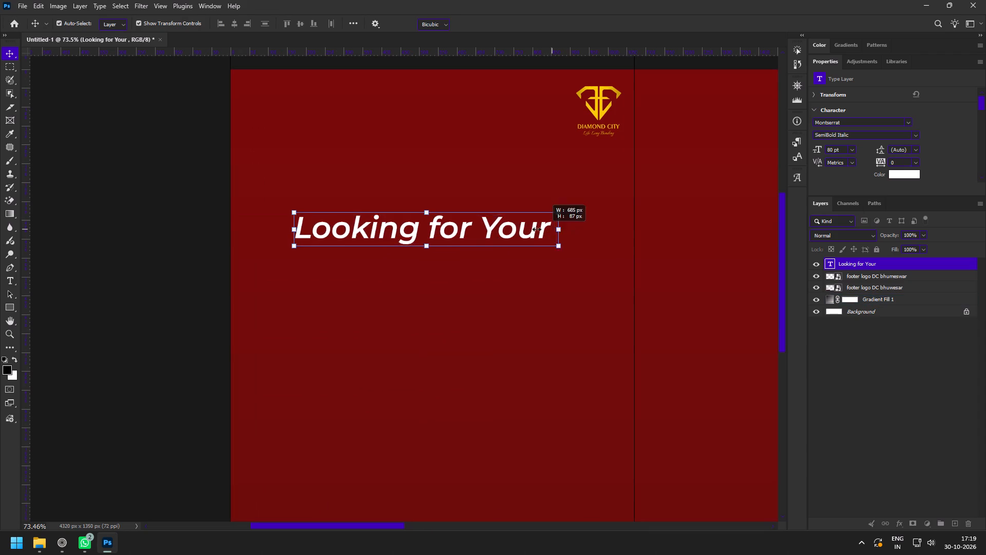
left_click_drag(537, 229, 503, 231)
left_click_drag(469, 232, 499, 254)
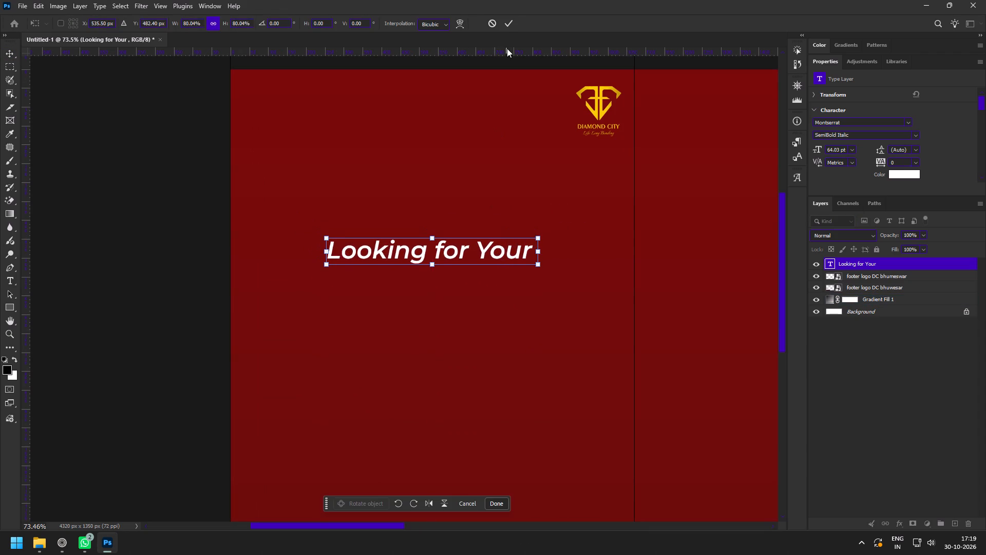
left_click(504, 20)
Duplicate the headline text just below itself and replace the copy's text with "Dream Home?" copied from the content document.
left_click_drag(447, 256, 446, 301, "alt")
double_click(446, 301)
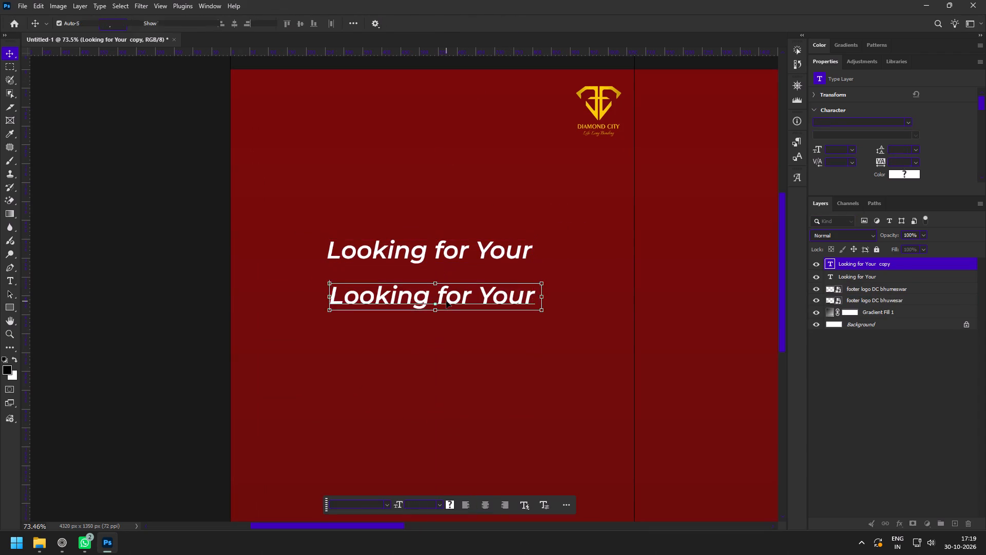
key("ctrl+v")
key("ctrl+a")
key("ctrl+v")
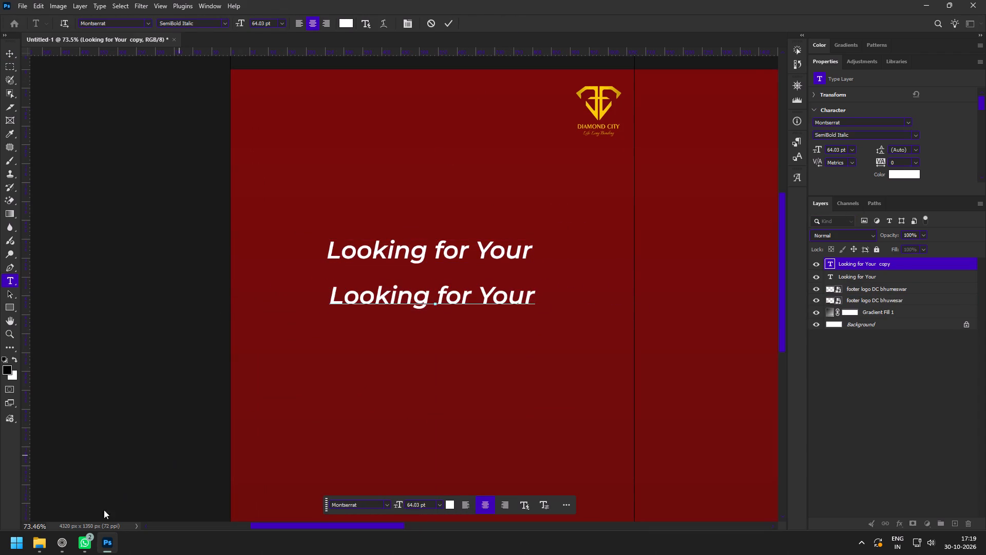
left_click(64, 543)
left_click_drag(503, 188, 441, 191)
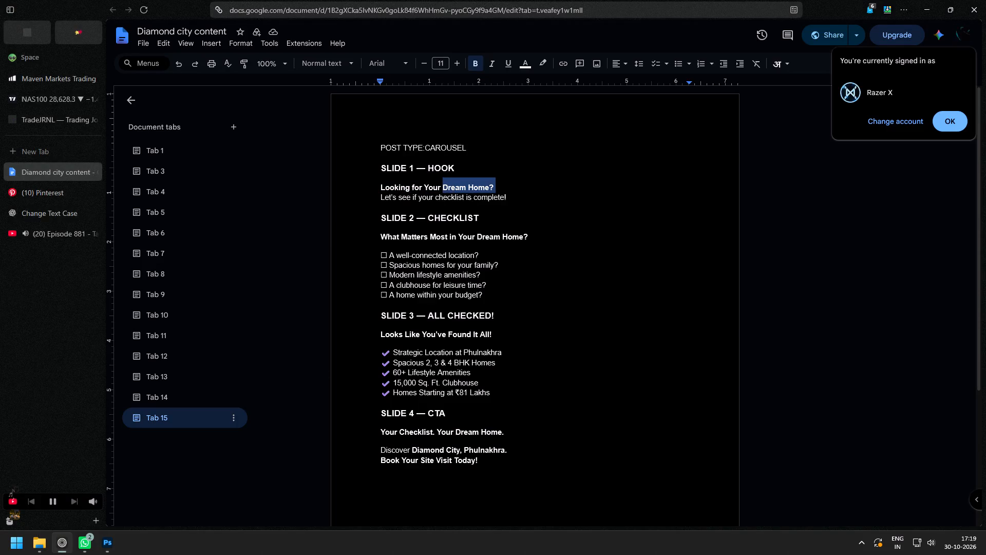
left_click_drag(441, 191, 441, 191)
key("ctrl+c")
left_click(116, 554)
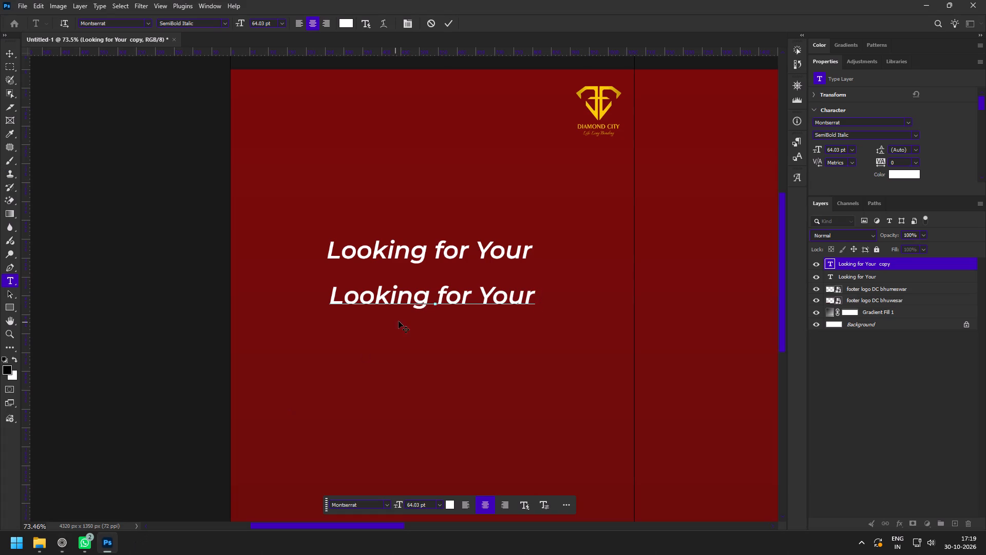
left_click(440, 290)
key("ctrl+a")
key("ctrl+v")
Cut "Home?" out of the duplicated headline line so it reads "Dream", and shift it left beneath "Looking for Your".
left_click_drag(434, 298, 543, 303)
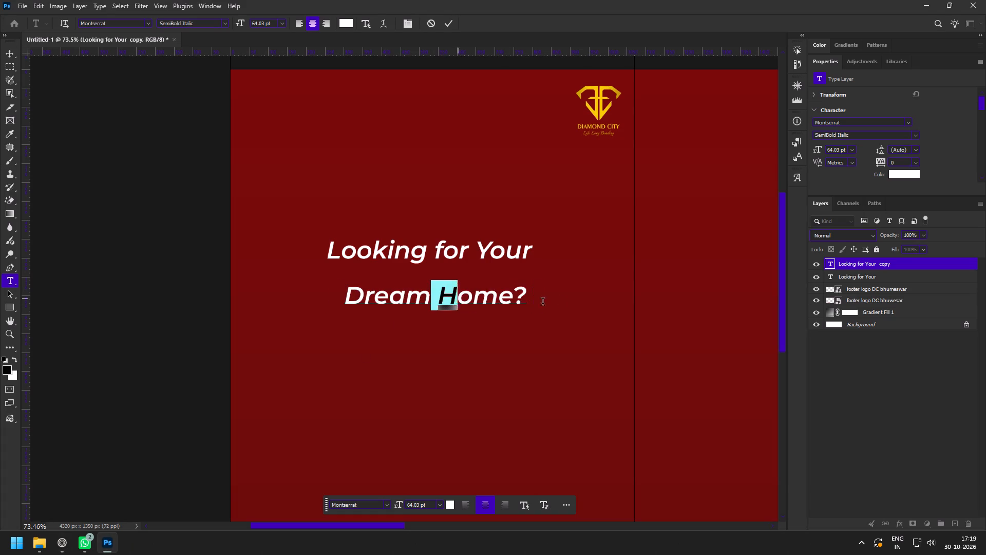
left_click_drag(543, 303, 563, 303)
key("ctrl+x")
key("BackSpace")
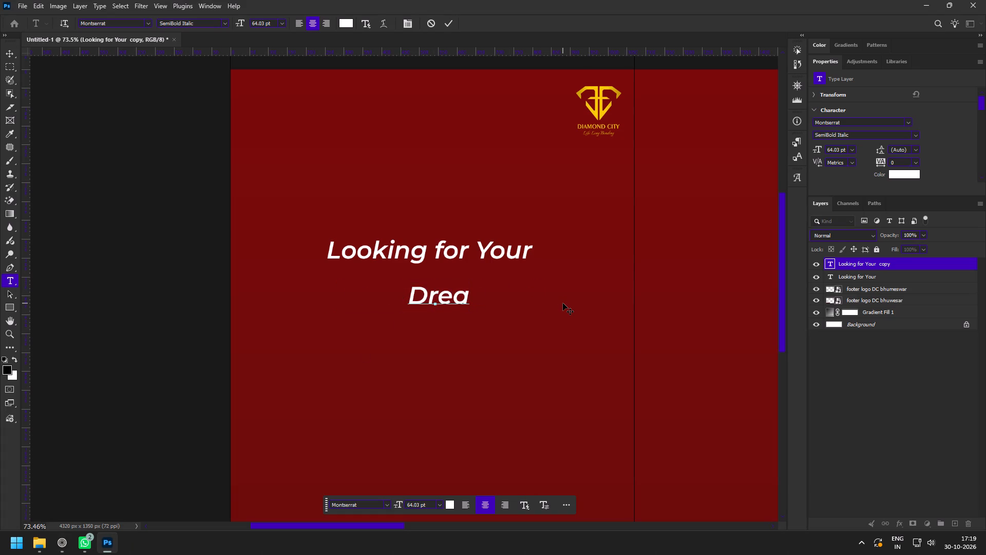
key("shift+m")
key("BackSpace")
key("m")
key("ctrl+Return")
left_click_drag(451, 293, 361, 283)
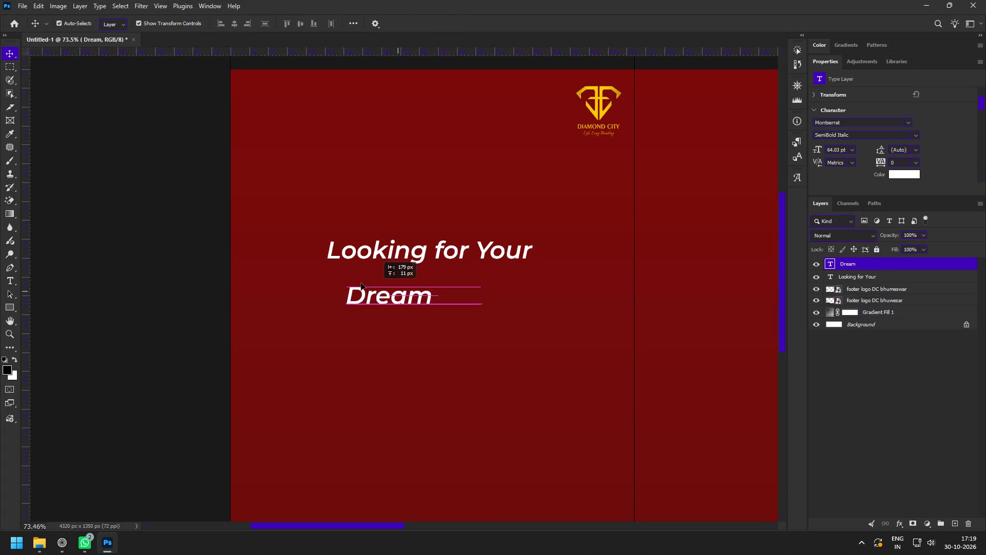
left_click_drag(361, 283, 359, 283)
Duplicate the "Dream" text below itself, replace the copy's text with the cut "Home?", and move it further down the slide.
left_click_drag(359, 283, 383, 338, "alt")
double_click(383, 338)
key("ctrl+v")
key("ctrl+Return")
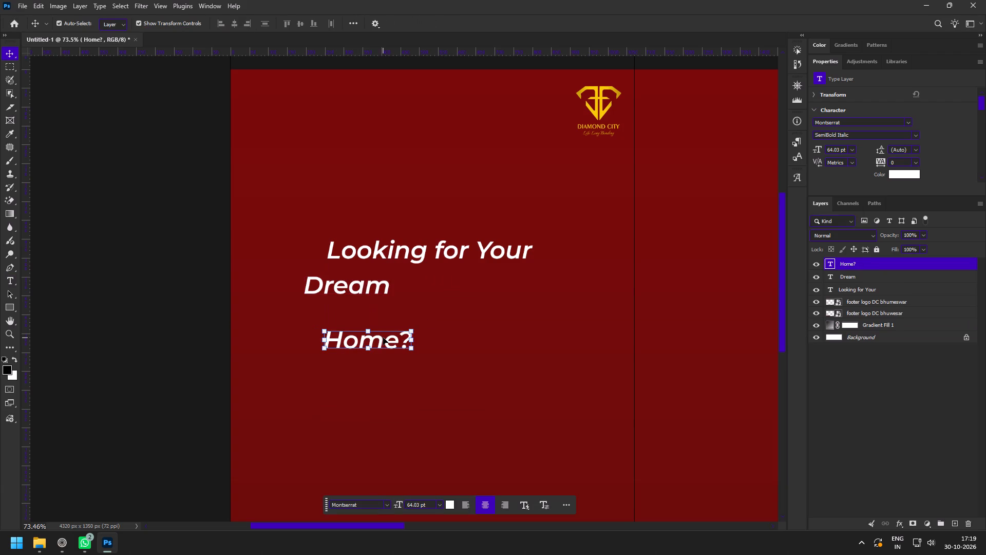
left_click_drag(383, 338, 418, 387)
Scale the "Dream" text to about 177% (113.27 pt) and place it directly under "Looking for Your", offset to the left.
left_click(368, 280)
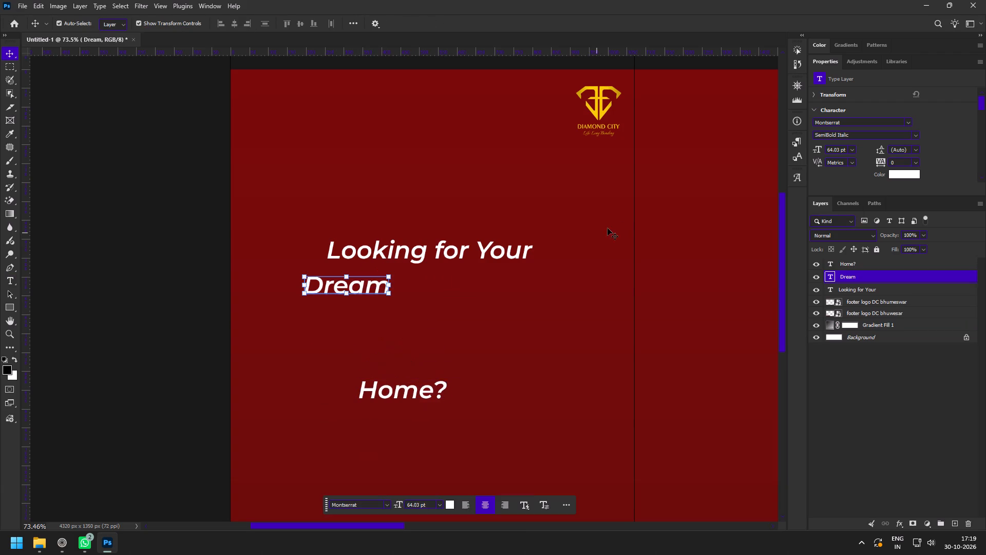
left_click_drag(391, 285, 463, 286)
left_click_drag(446, 298, 421, 284)
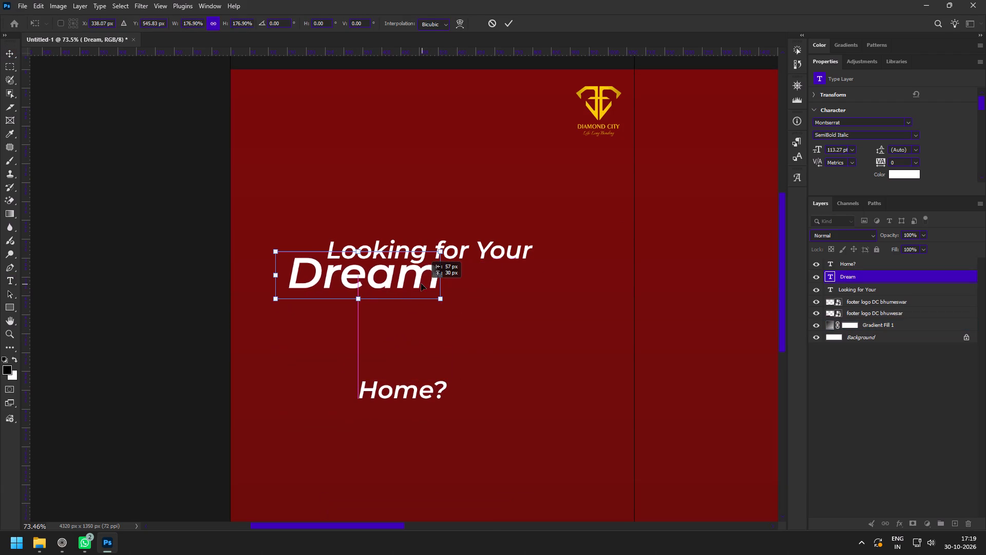
left_click_drag(421, 284, 423, 291)
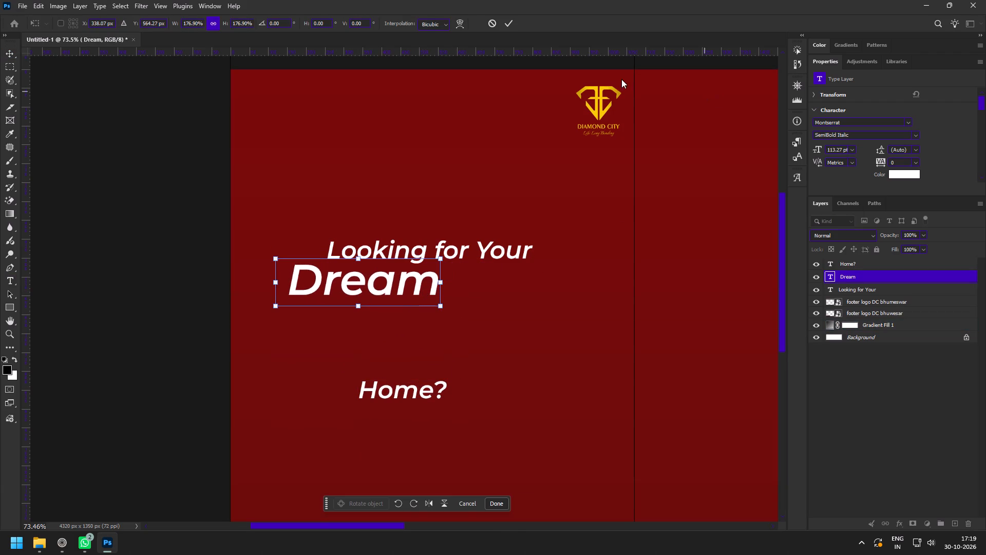
left_click(508, 27)
Set the "Dream" text in Playfair Display SemiBold Italic.
left_click(908, 122)
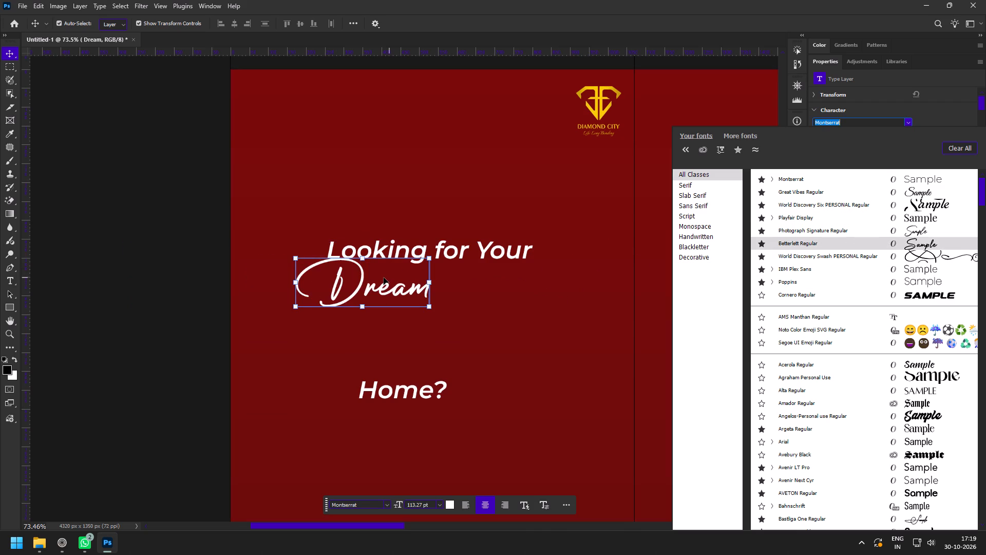
left_click(473, 142)
left_click(339, 279)
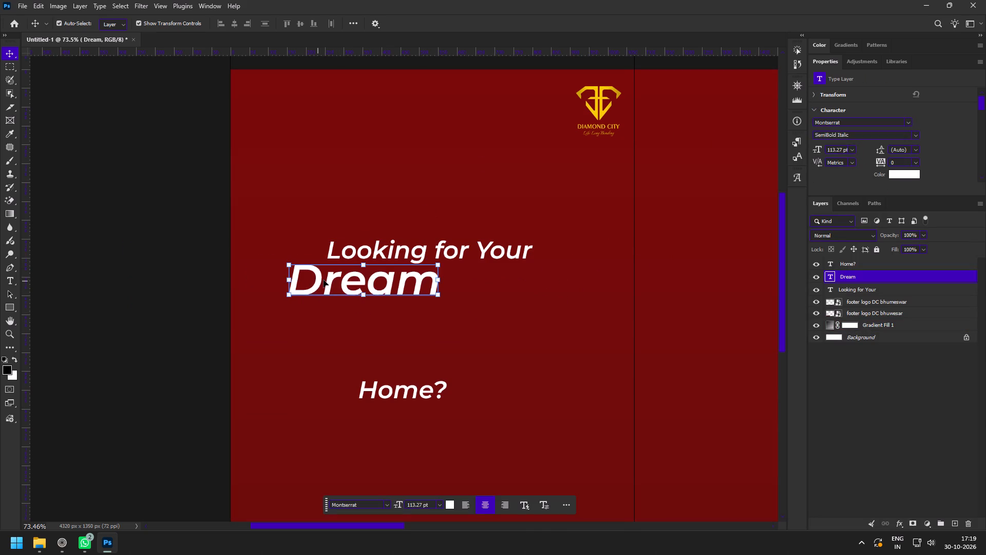
left_click(907, 124)
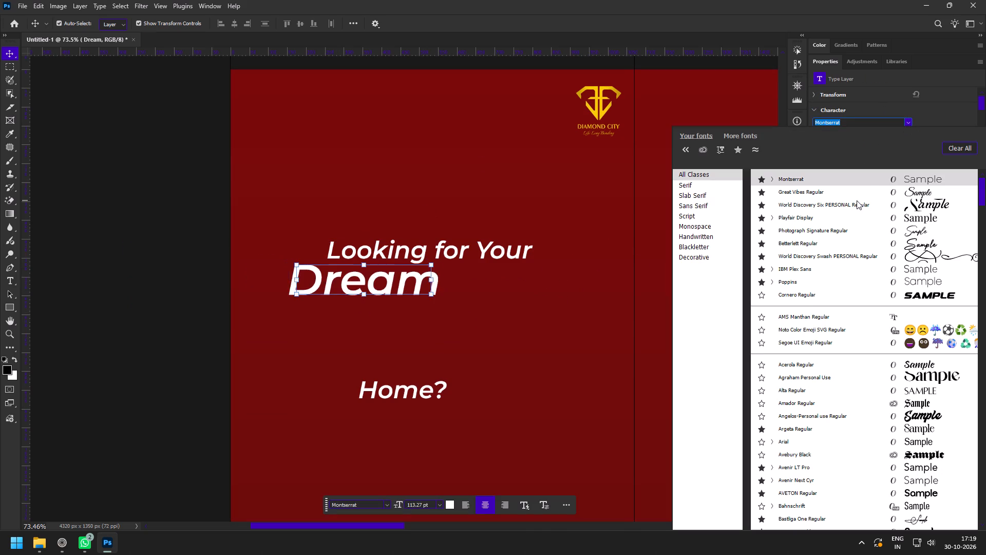
scroll(857, 200, "up", 4)
left_click(828, 219)
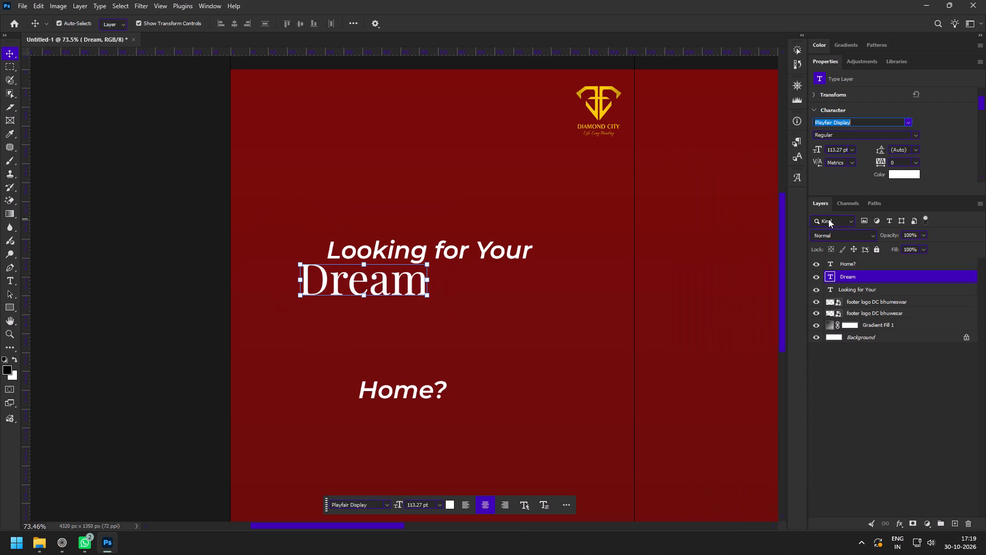
left_click(916, 133)
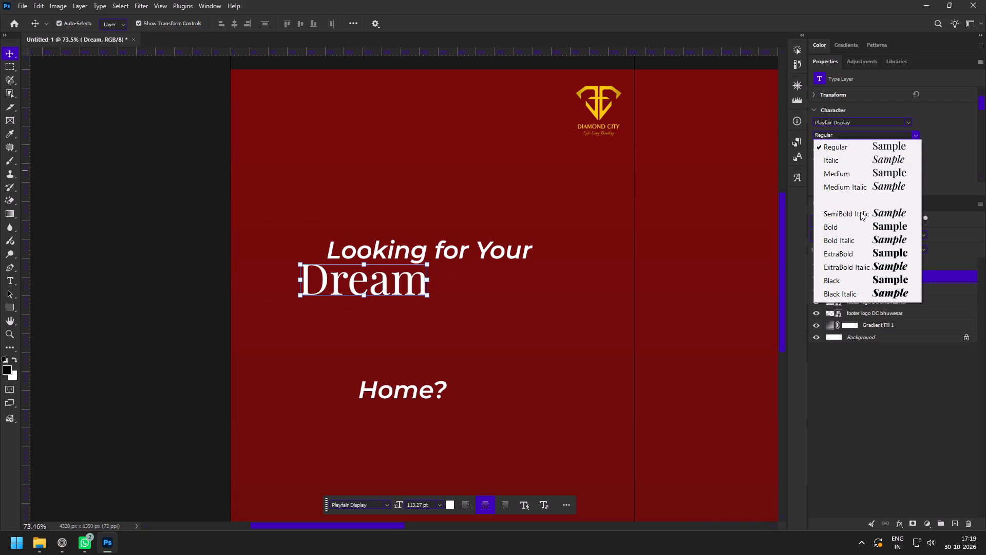
left_click(860, 212)
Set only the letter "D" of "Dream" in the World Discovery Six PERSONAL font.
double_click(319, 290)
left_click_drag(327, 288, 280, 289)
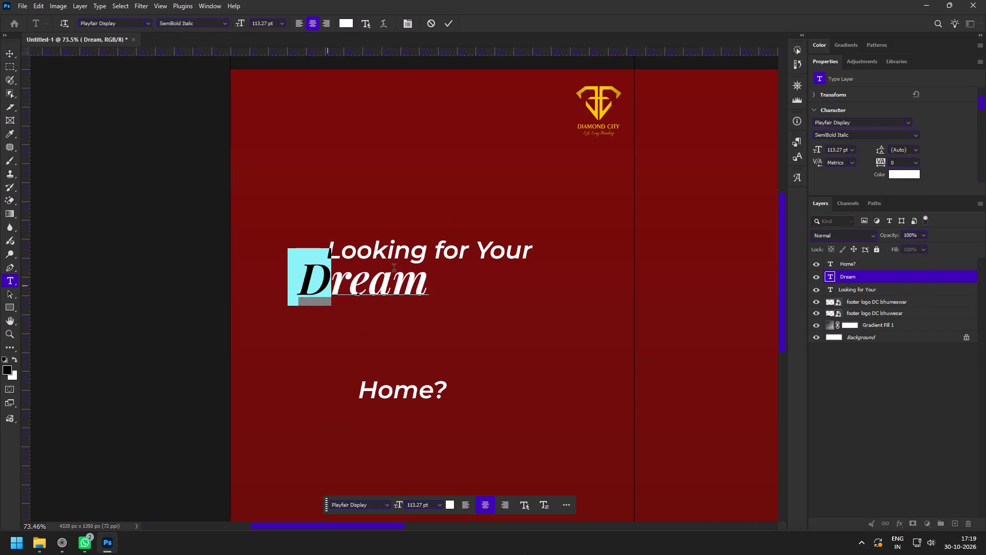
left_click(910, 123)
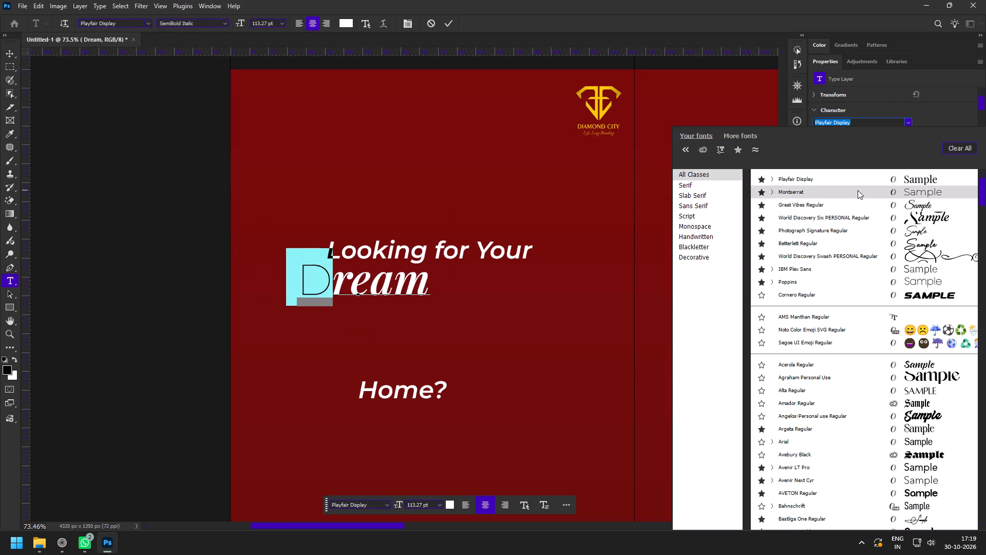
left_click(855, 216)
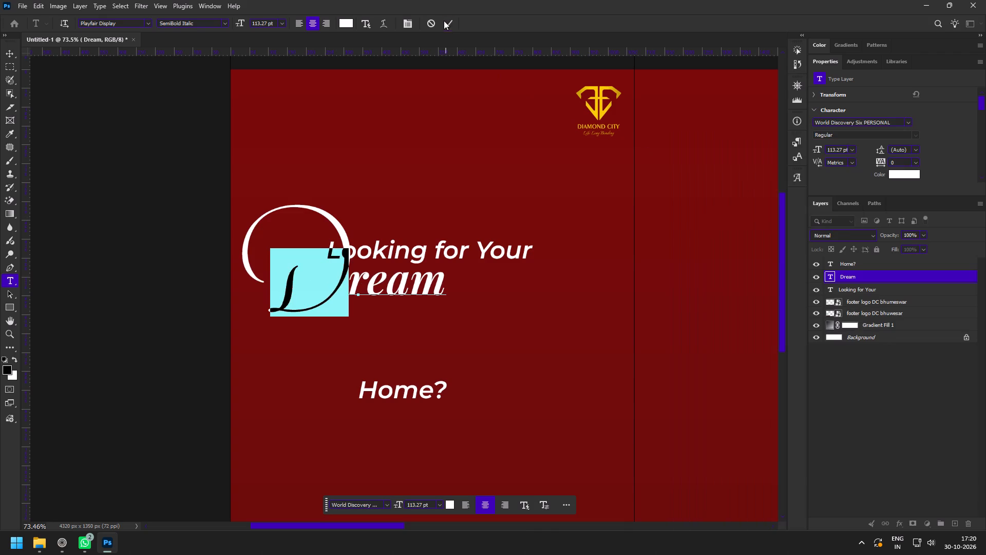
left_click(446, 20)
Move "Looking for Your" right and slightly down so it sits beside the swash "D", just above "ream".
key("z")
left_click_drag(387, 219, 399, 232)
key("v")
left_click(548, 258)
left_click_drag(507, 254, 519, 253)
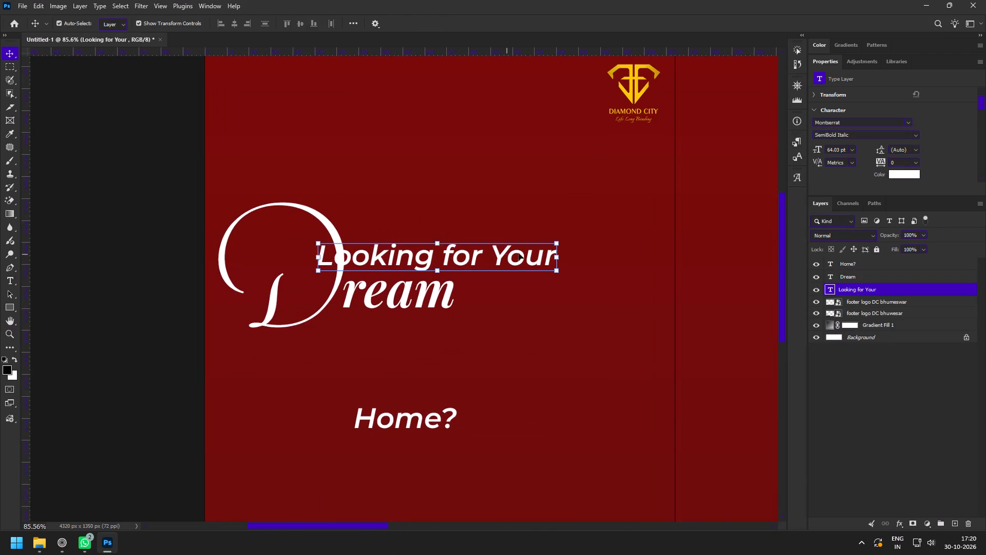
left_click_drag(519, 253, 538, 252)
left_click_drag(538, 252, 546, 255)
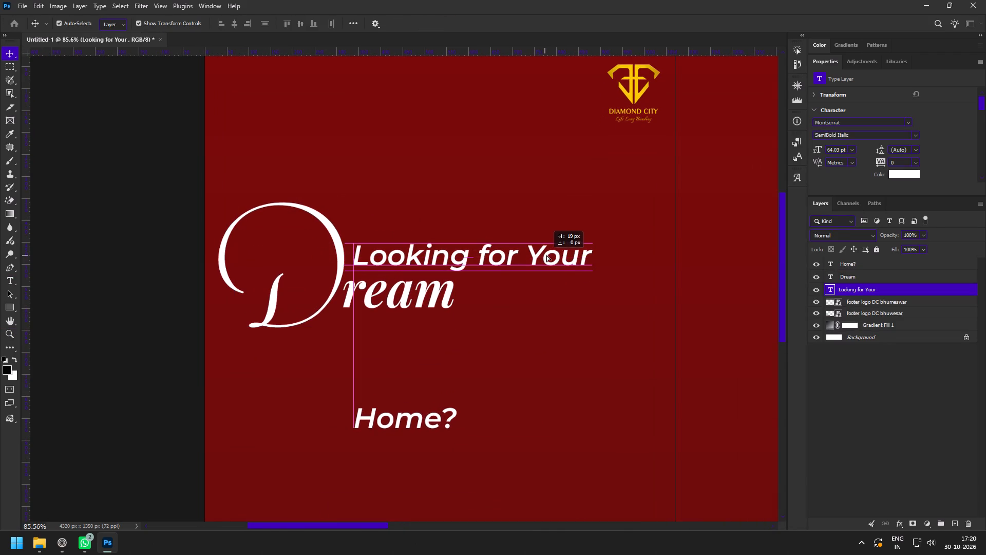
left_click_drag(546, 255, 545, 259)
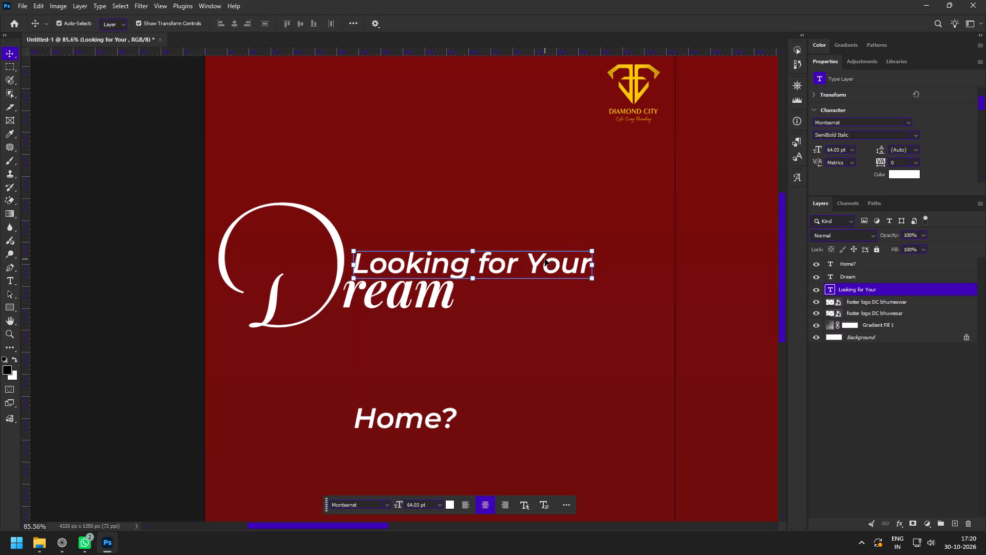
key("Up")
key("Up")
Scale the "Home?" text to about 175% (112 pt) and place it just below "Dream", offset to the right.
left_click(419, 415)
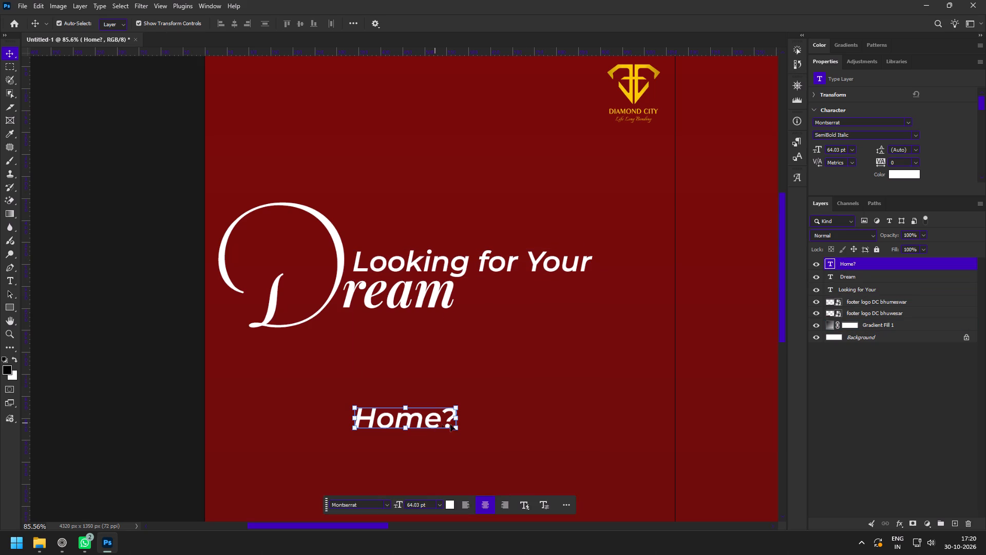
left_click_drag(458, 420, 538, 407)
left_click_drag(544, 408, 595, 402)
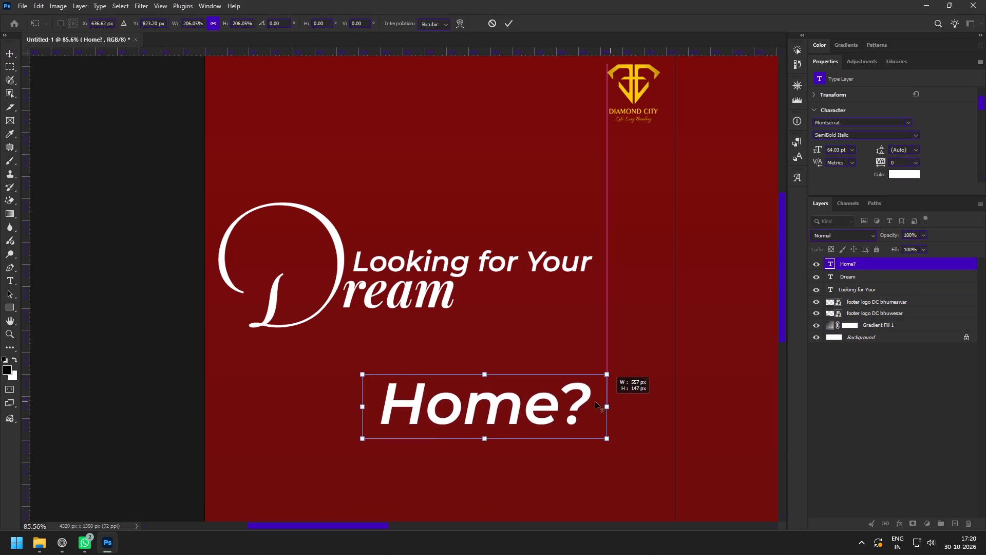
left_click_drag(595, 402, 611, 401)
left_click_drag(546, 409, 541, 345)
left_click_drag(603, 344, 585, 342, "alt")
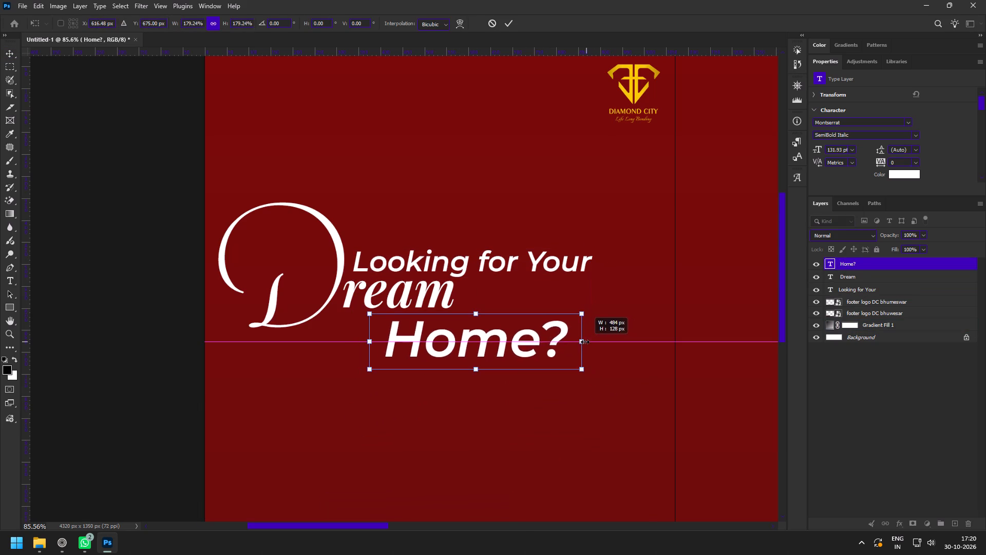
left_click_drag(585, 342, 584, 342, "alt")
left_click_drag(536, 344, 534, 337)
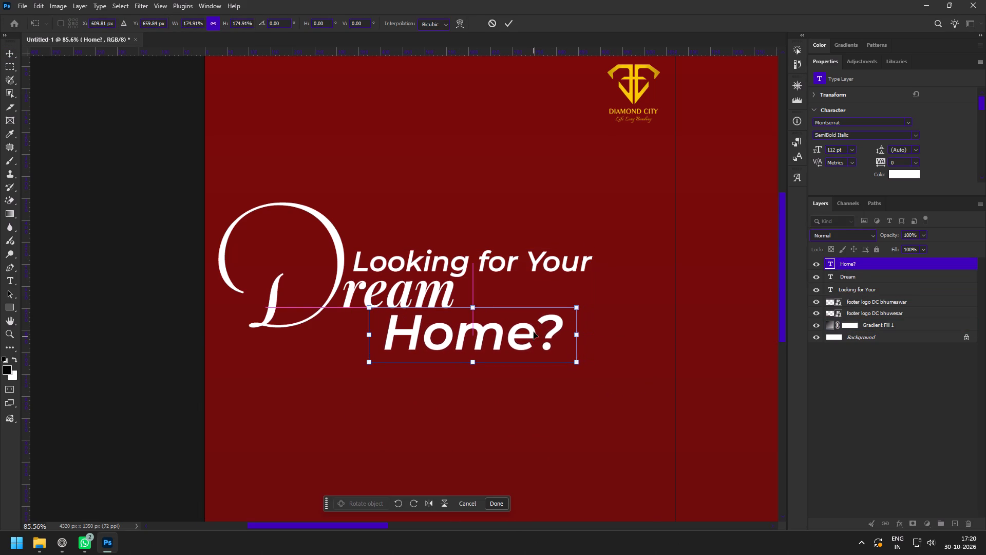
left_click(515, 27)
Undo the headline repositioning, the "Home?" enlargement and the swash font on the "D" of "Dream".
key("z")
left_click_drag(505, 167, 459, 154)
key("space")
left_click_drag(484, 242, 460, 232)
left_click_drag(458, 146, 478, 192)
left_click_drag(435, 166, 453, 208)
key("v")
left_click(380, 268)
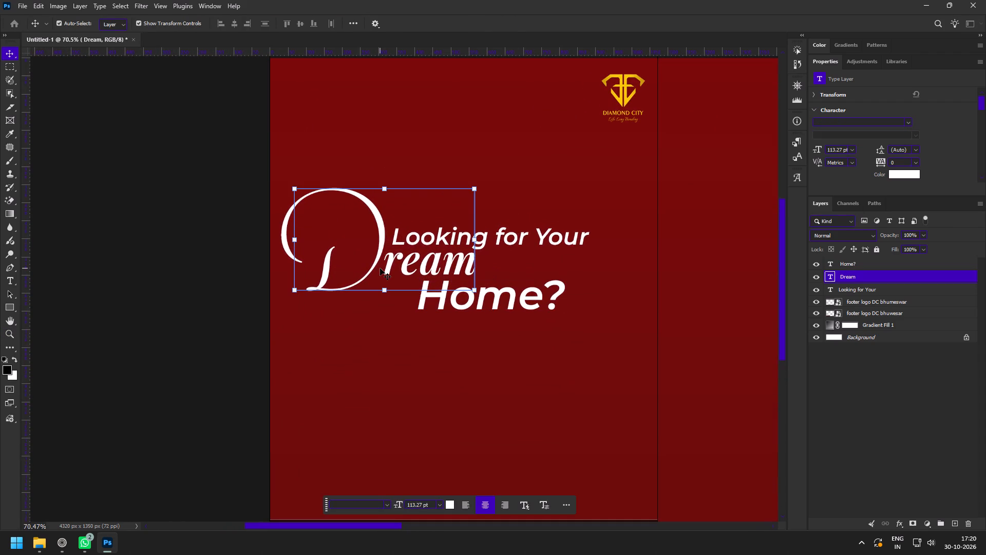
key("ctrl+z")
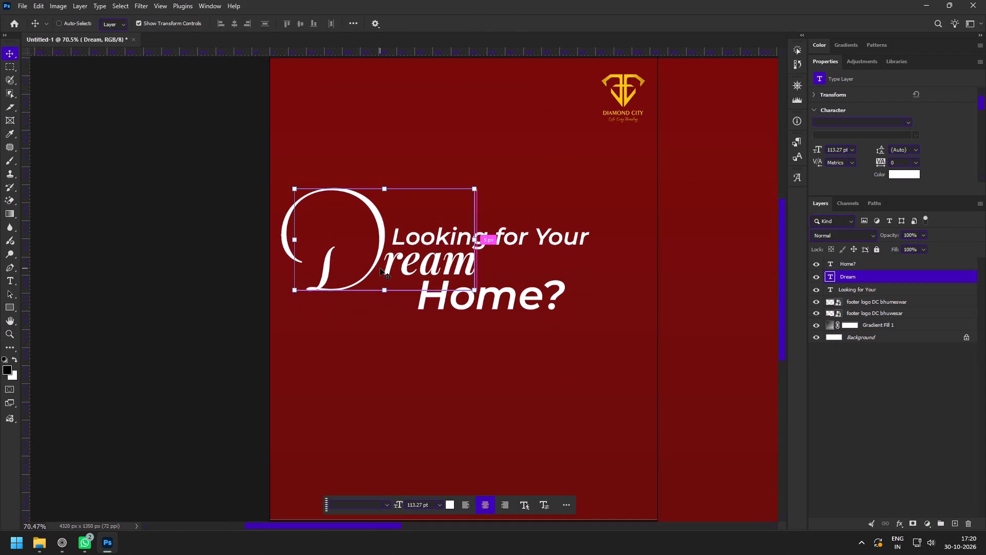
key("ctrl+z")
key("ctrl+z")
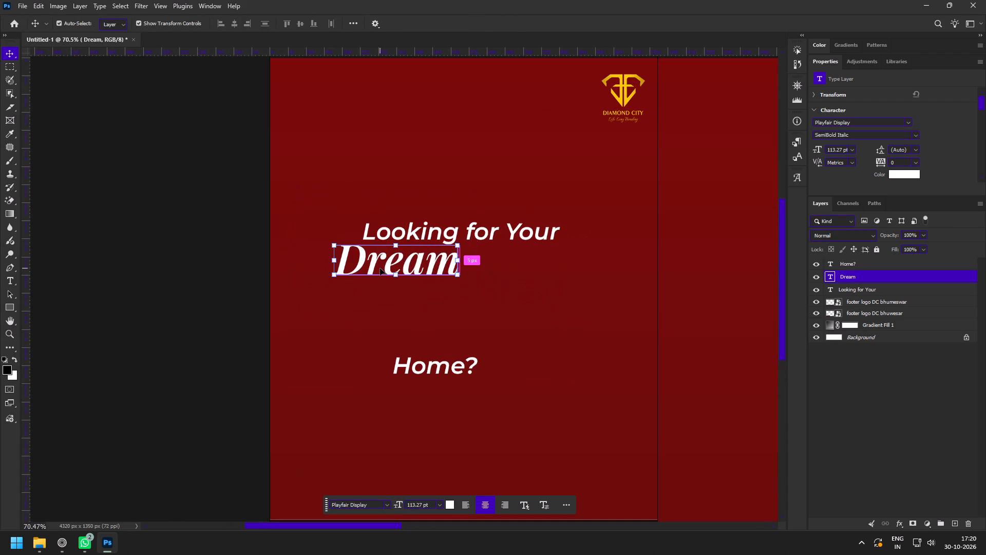
Scale the "Dream" text to about 149% (168.41 pt) and position it overlapping the lower left of "Looking for Your".
left_click_drag(460, 262, 526, 256)
left_click_drag(501, 262, 483, 265)
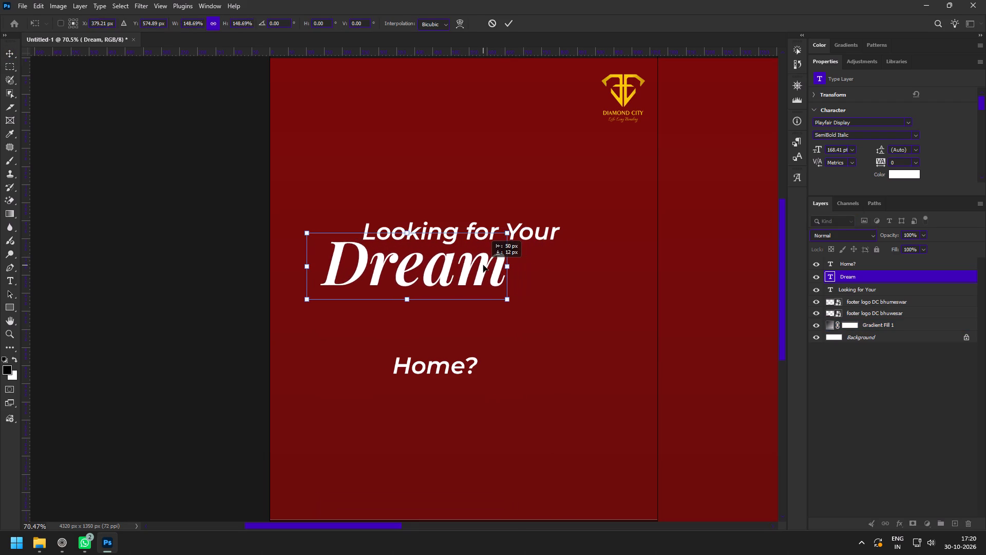
left_click_drag(483, 265, 475, 261)
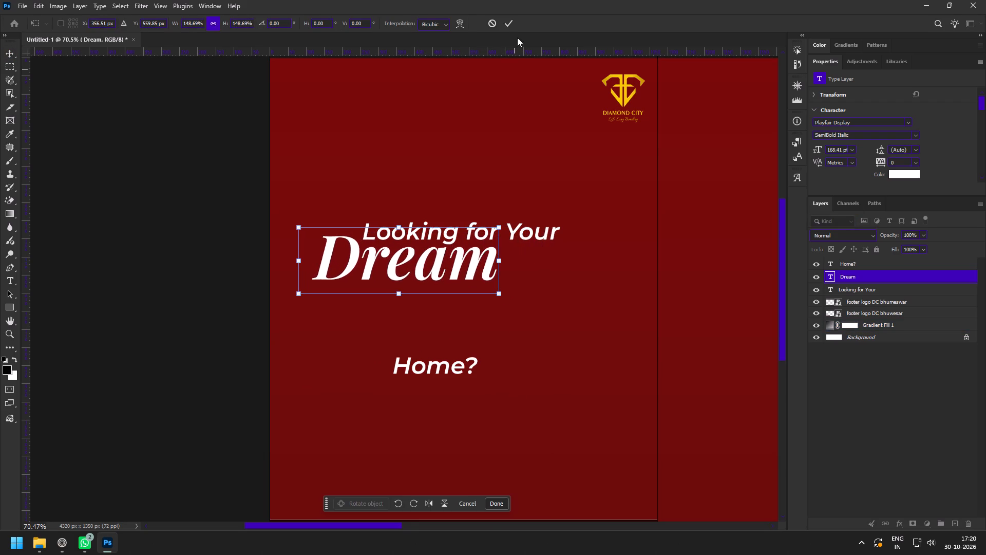
left_click(510, 26)
Scale the "Home?" text to about 179% (114.68 pt) and place it just beneath the right-hand part of "Dream".
key("z")
left_click_drag(526, 225, 542, 256)
key("v")
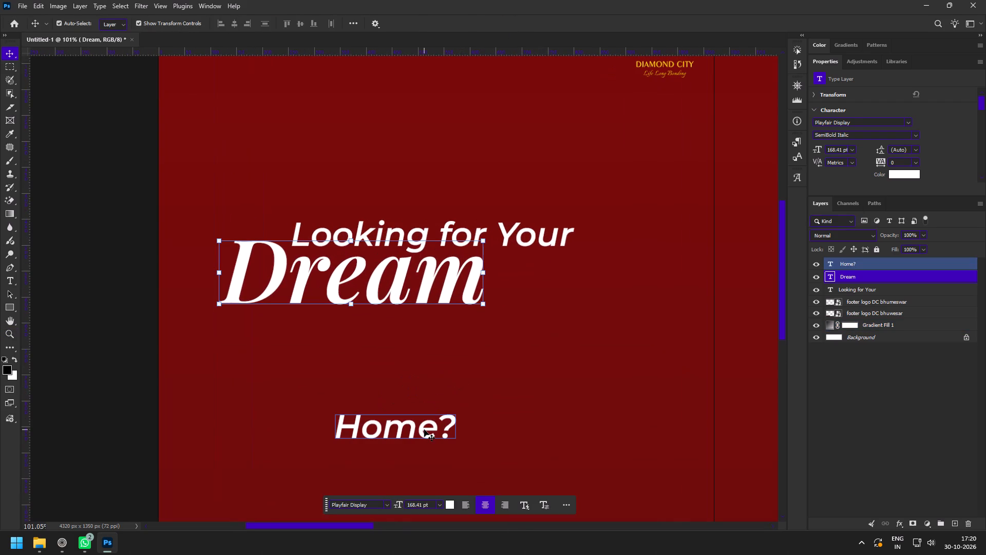
left_click(424, 430)
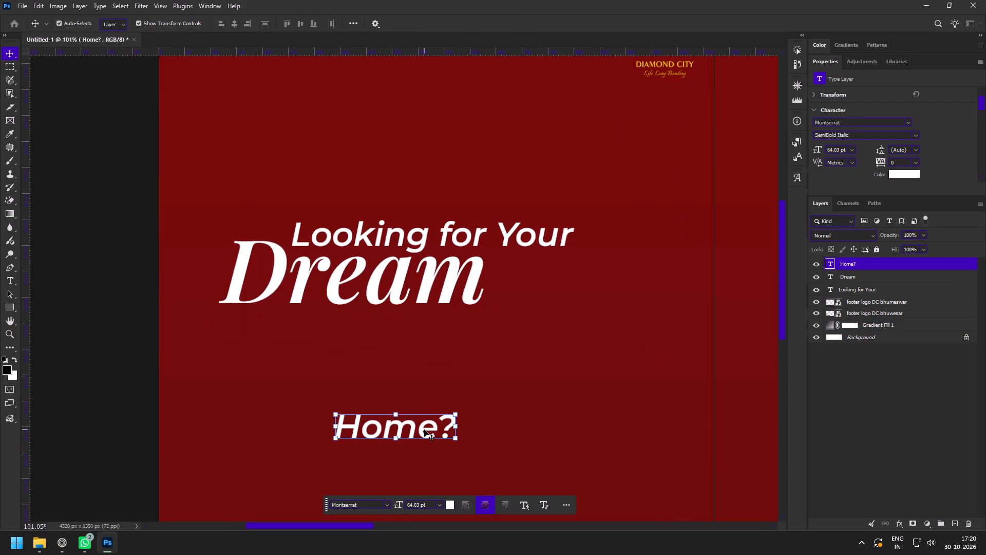
left_click_drag(424, 430, 544, 330)
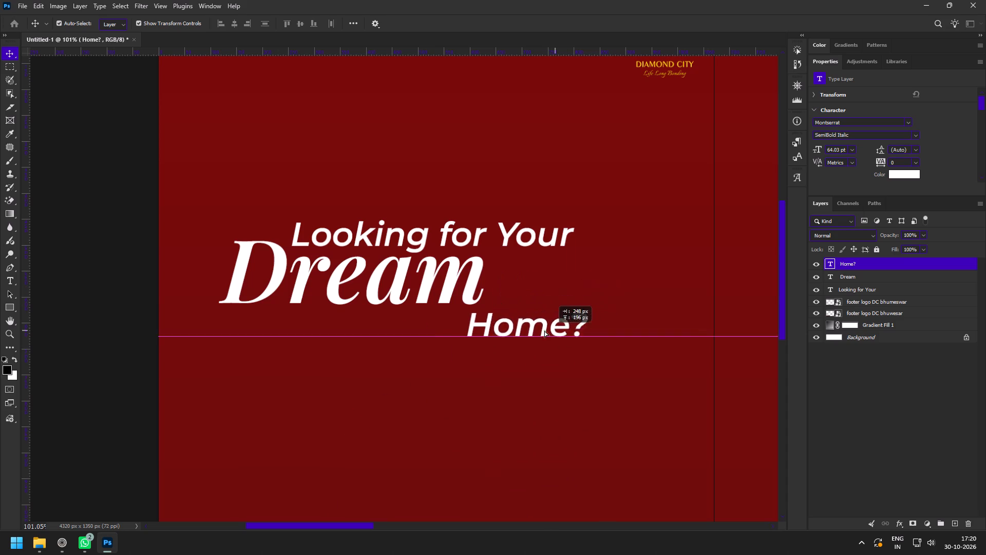
left_click_drag(544, 330, 534, 329)
left_click_drag(567, 324, 618, 319)
left_click_drag(630, 322, 651, 323)
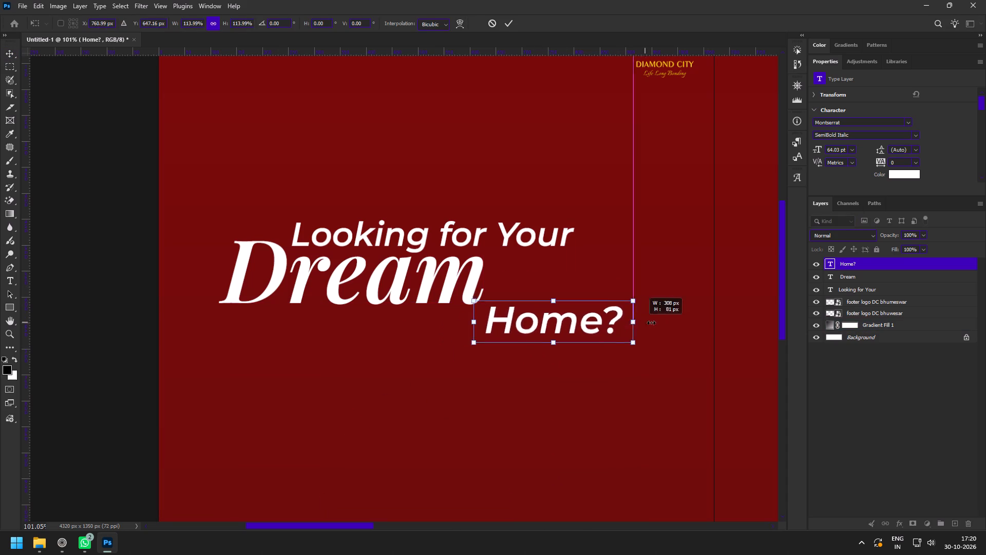
left_click_drag(651, 323, 685, 322)
left_click_drag(639, 326, 577, 339)
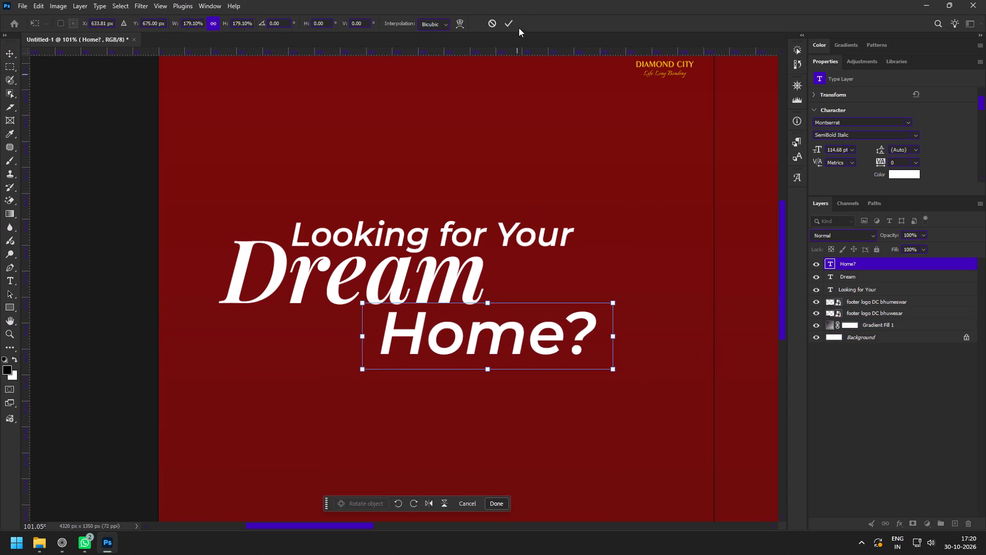
left_click(517, 22)
left_click(507, 22)
Examine the three-line headline arrangement against the whole first slide, including its logo and footer.
key("z")
left_click_drag(523, 182, 479, 171)
key("space")
left_click_drag(498, 231, 473, 215)
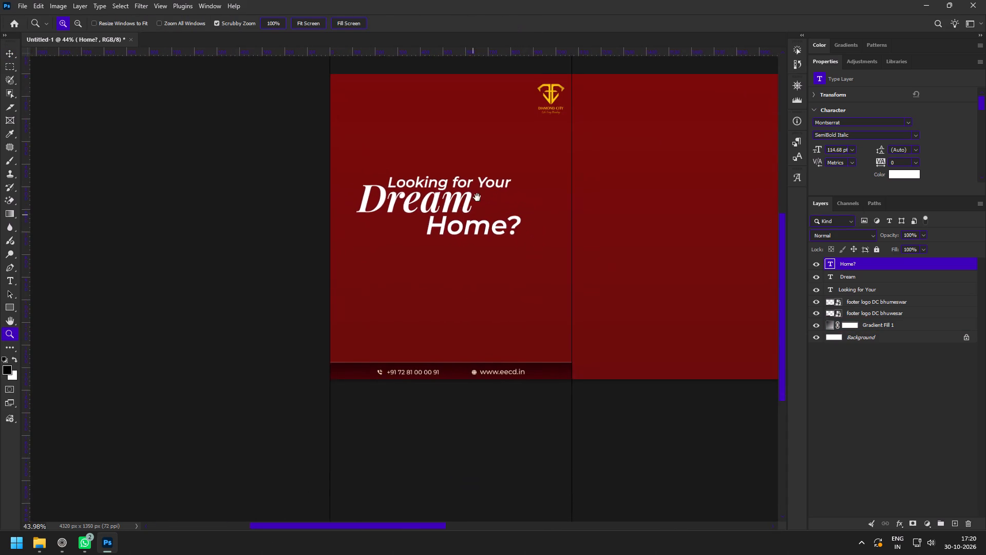
left_click_drag(475, 180, 502, 211)
left_click_drag(475, 194, 492, 217)
left_click_drag(492, 217, 466, 207)
left_click_drag(467, 210, 484, 235)
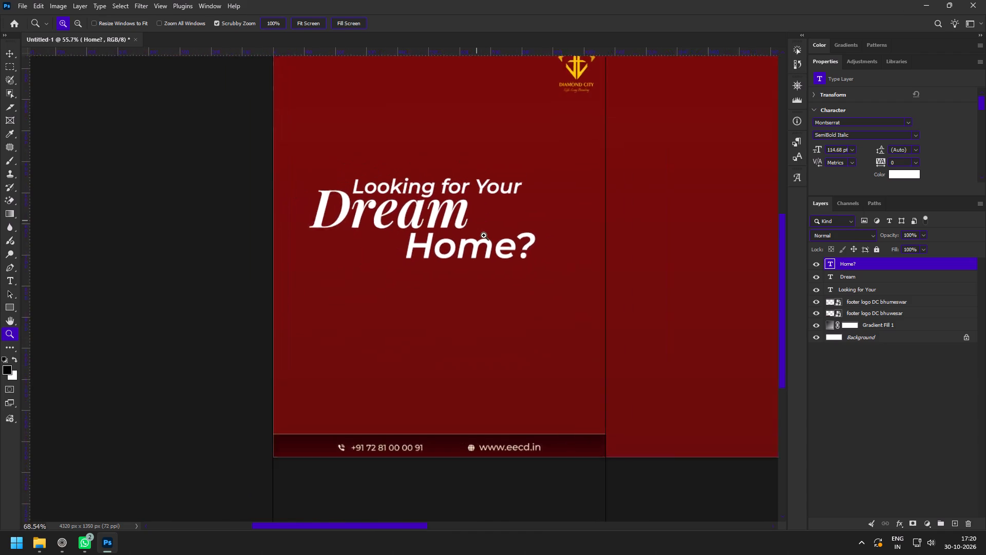
Change the "Home?" text's font to Playfair Display SemiBold Italic.
left_click_drag(484, 235, 486, 239)
key("v")
left_click(908, 122)
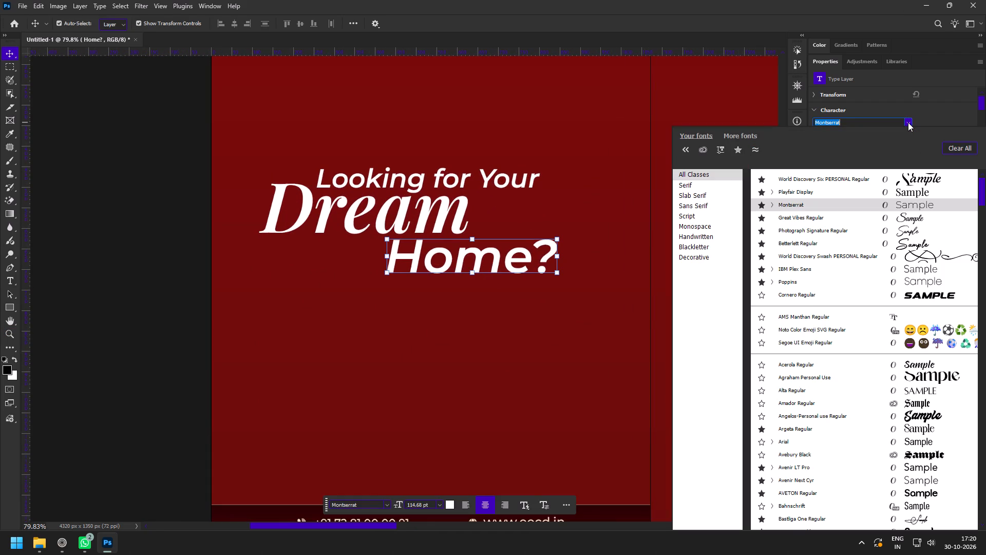
left_click(820, 192)
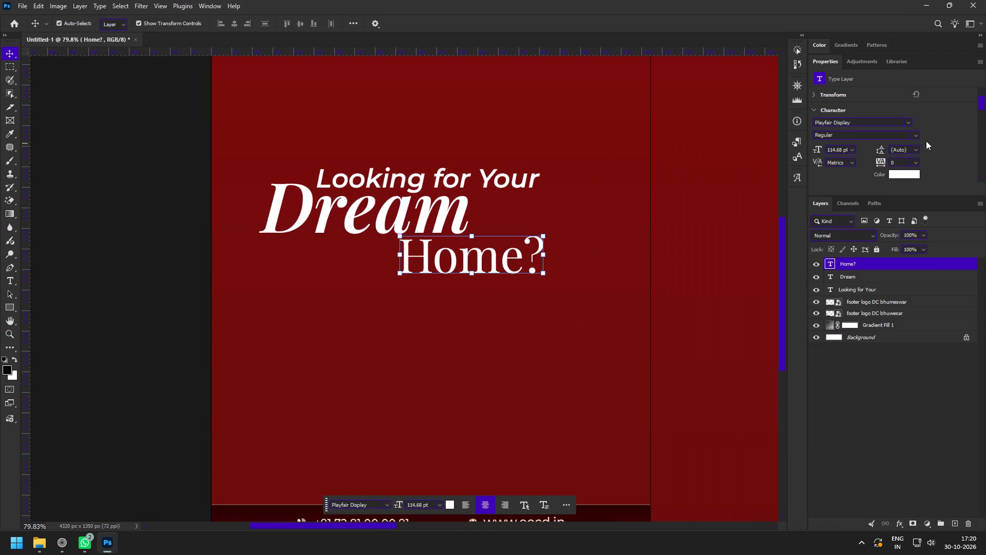
left_click(916, 133)
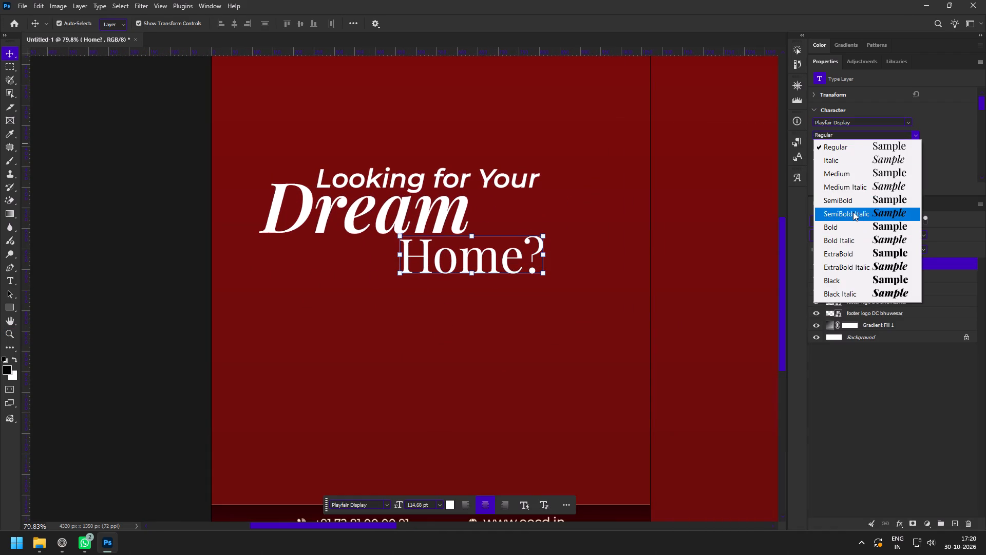
left_click(853, 212)
Scale the "Home?" text to about 134% (153.31 pt) and place it directly beneath the right-hand part of "Dream".
key("z")
left_click_drag(511, 191, 522, 224)
key("v")
left_click_drag(557, 270, 565, 271)
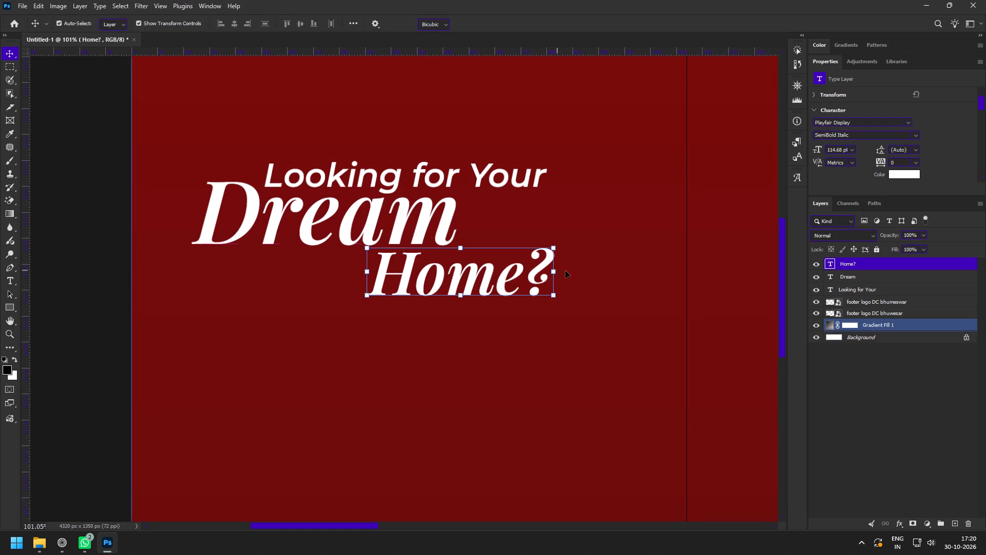
left_click_drag(565, 271, 593, 269)
left_click_drag(603, 275, 638, 275)
left_click_drag(612, 274, 575, 279)
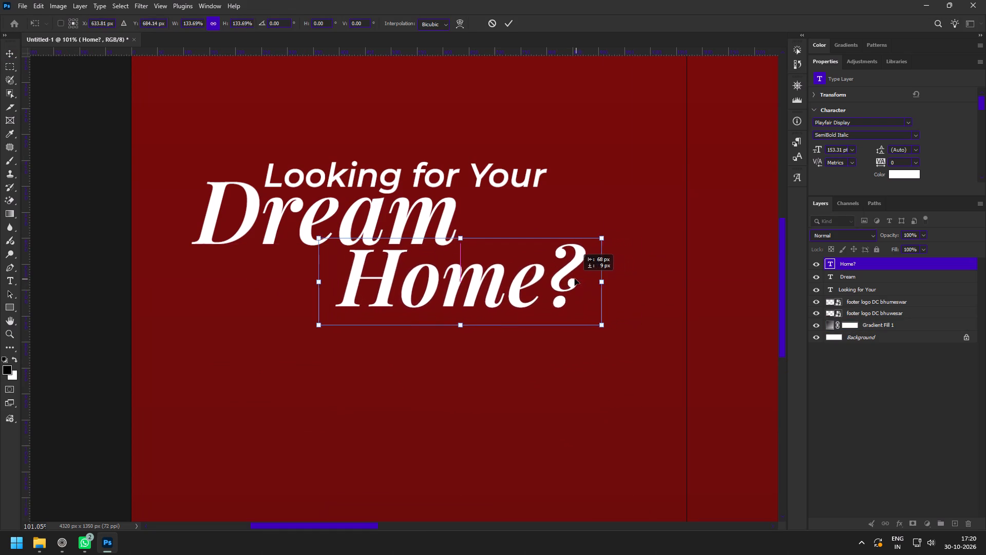
left_click_drag(575, 279, 576, 273)
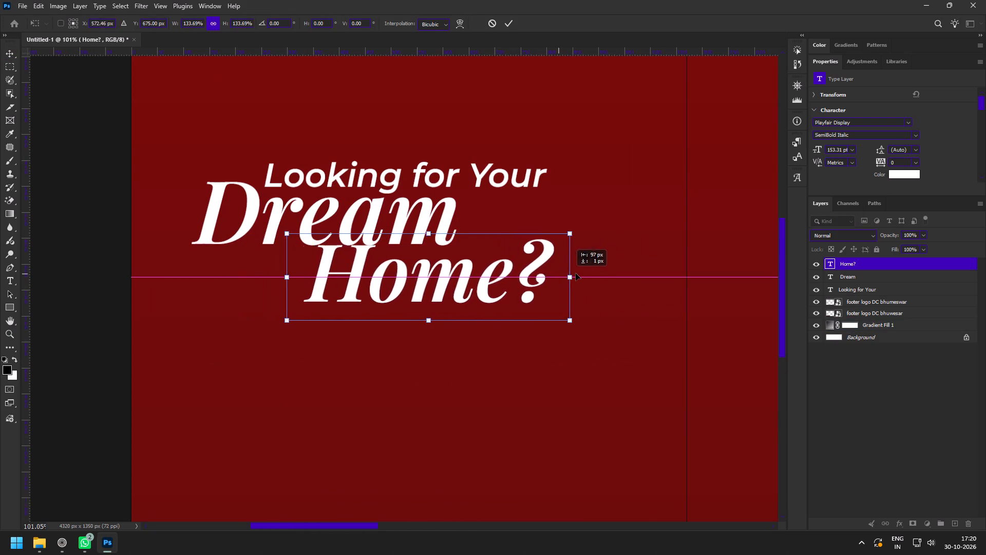
left_click_drag(576, 273, 569, 280)
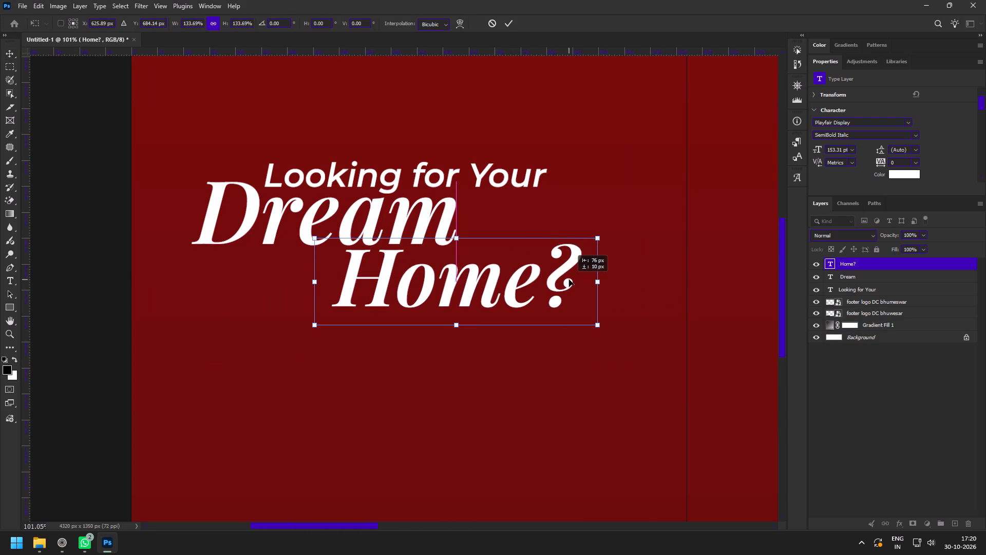
left_click_drag(569, 280, 569, 279)
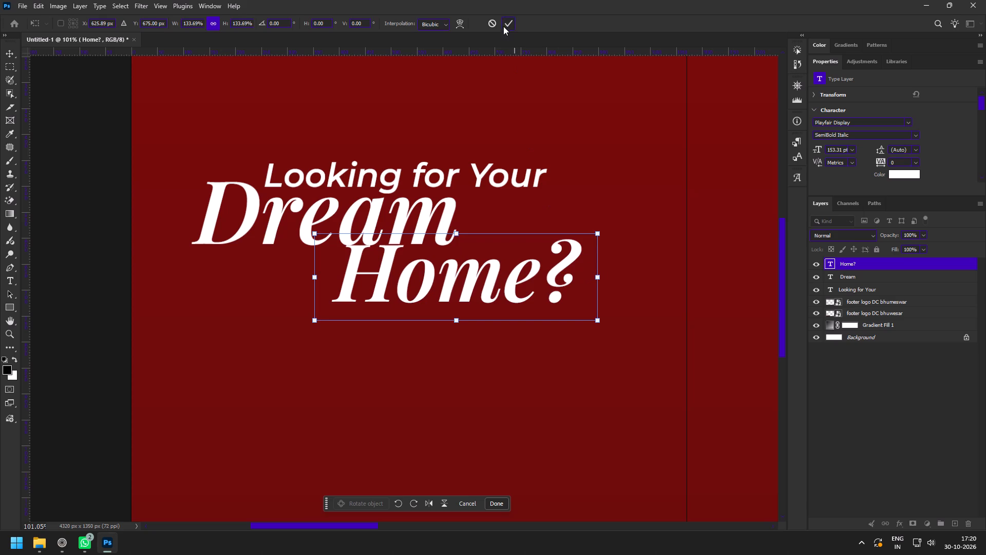
left_click(504, 25)
key("z")
Switch to the Zen browser, duplicate the Pinterest tab and search there for "question mark png".
left_click(57, 546)
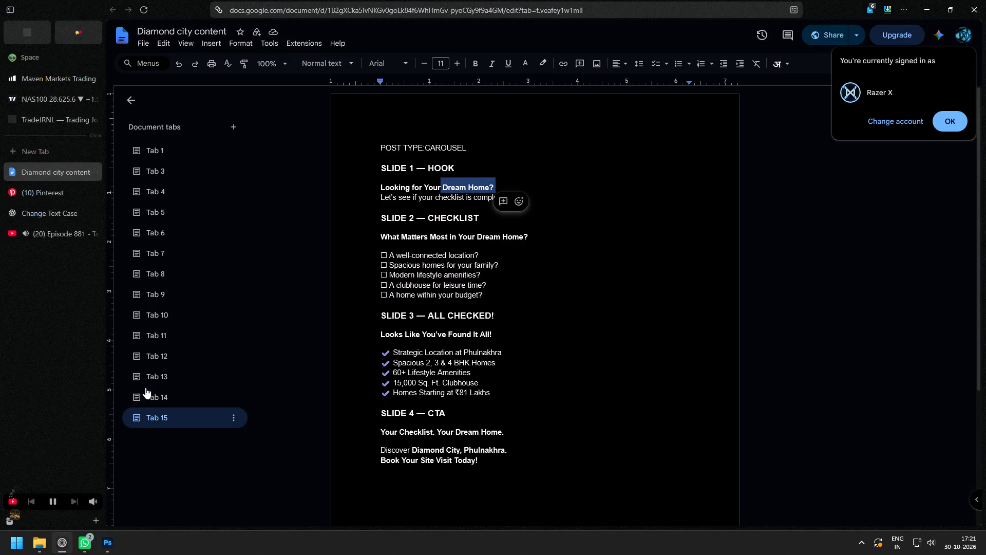
left_click(52, 192)
left_click(276, 40)
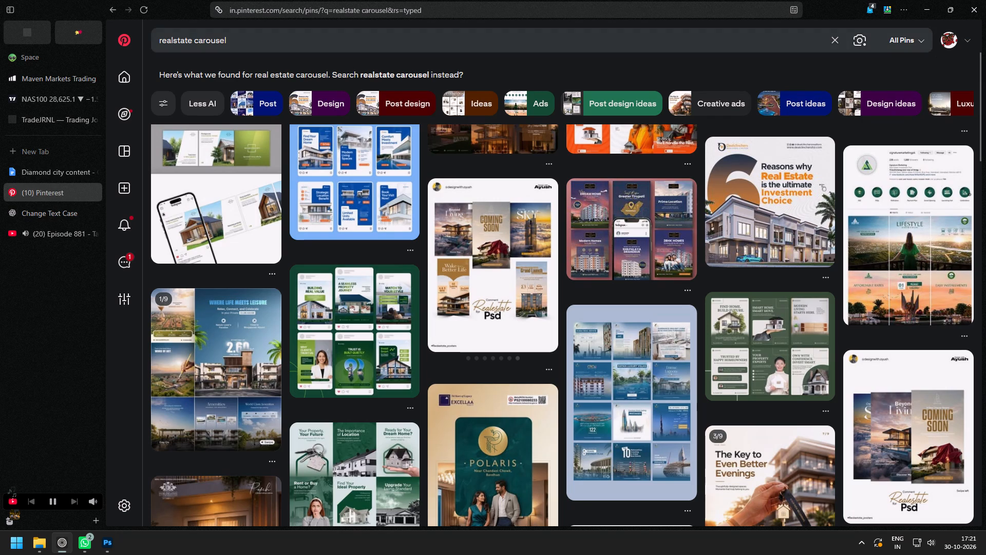
right_click(44, 195)
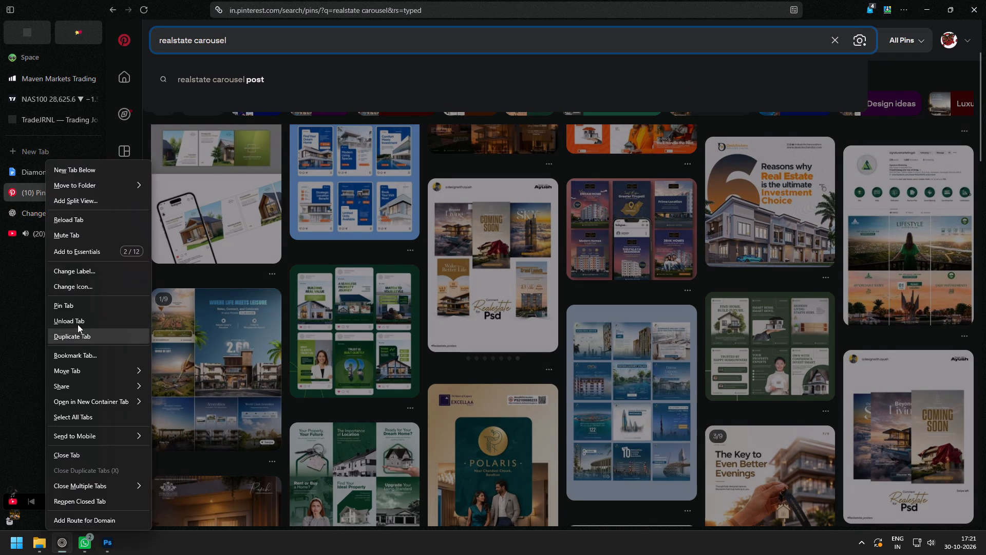
left_click(71, 341)
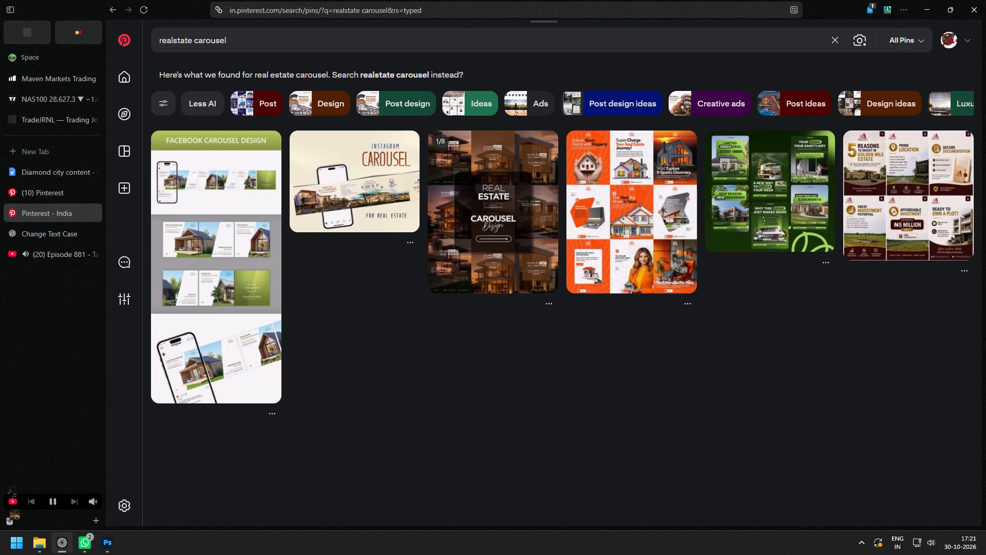
left_click(235, 43)
key("ctrl+a")
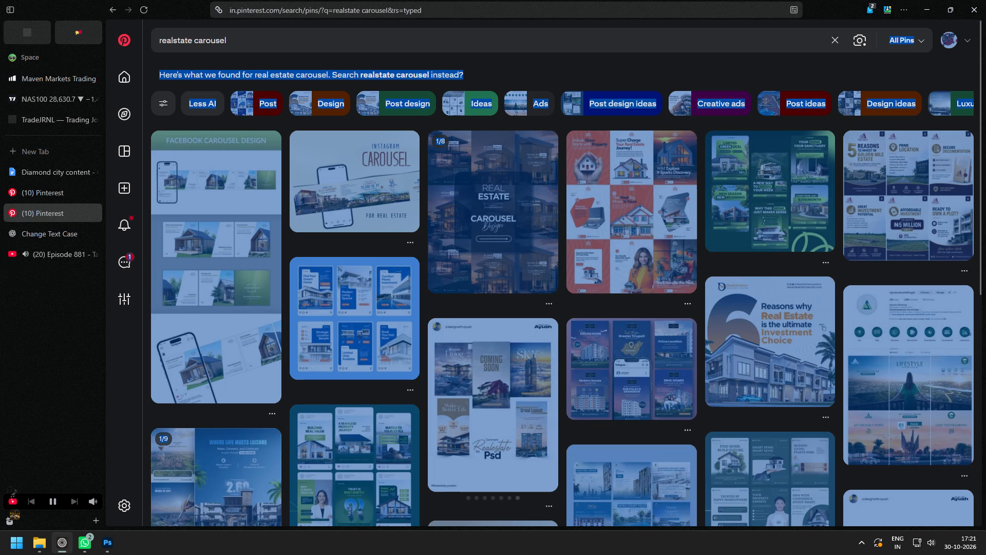
left_click(235, 43)
key("ctrl+a")
type("question a")
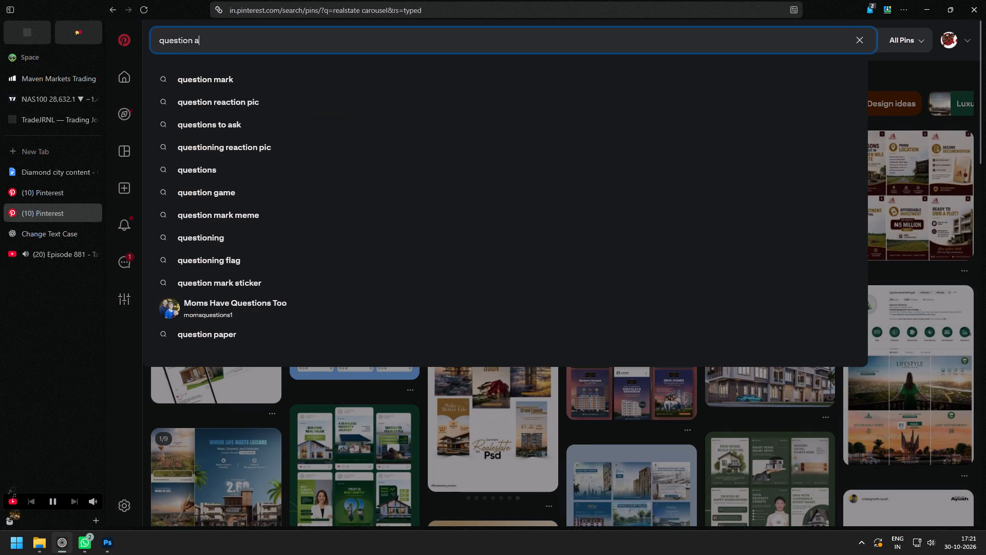
key("BackSpace")
type("mark")
key("space")
key("Down")
key("Down")
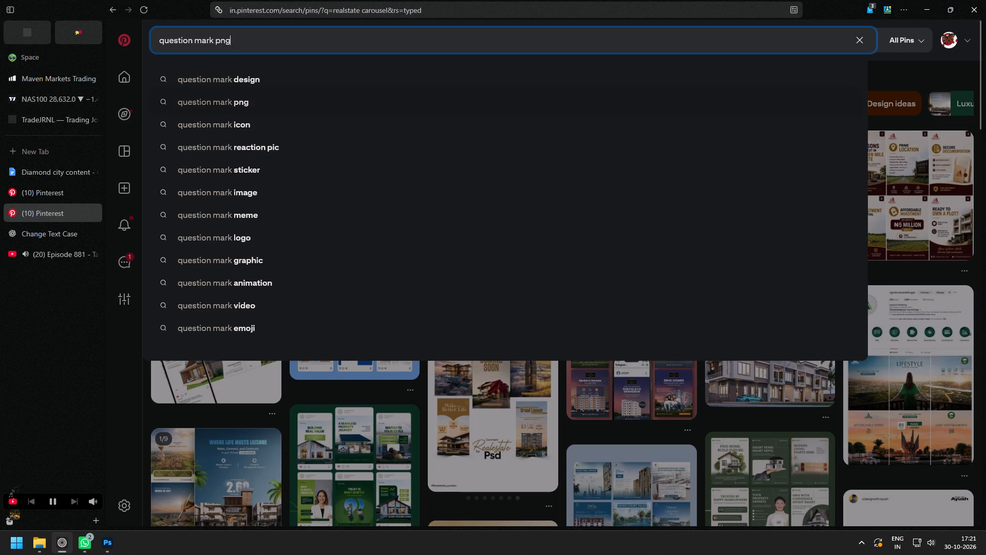
key("Return")
Switch to the NAS100 chart in TradingView and add a price alert at 28,709.7.
left_click(59, 97)
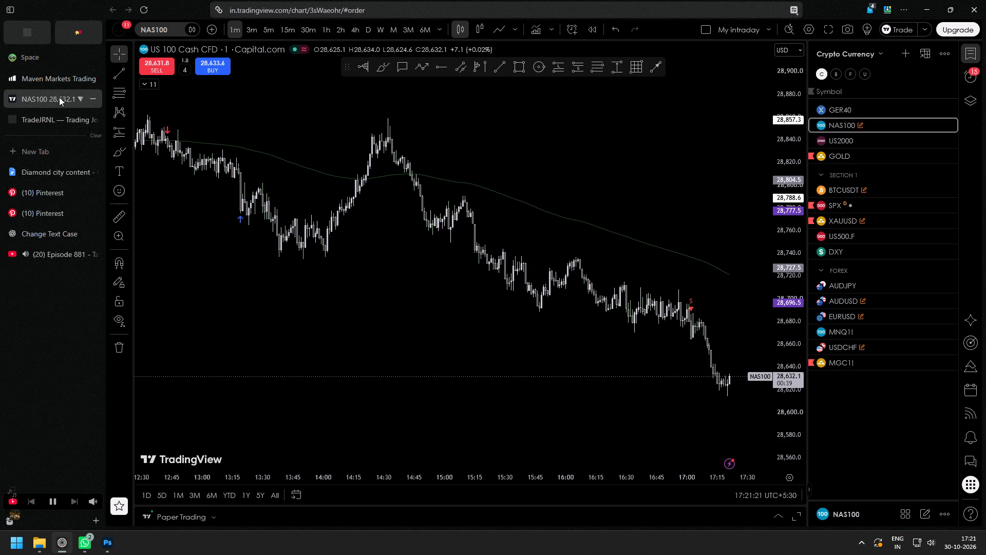
scroll(606, 342, "up", 7)
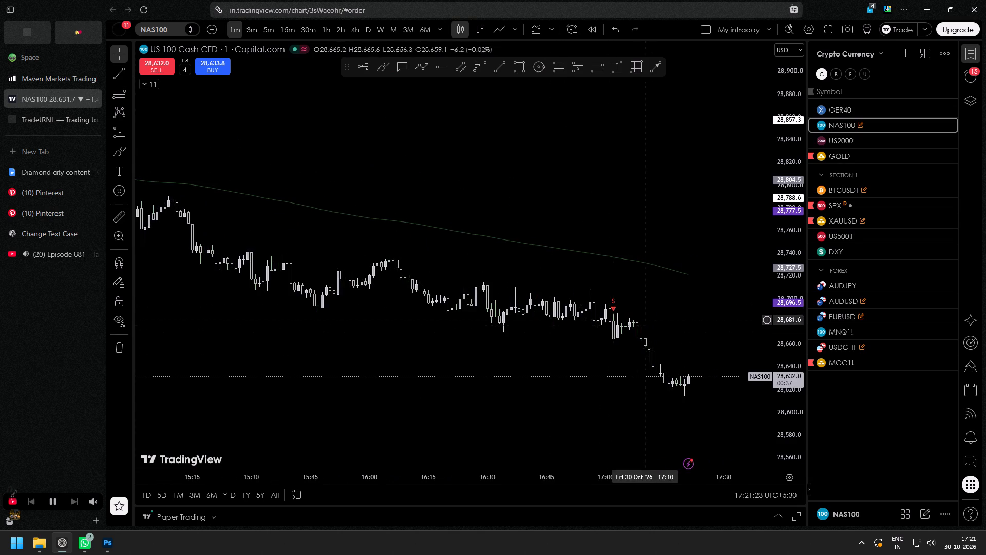
left_click_drag(655, 326, 517, 271)
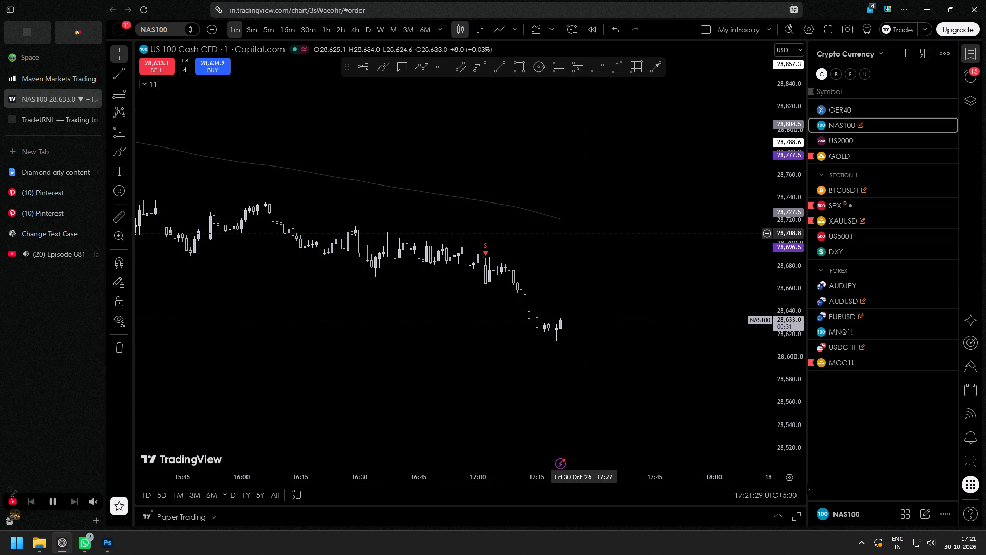
left_click(764, 232)
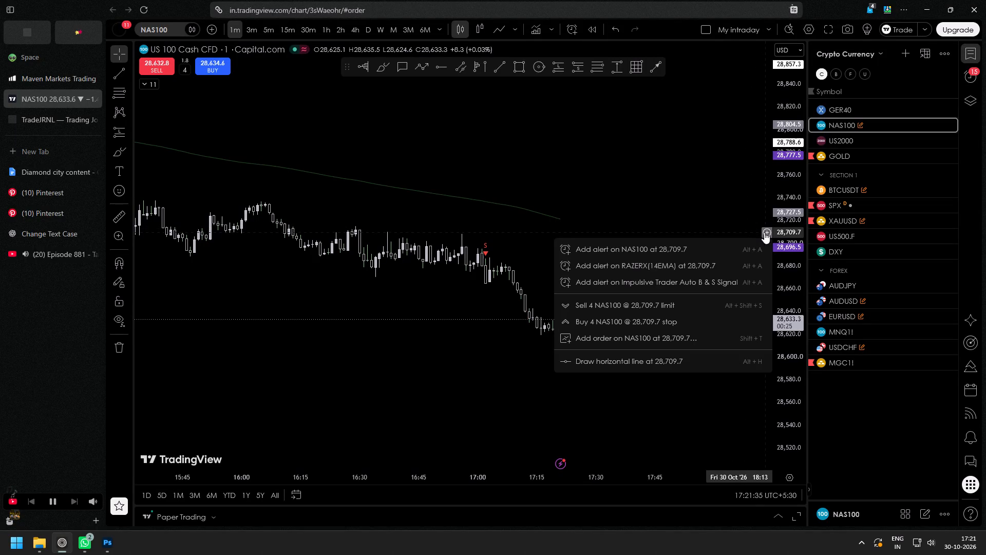
left_click(592, 254)
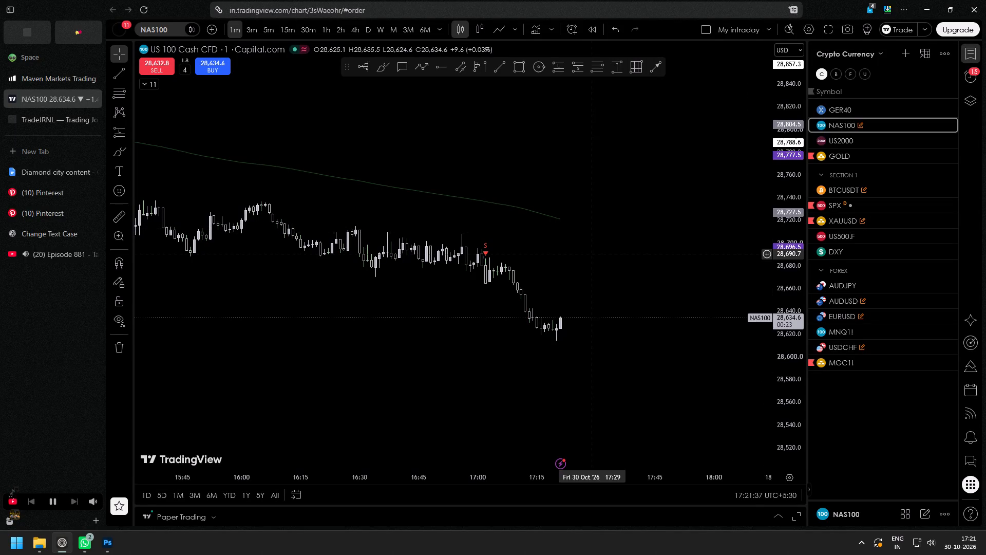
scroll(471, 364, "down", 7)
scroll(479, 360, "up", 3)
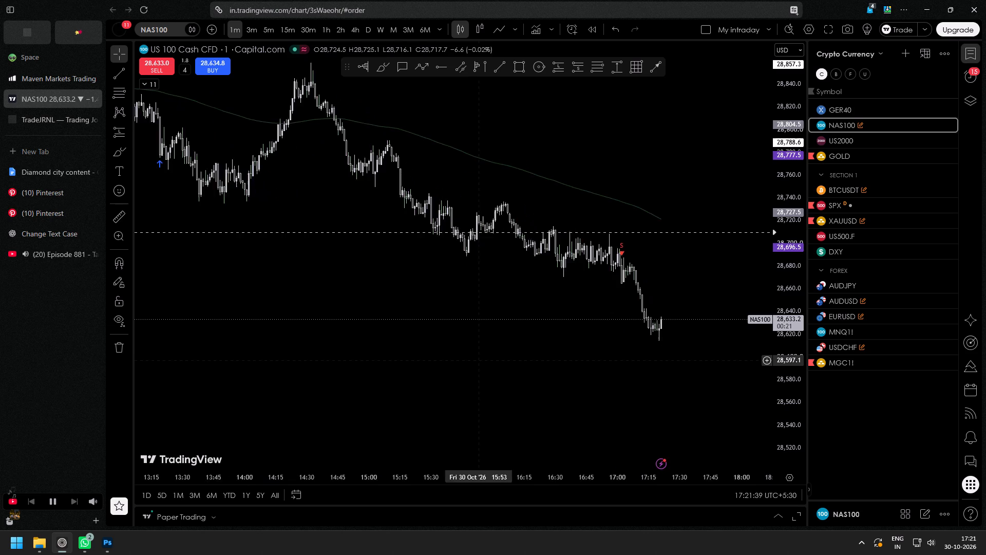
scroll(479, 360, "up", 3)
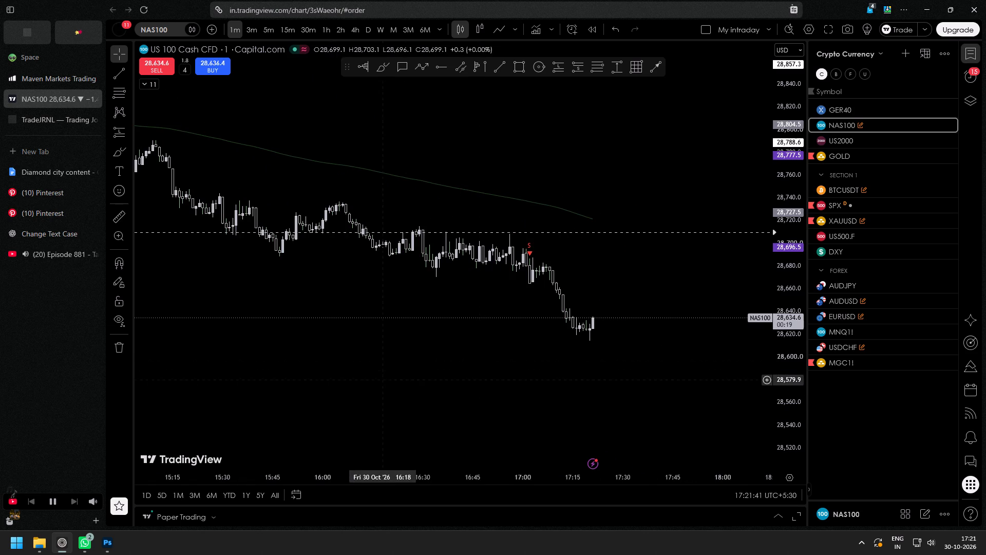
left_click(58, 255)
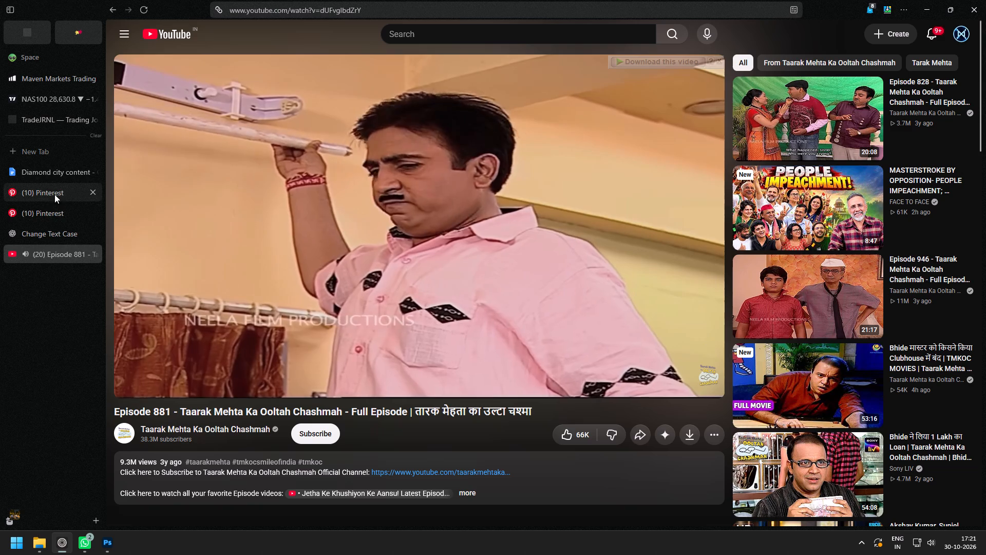
Return to Photoshop and nudge the "Home?" text slightly down, clear of the "Dream" line.
left_click(103, 547)
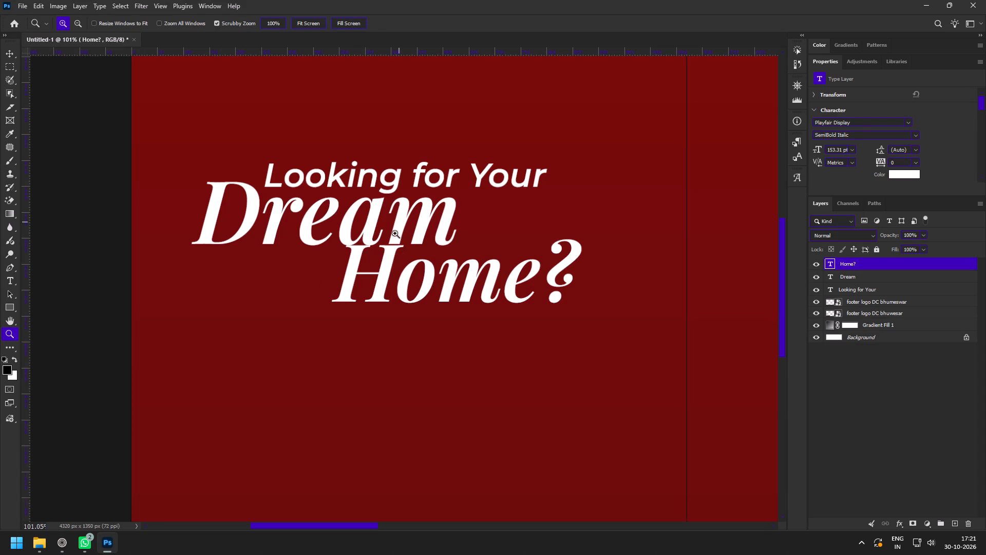
key("v")
left_click_drag(449, 285, 449, 291)
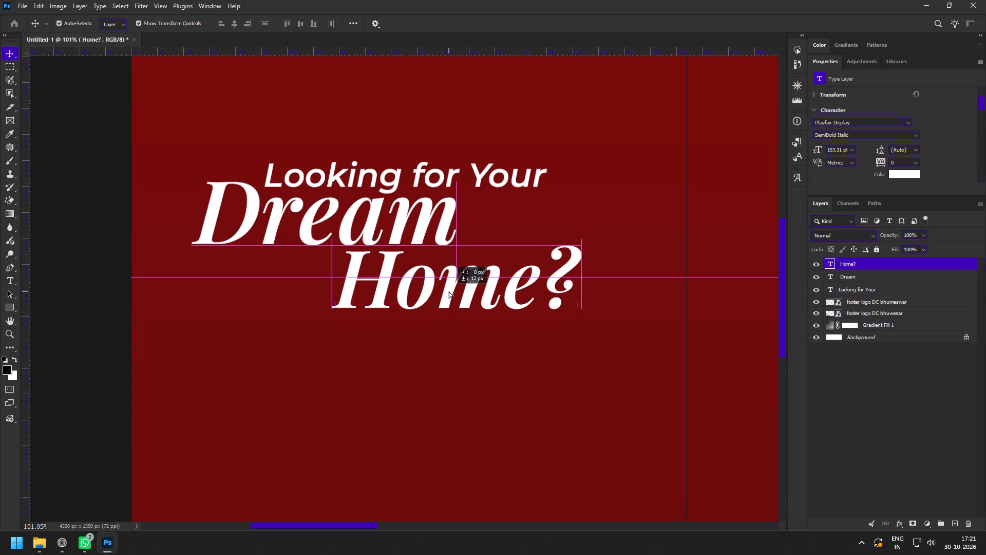
left_click_drag(449, 291, 449, 289)
Recolour the "Dream" text with the golden yellow sampled from the Diamond City logo.
left_click(293, 213)
key("z")
left_click_drag(425, 303, 399, 293)
key("space")
key("space")
key("space")
left_click_drag(438, 267, 431, 311)
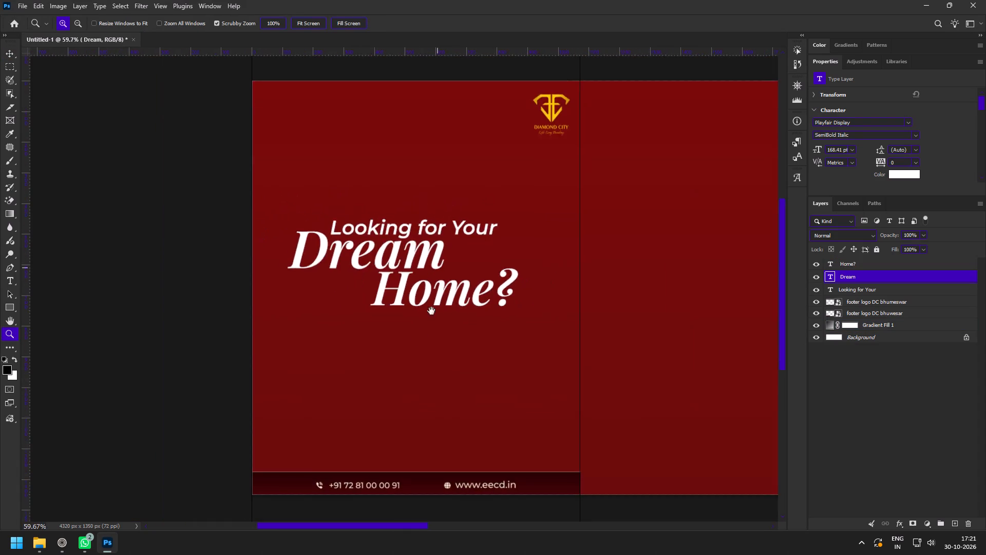
left_click_drag(431, 311, 411, 349)
left_click_drag(491, 255, 503, 291)
key("i")
left_click_drag(535, 179, 535, 185)
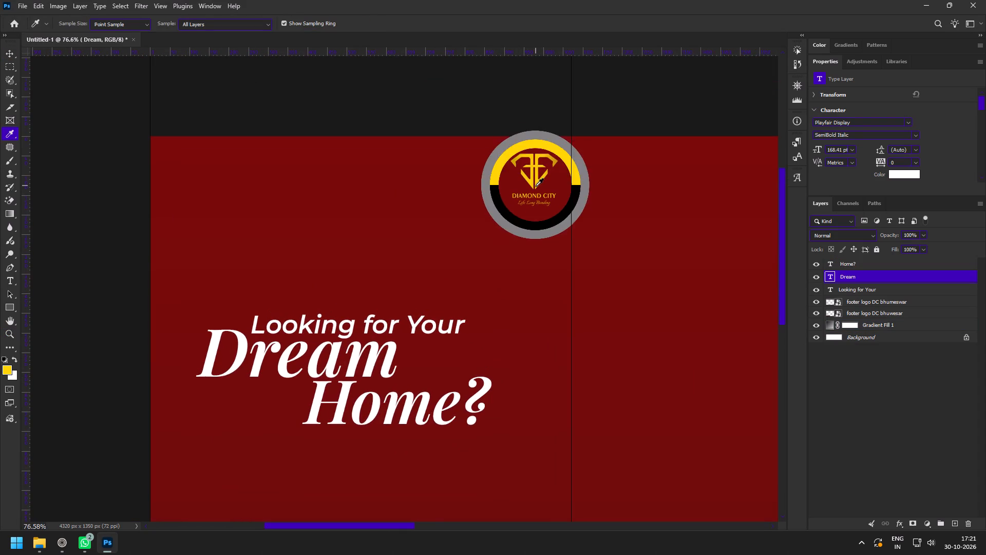
left_click(537, 183)
key("alt+BackSpace")
Examine the recoloured headline against the whole first slide, including its logo and footer.
key("z")
key("space")
key("space")
key("space")
key("space")
left_click_drag(383, 395, 399, 255)
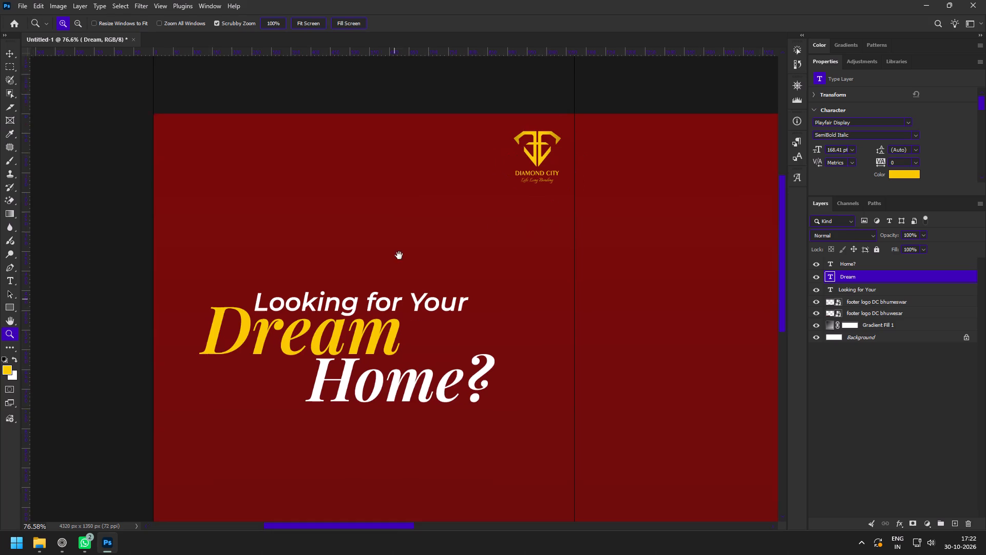
left_click_drag(399, 255, 399, 254)
left_click_drag(435, 308, 408, 299)
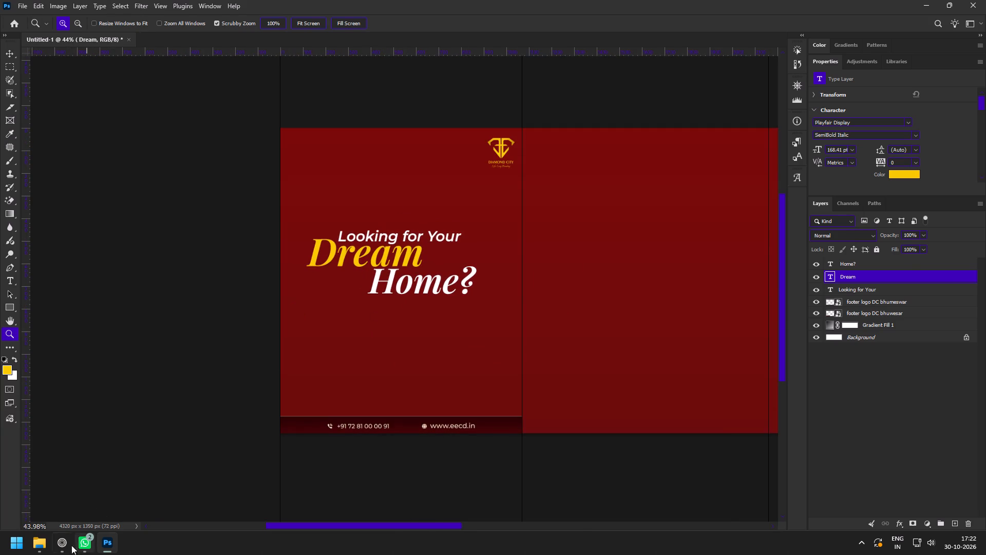
Copy the glowing white question mark image on black from Pinterest and paste it into the Photoshop carousel document.
left_click(64, 548)
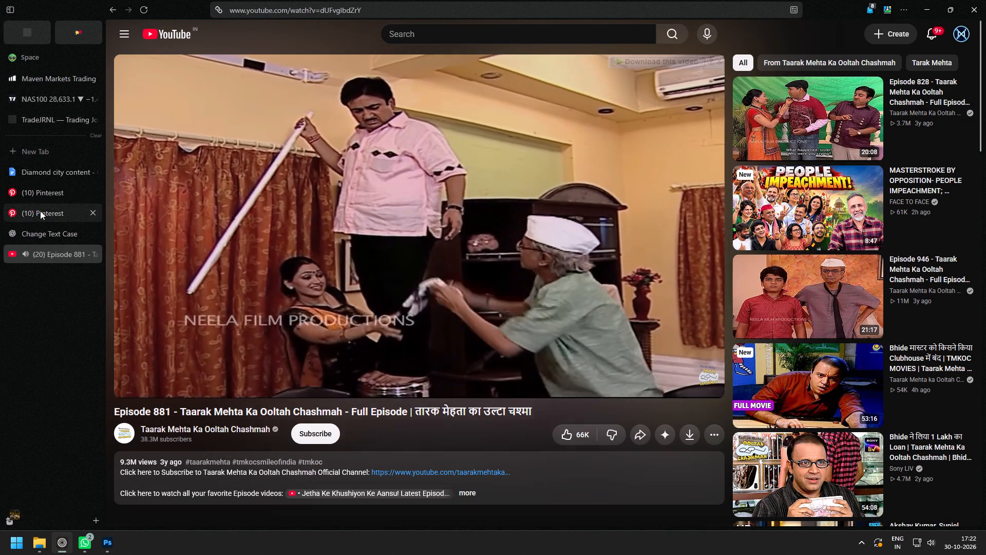
left_click(40, 211)
left_click(207, 161)
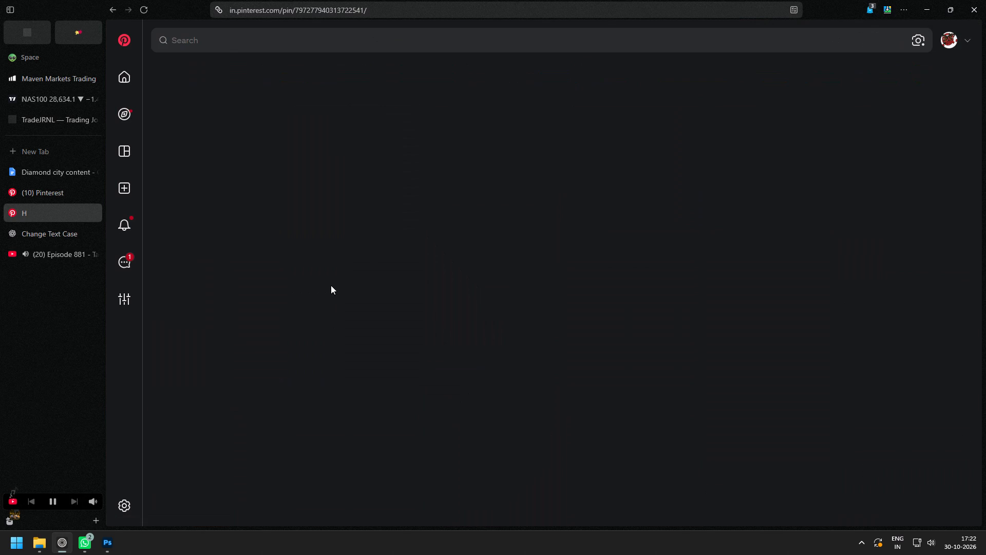
right_click(296, 193)
left_click(317, 230)
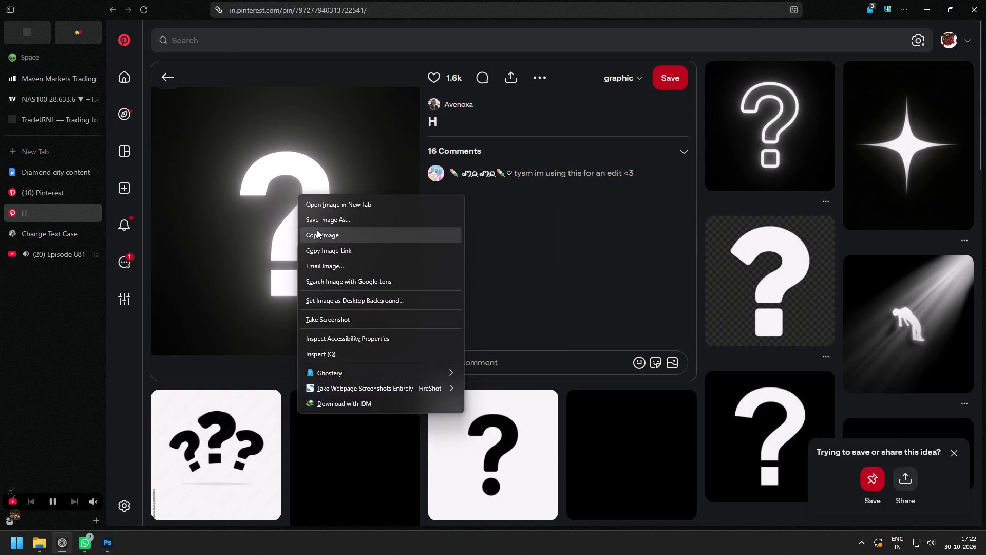
left_click(113, 542)
key("ctrl+v")
Set the pasted question mark layer's blend mode to Screen.
key("e")
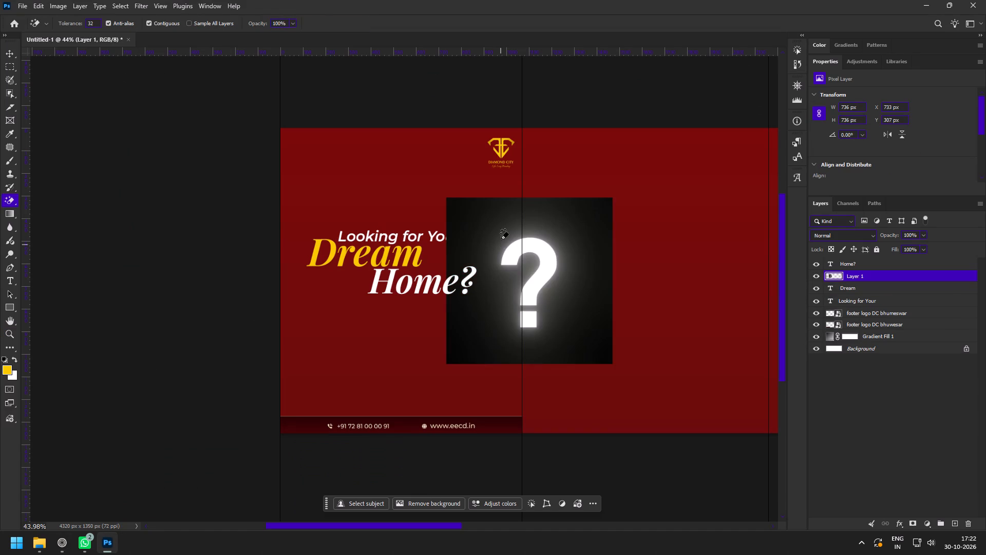
left_click(857, 236)
left_click(822, 335)
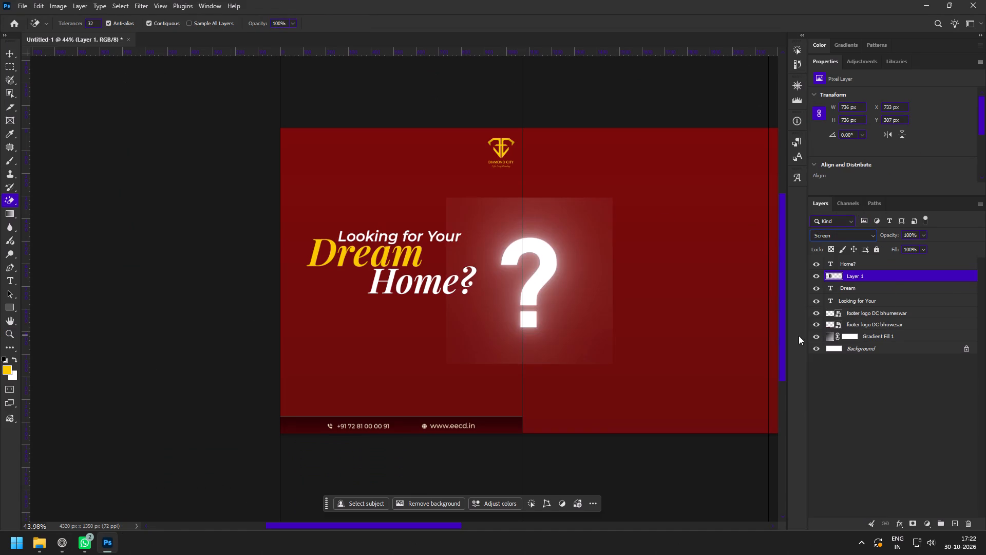
Apply Levels to the question mark layer with raised shadows, midtones 0.58 and highlights 204 to drop its visible square background.
key("z")
left_click_drag(449, 235, 463, 252)
key("v")
key("ctrl+l")
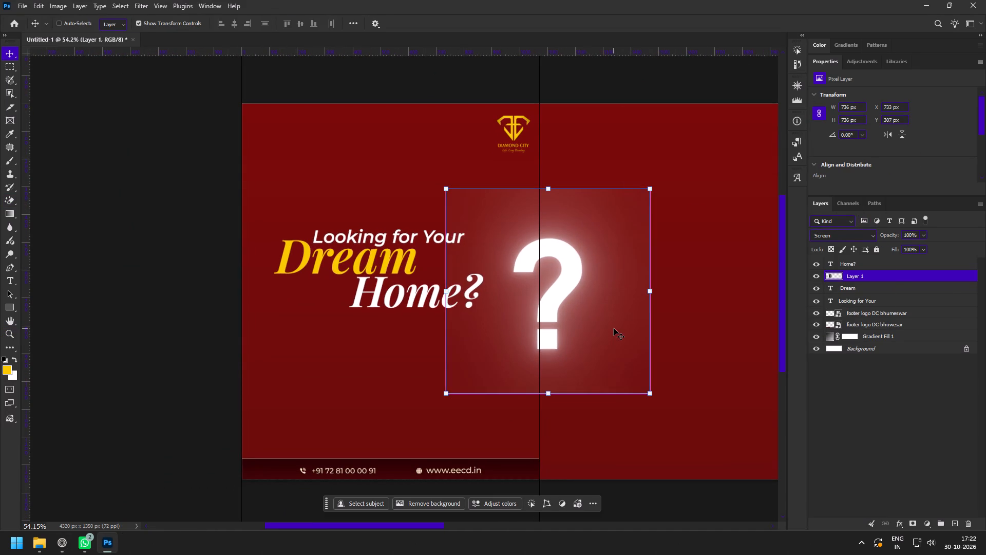
left_click_drag(626, 261, 595, 261)
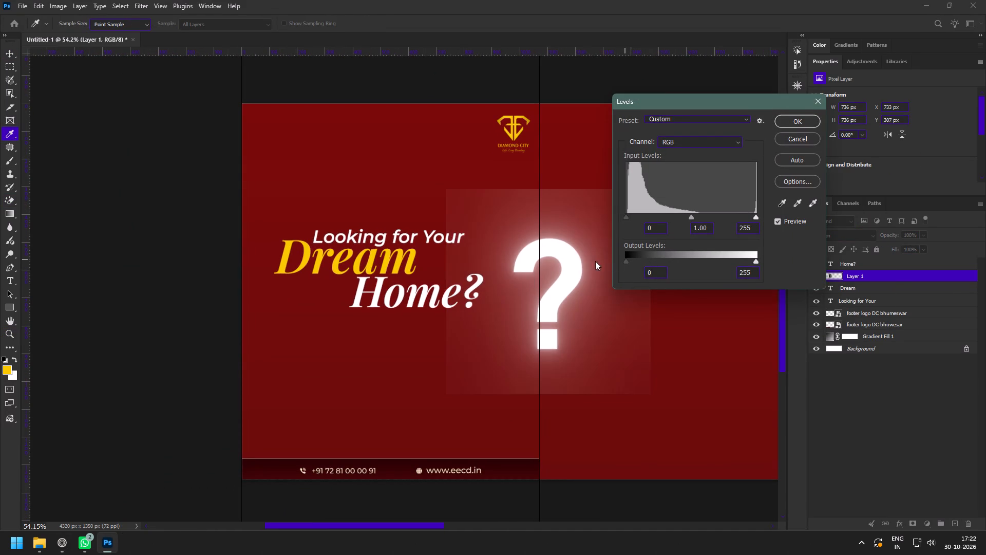
left_click_drag(595, 261, 584, 263)
left_click_drag(755, 262, 681, 266)
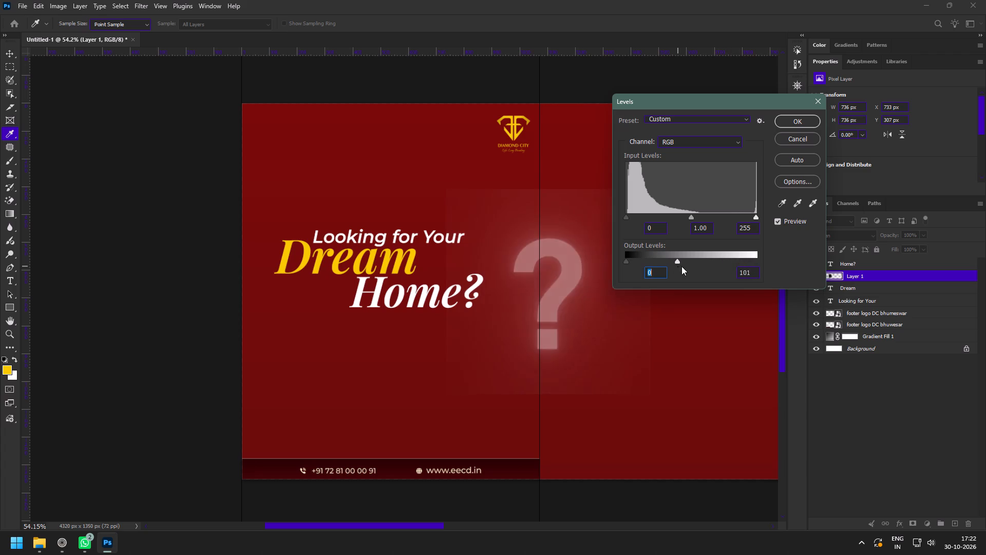
left_click_drag(681, 266, 836, 259)
left_click_drag(748, 217, 732, 218)
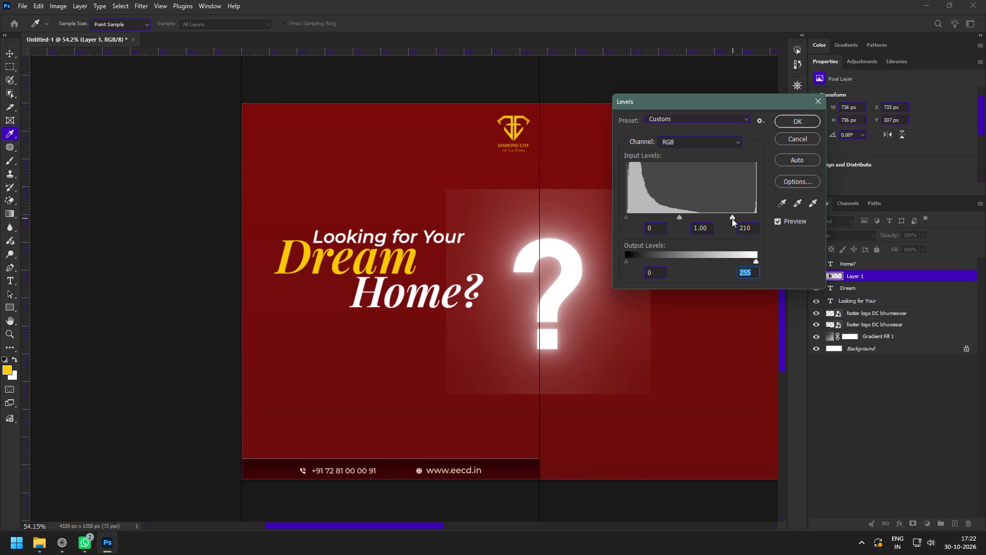
left_click_drag(732, 218, 730, 218)
left_click_drag(679, 215, 695, 213)
left_click_drag(628, 217, 640, 217)
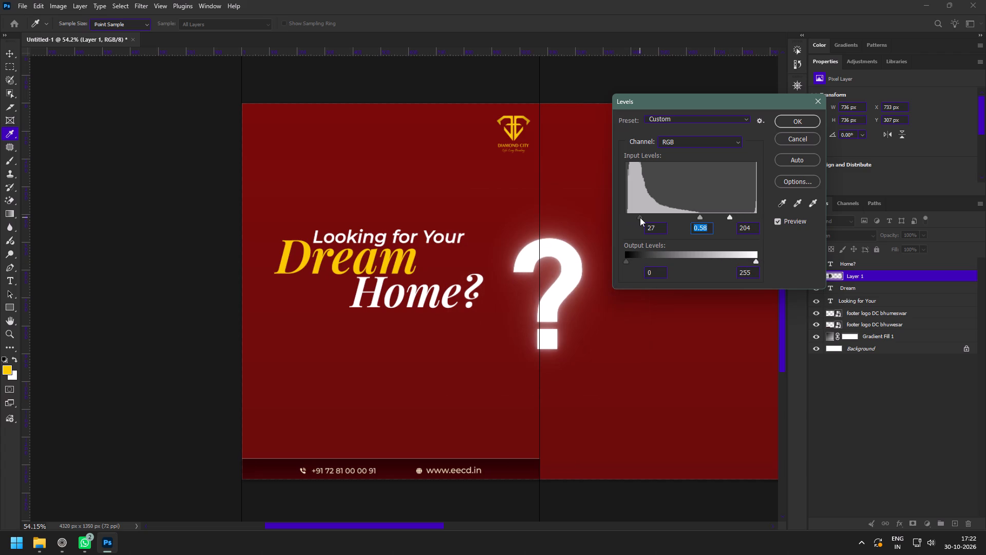
left_click_drag(640, 217, 636, 218)
left_click(792, 122)
Enlarge the glowing question mark proportionally to about 127% and place it overlapping the end of the headline on the first slide.
key("z")
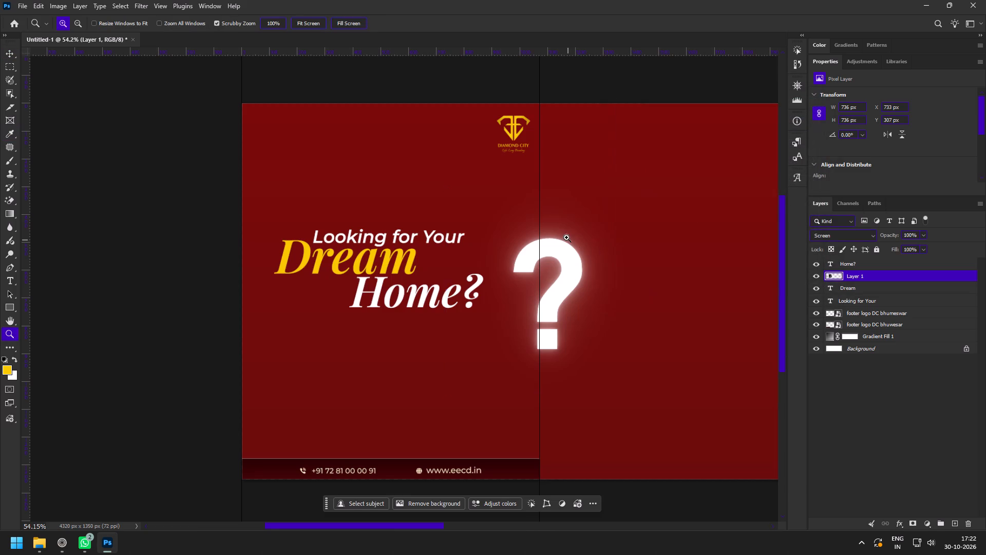
left_click_drag(566, 237, 583, 249)
key("v")
left_click_drag(561, 314, 471, 223)
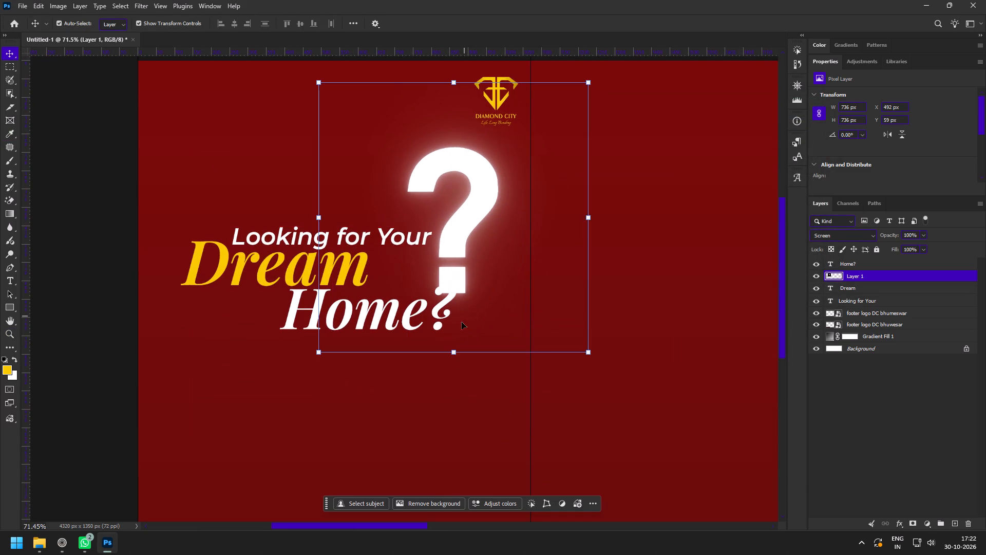
left_click_drag(457, 353, 449, 427)
left_click_drag(464, 337, 447, 311)
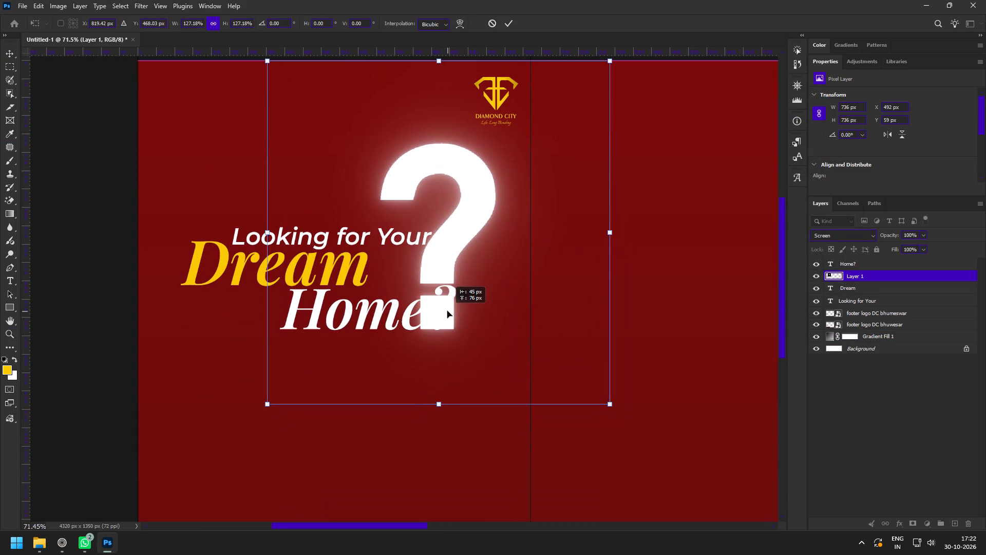
left_click_drag(447, 311, 430, 284)
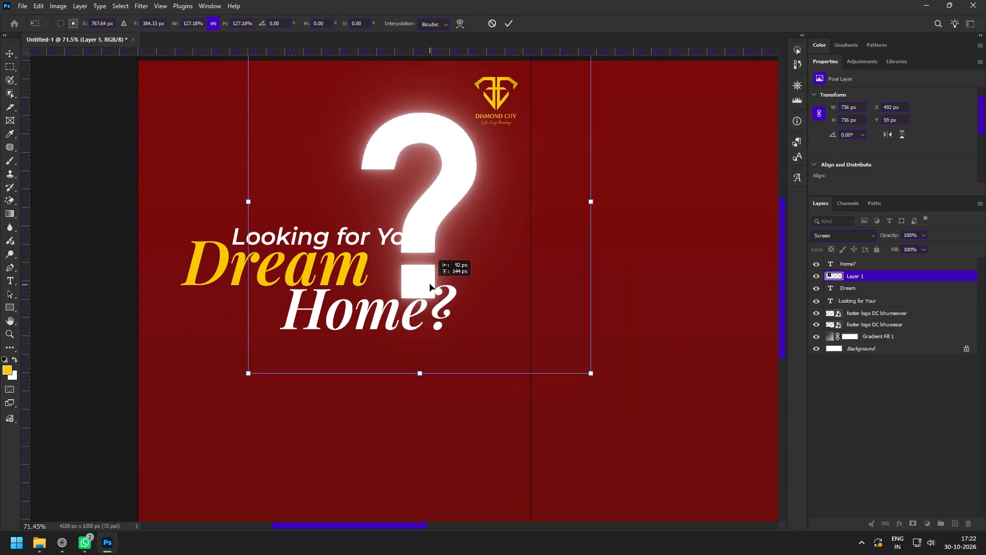
left_click_drag(430, 284, 431, 313)
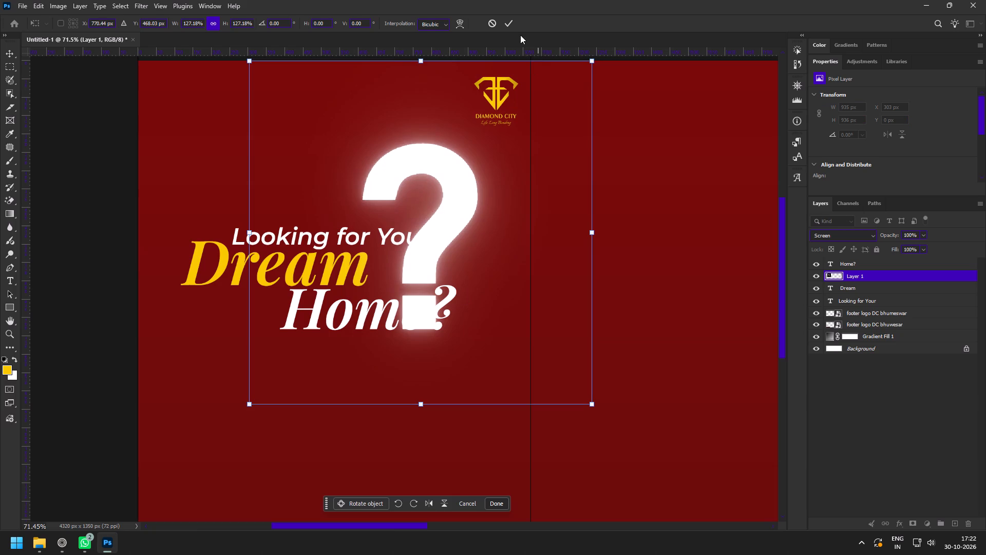
left_click(508, 24)
Add a layer mask to the question mark and fade its lower part with a large soft black brush at 30% opacity.
left_click(914, 524)
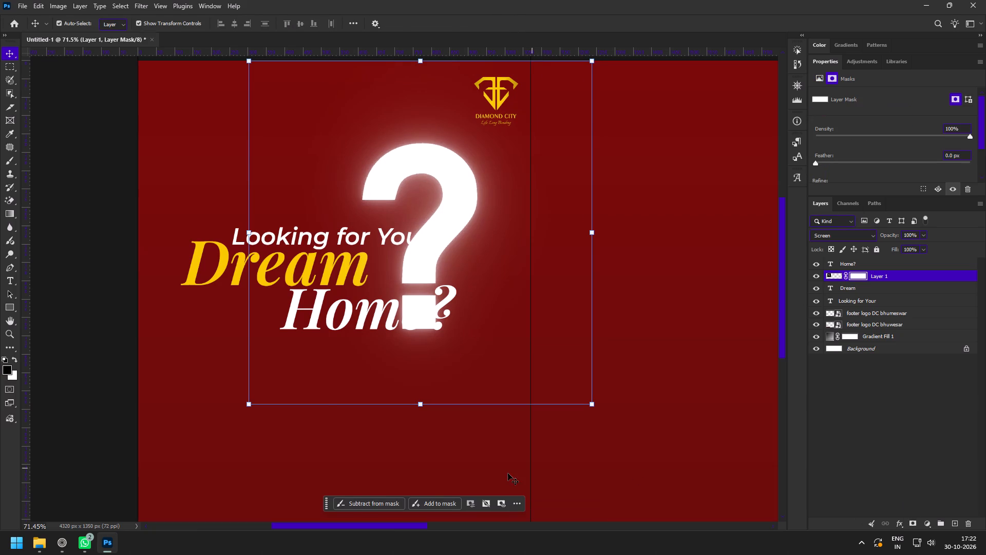
key("b")
left_click_drag(421, 387, 254, 372)
left_click_drag(310, 361, 546, 397)
left_click_drag(416, 379, 219, 335)
left_click_drag(286, 342, 582, 412)
left_click_drag(428, 391, 204, 343)
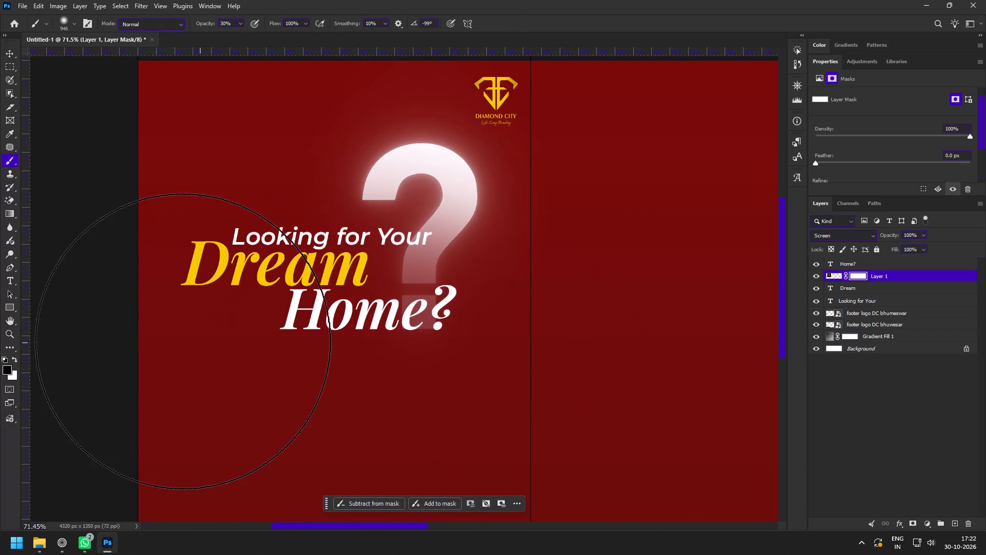
left_click_drag(285, 348, 535, 414)
left_click_drag(295, 256, 410, 398)
left_click_drag(277, 257, 408, 402)
Move the faded question mark about 43 px right and 46 px down behind the headline.
key("z")
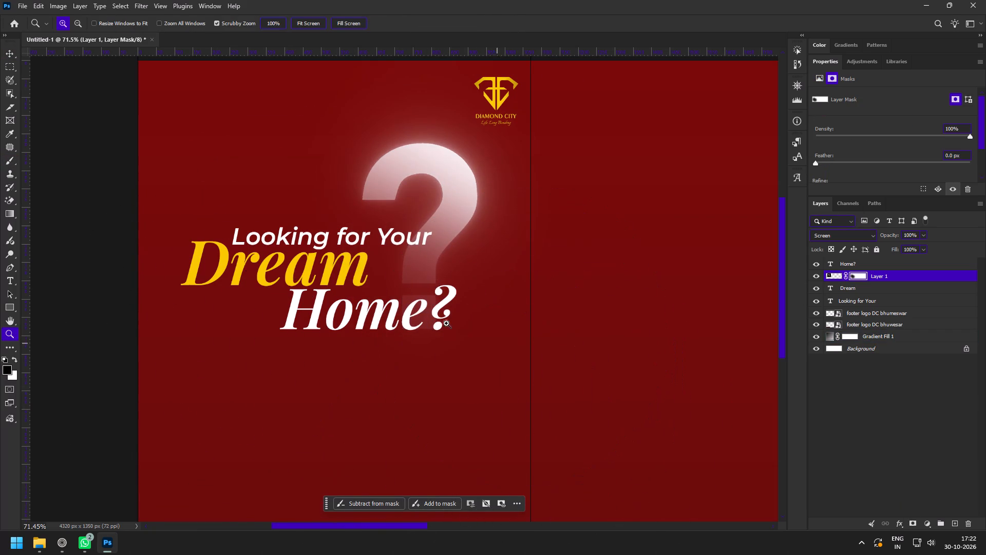
left_click_drag(428, 308, 445, 318)
key("v")
left_click_drag(448, 188, 470, 209)
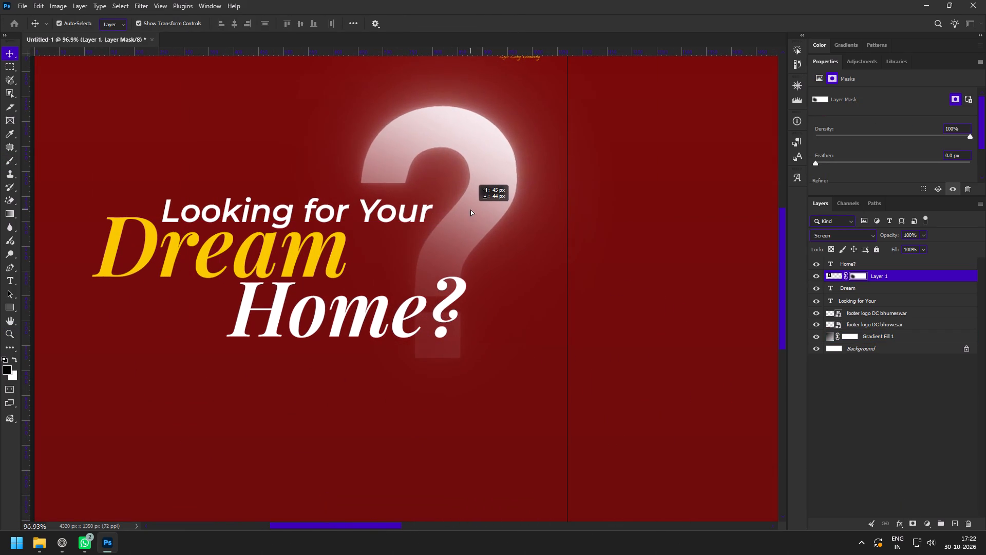
left_click_drag(470, 209, 470, 214)
Examine the first slide's overall composition with the faded question mark, headline, logo and footer.
key("z")
left_click_drag(459, 278, 418, 258)
key("space")
key("space")
key("space")
left_click_drag(400, 292, 425, 286)
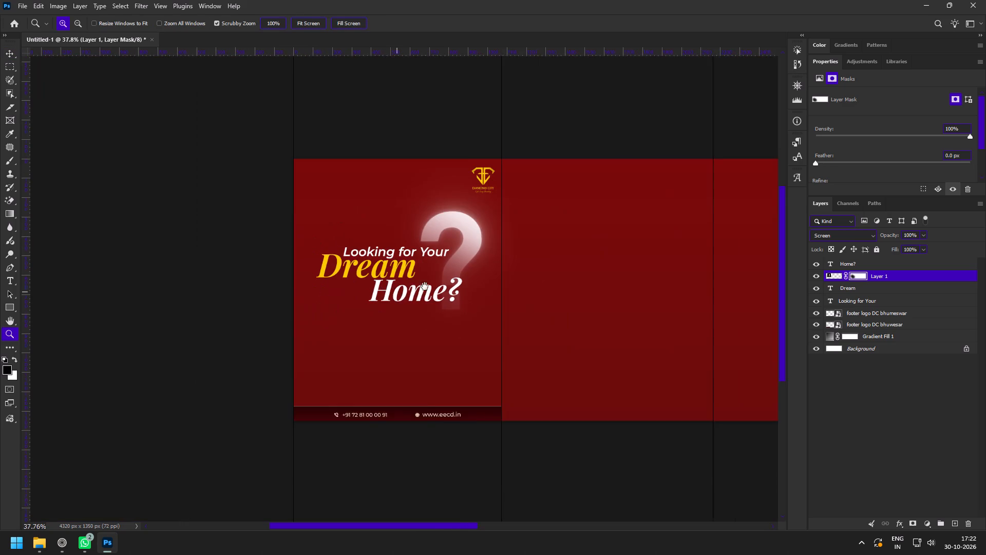
left_click_drag(425, 286, 439, 266)
left_click_drag(427, 296, 442, 312)
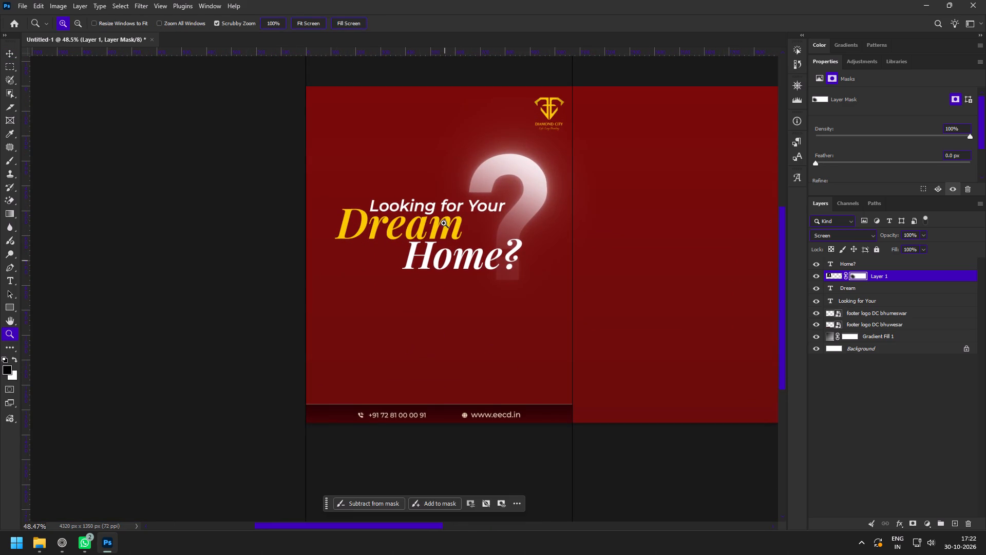
left_click_drag(445, 224, 451, 234)
key("space")
key("space")
left_click_drag(515, 285, 444, 300)
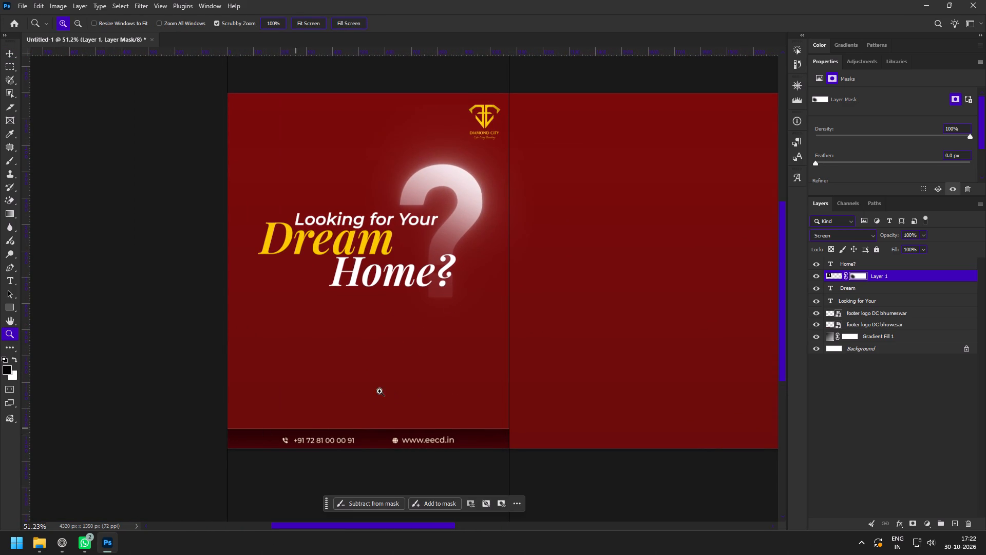
Switch to the Diamond City content document in the browser and copy slide 1's line "Let's see if your checklist is complete!".
left_click(67, 547)
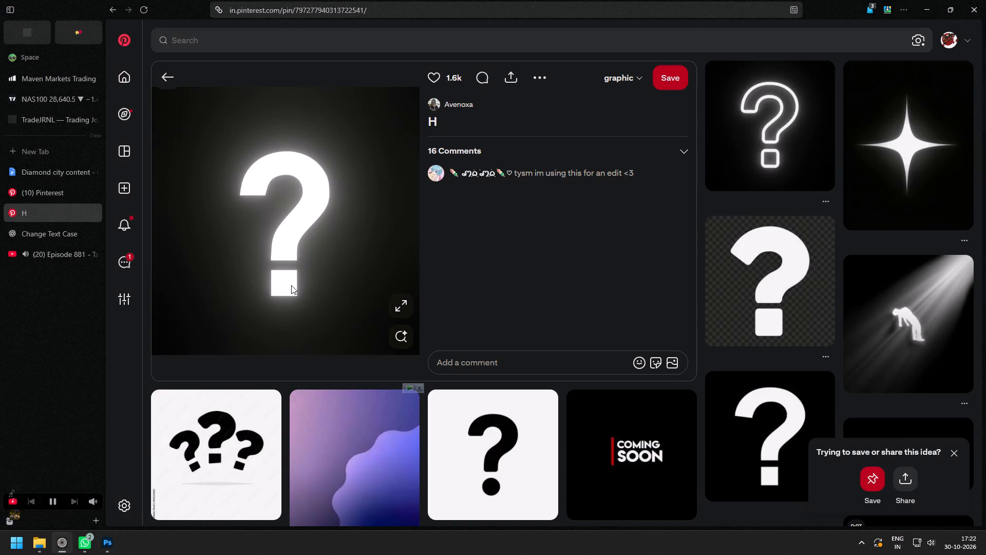
left_click(40, 233)
left_click(50, 174)
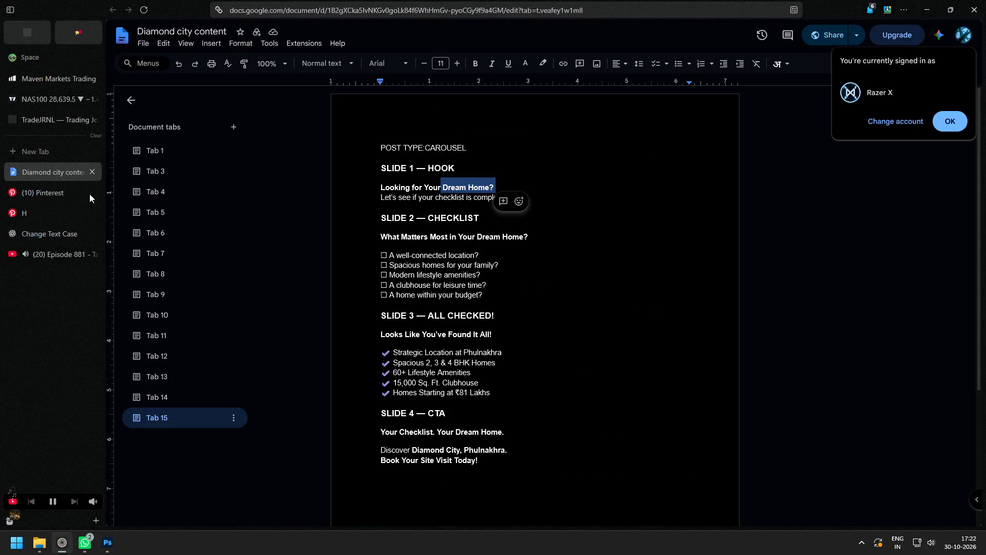
left_click(371, 194)
left_click_drag(363, 198, 533, 202)
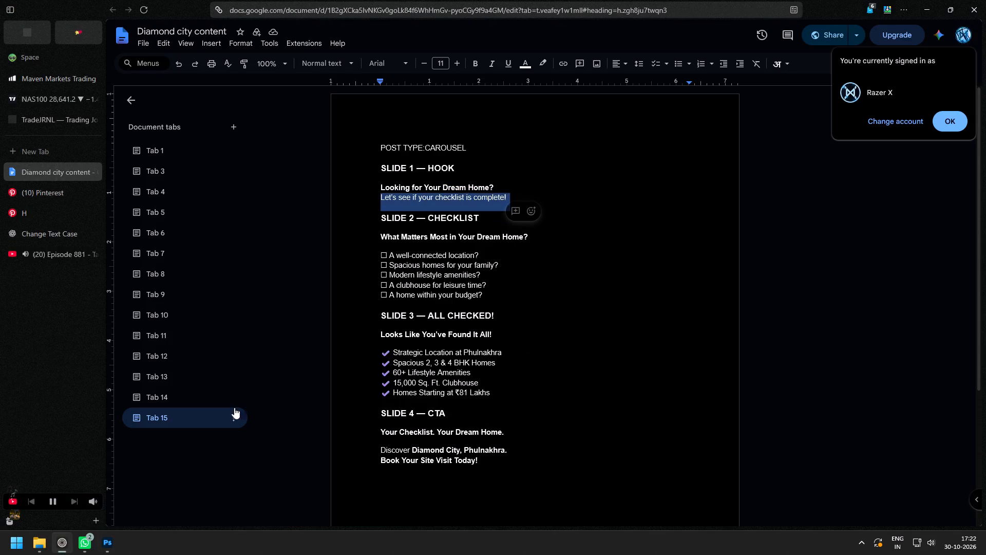
key("ctrl+c")
Back in Photoshop, duplicate the "Looking for Your" text below the headline and set the copy's font style to Italic.
left_click(107, 549)
key("z")
left_click_drag(316, 319, 333, 341)
key("v")
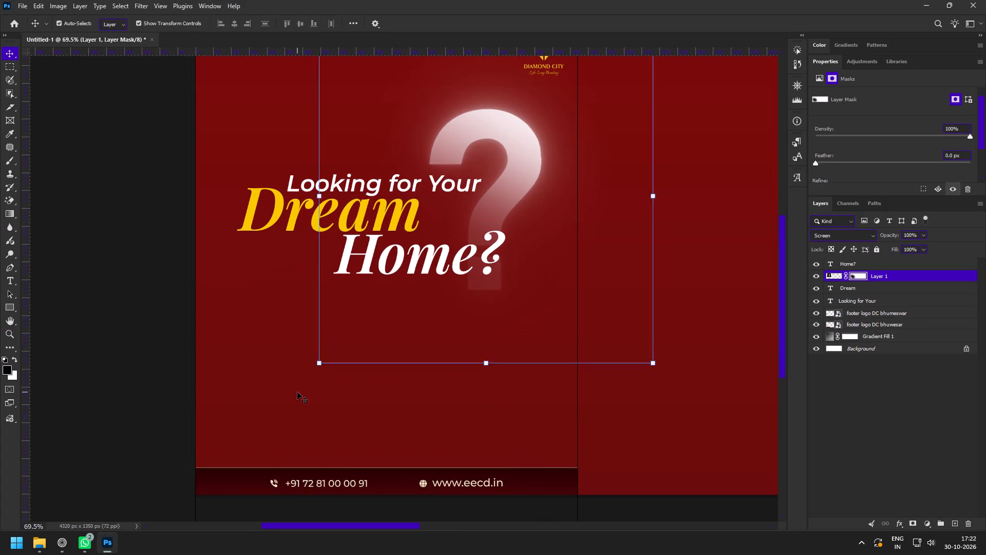
left_click(297, 392)
left_click(321, 190)
left_click(119, 180)
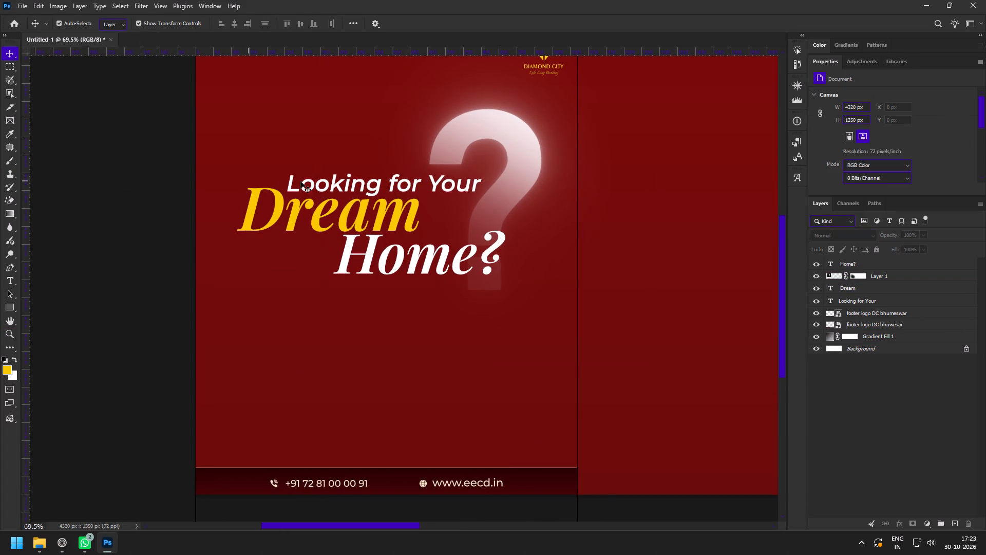
left_click(294, 179)
left_click_drag(302, 179, 277, 326, "alt")
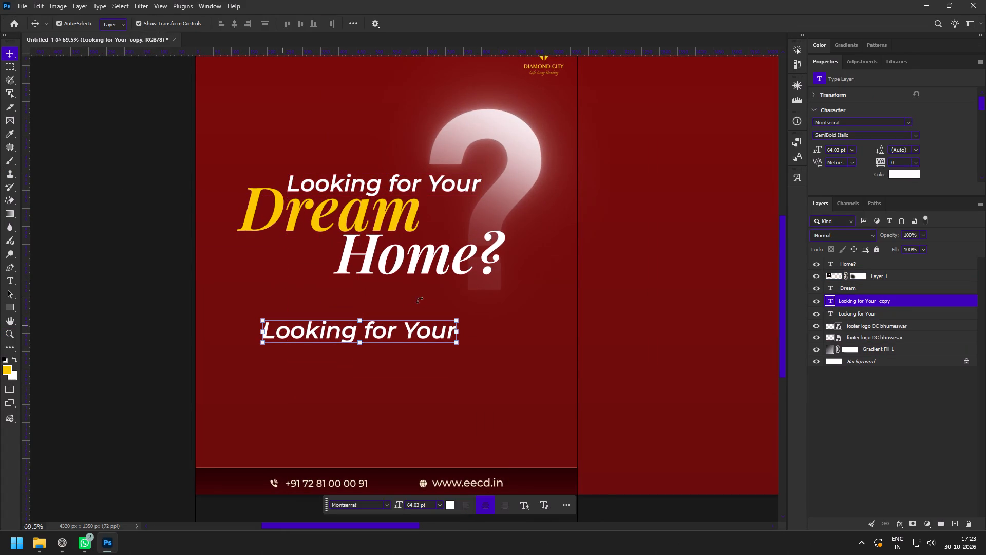
left_click(916, 135)
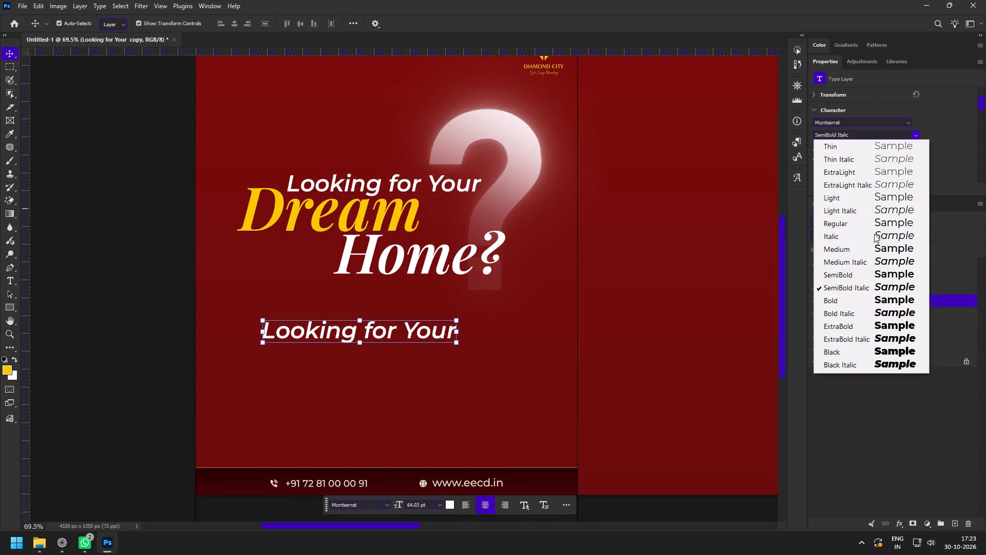
left_click(874, 237)
Replace the duplicate's text with the copied line, remove the trailing line break, and start a second line at "is complete!".
double_click(352, 336)
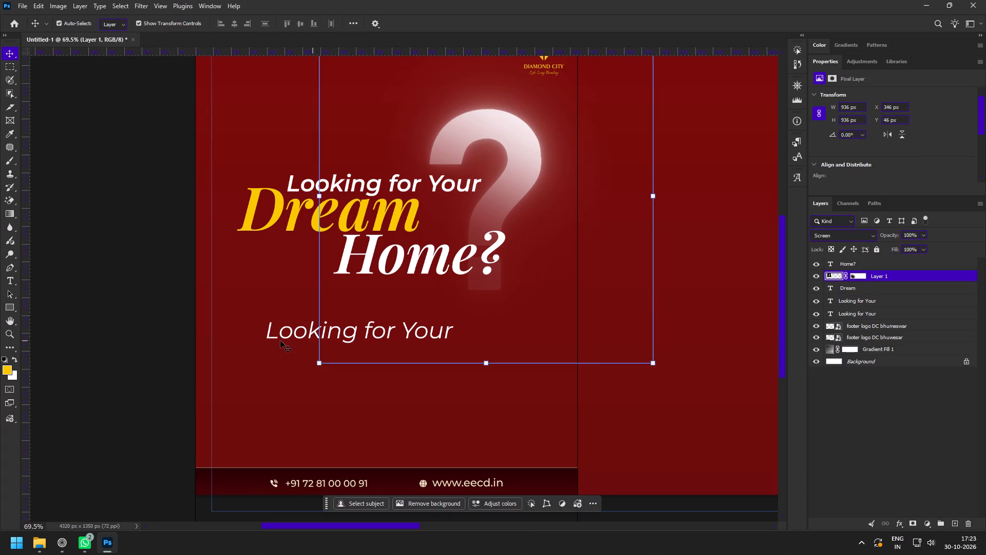
left_click(280, 341)
double_click(293, 331)
key("ctrl+v")
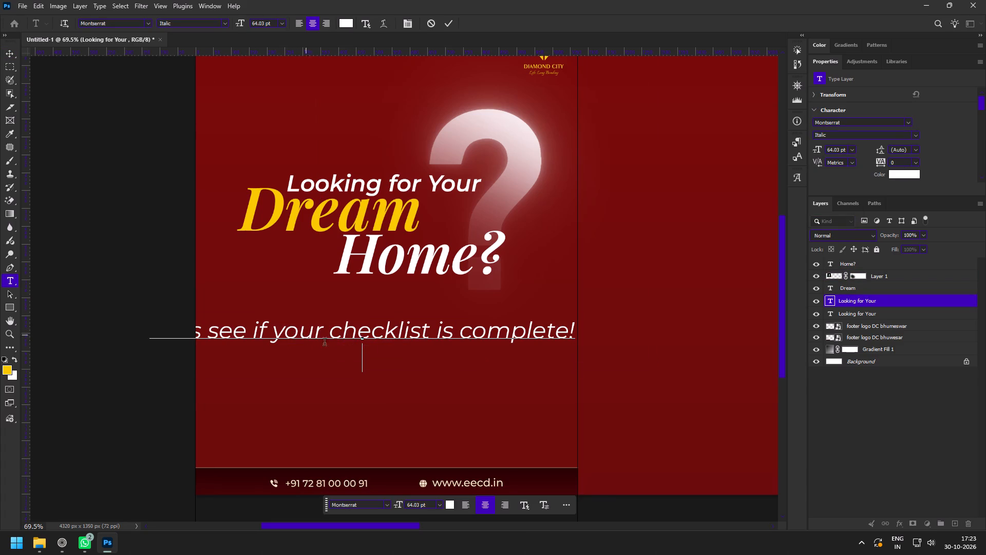
key("BackSpace")
left_click(436, 334)
key("Return")
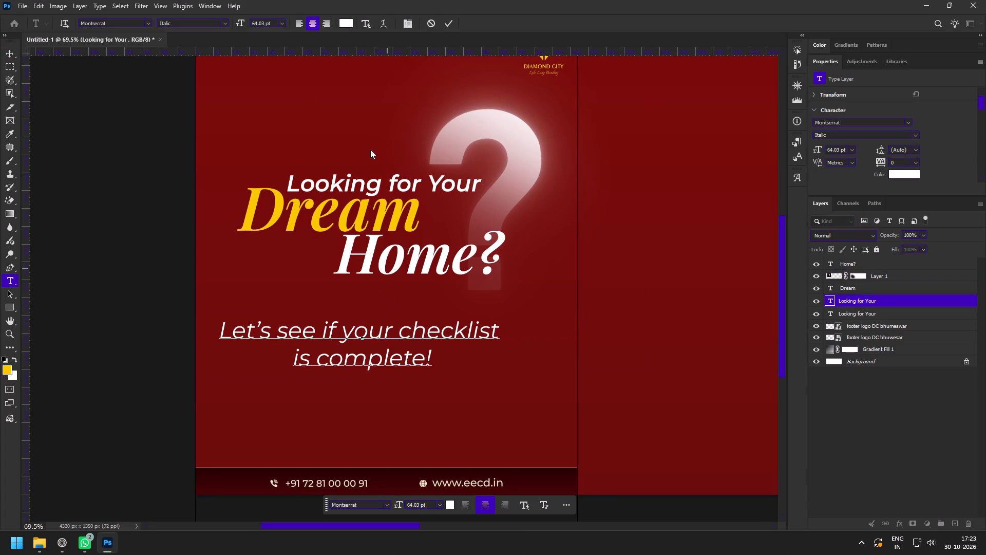
Left-align the "Let's see if your checklist is complete!" text and set its font size to 49 pt.
key("ctrl+a")
left_click(299, 26)
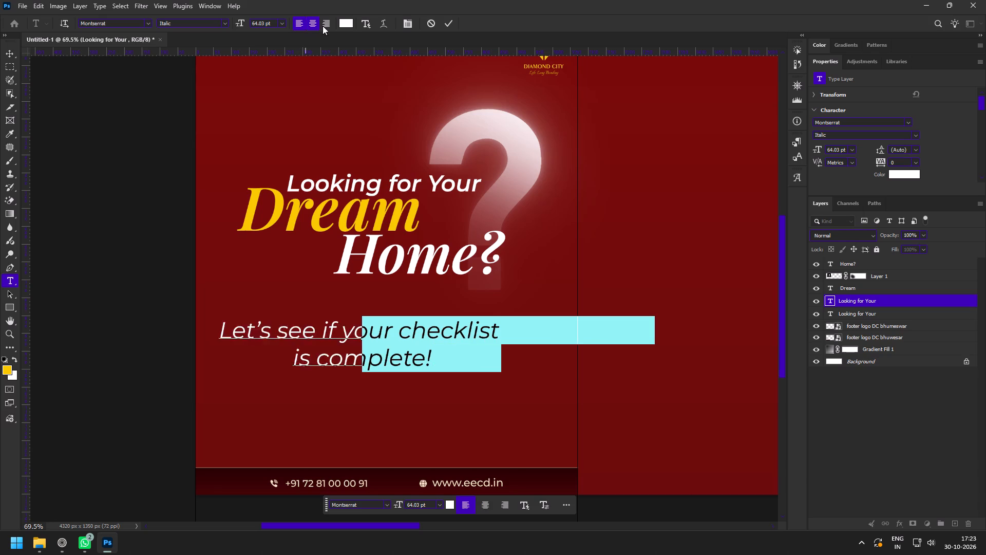
left_click_drag(817, 152, 814, 151)
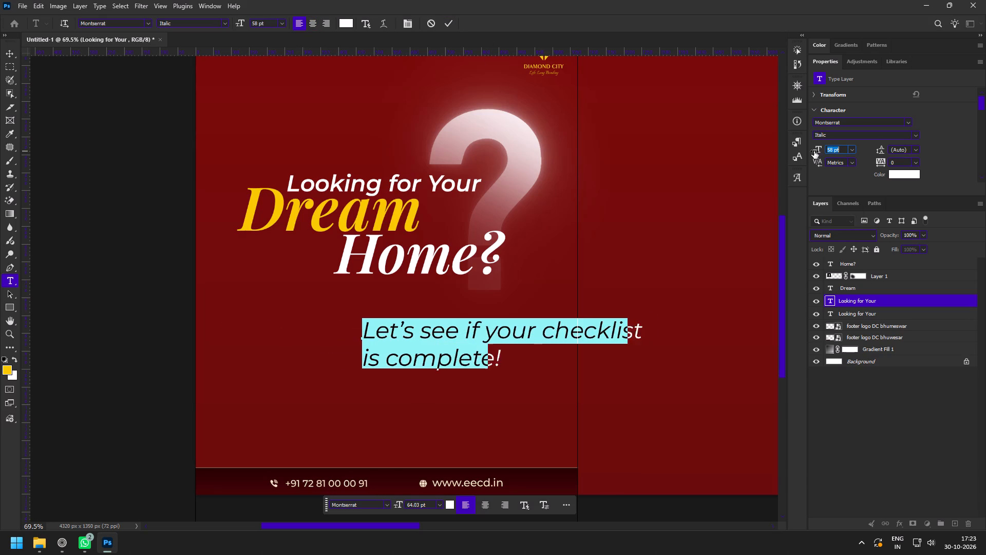
left_click_drag(814, 151, 809, 151)
left_click(447, 23)
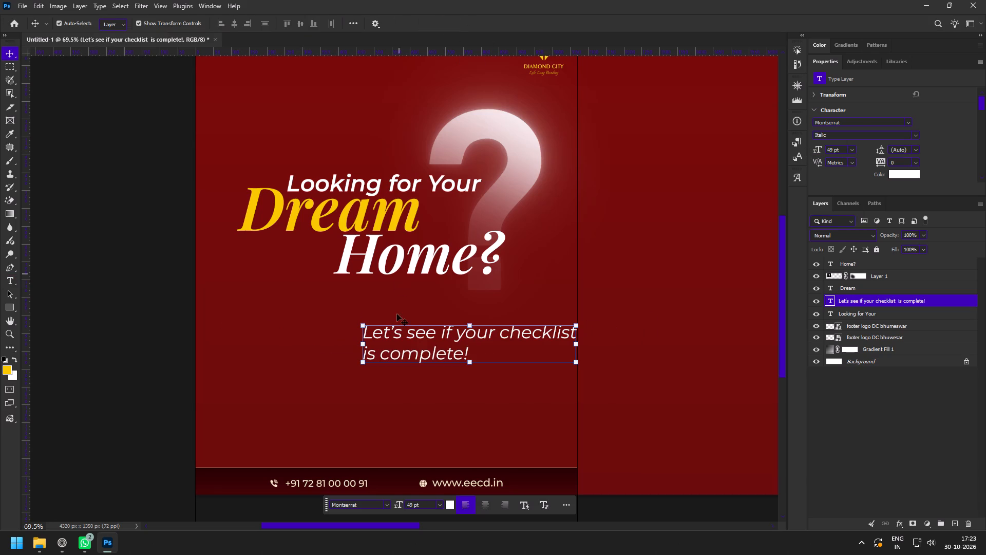
Position the two-line checklist subheading directly beneath the "Dream Home?" headline, starting near the left edge of "Dream".
left_click_drag(397, 346, 291, 304)
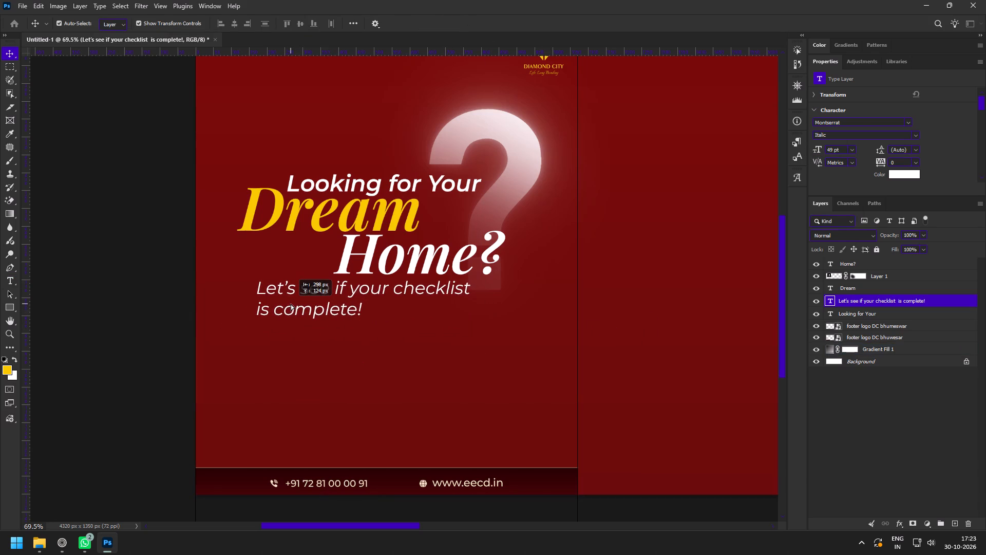
left_click_drag(291, 304, 288, 306)
key("z")
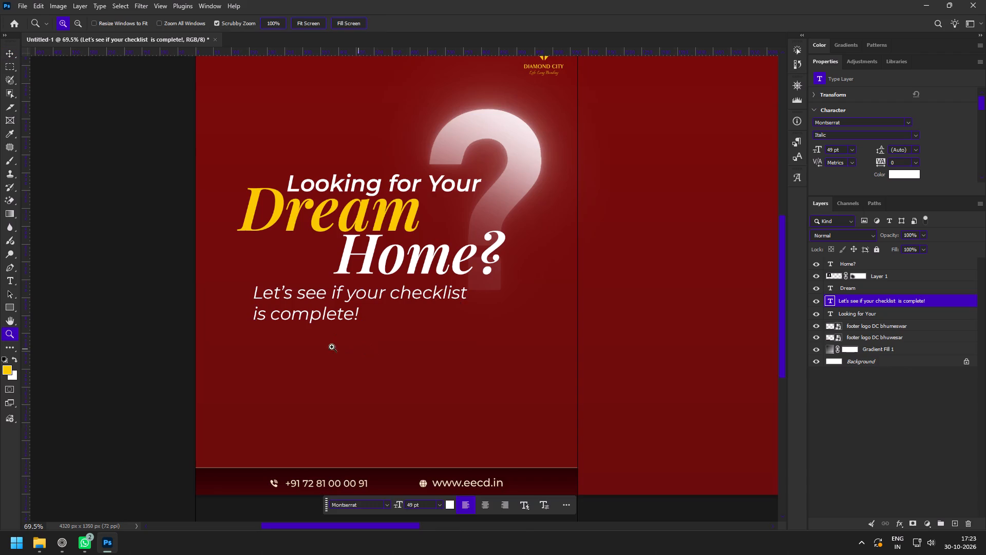
left_click_drag(319, 342, 329, 353)
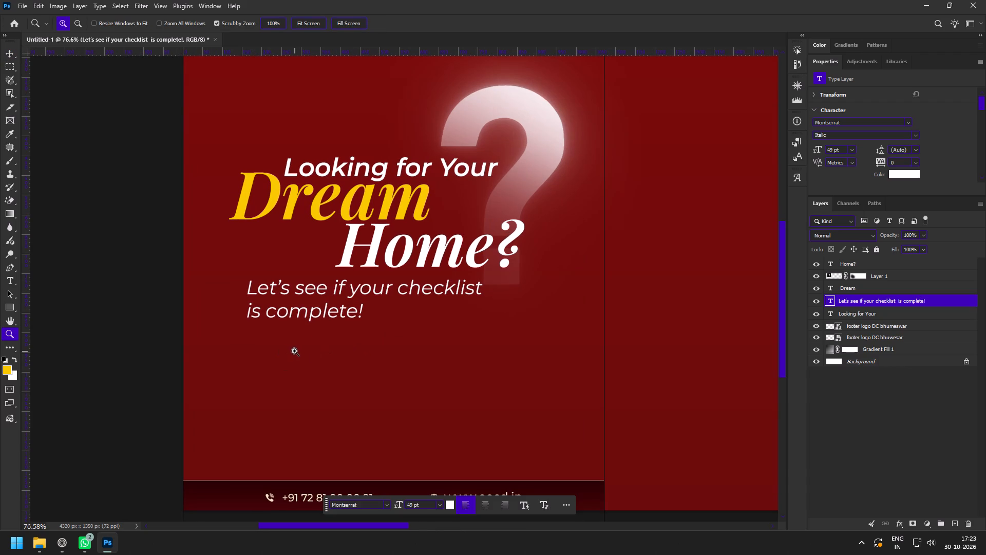
Switch to the browser's Pinterest page and search for "checklist png".
left_click(69, 543)
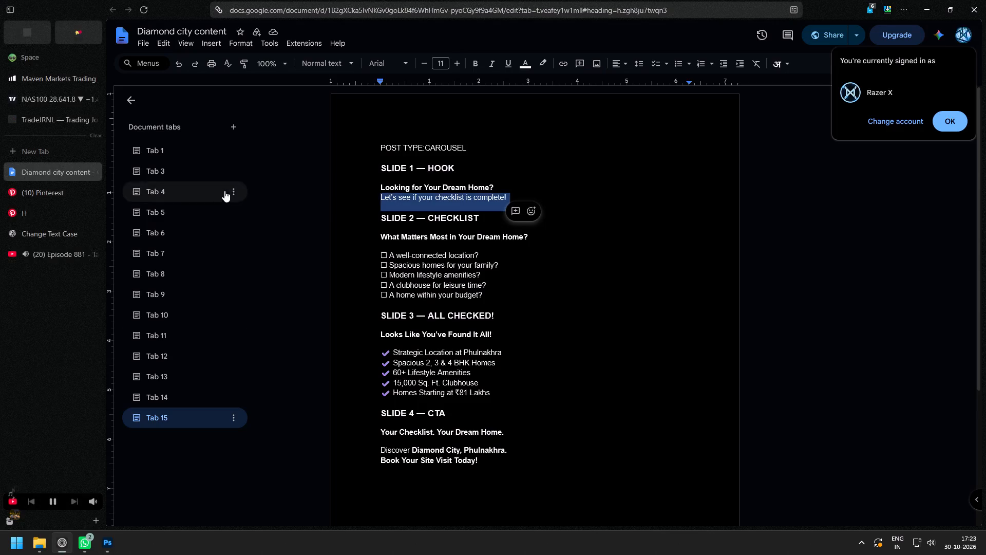
left_click(61, 252)
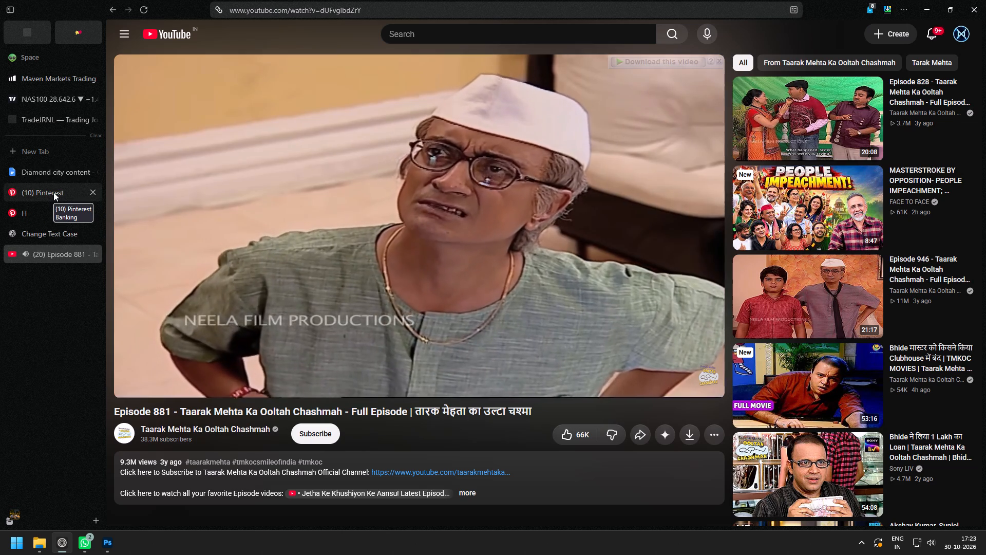
left_click(53, 192)
left_click(53, 208)
left_click(279, 37)
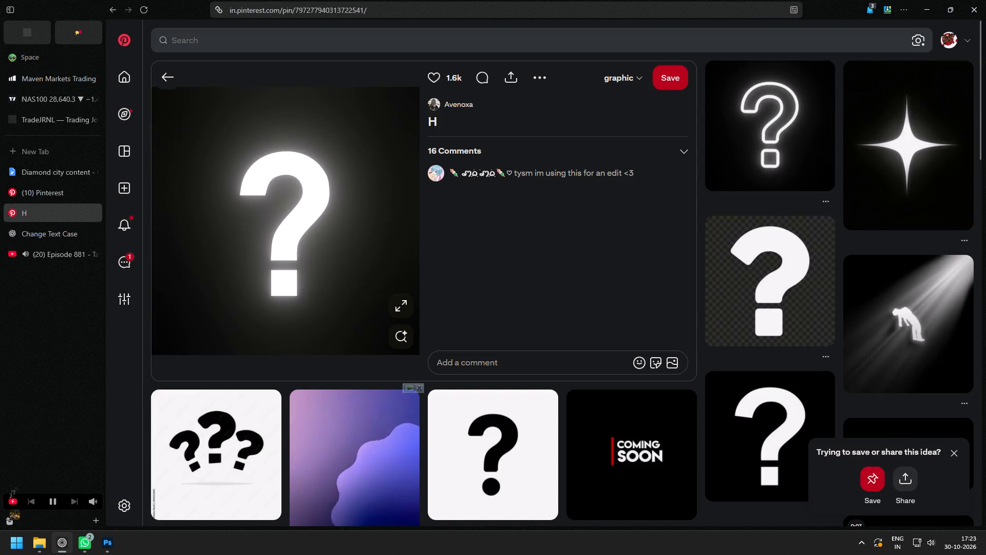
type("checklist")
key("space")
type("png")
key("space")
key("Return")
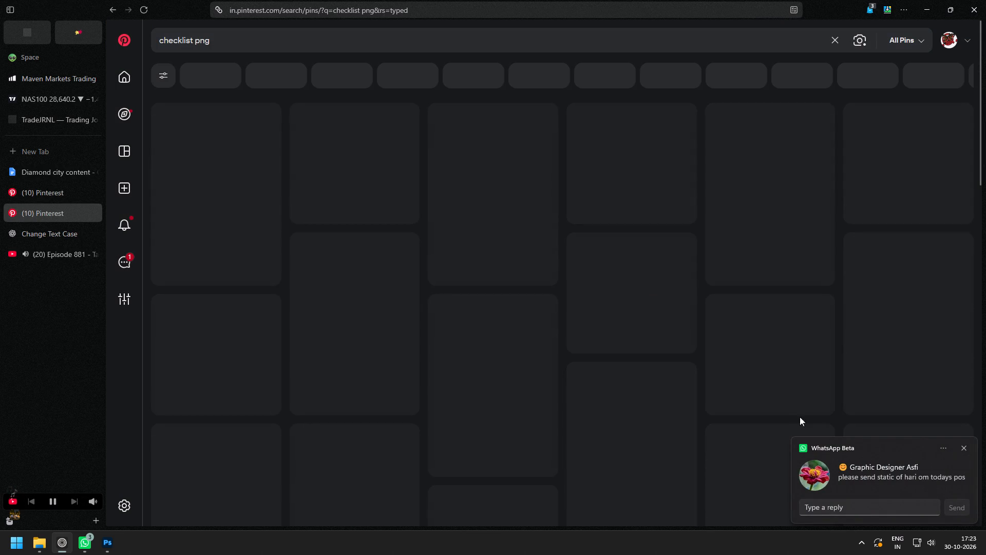
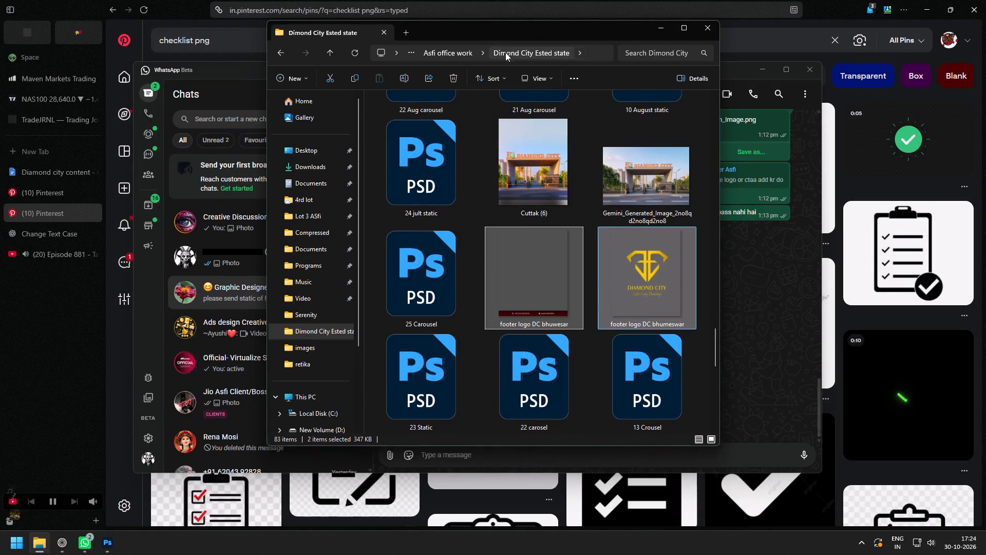
Go up to the Asfi office work folder and open its Hariom Tower folder.
left_click(449, 53)
left_click(524, 297)
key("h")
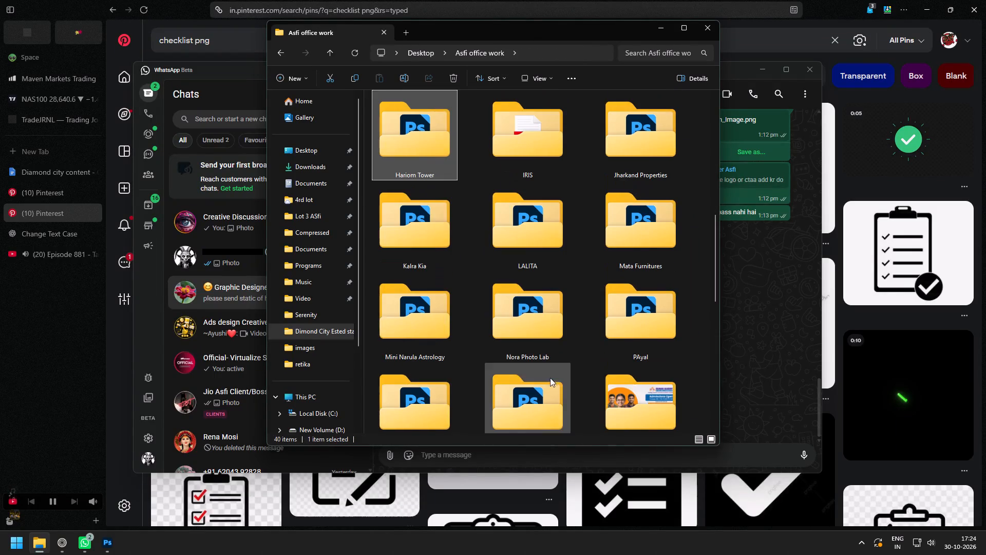
double_click(410, 132)
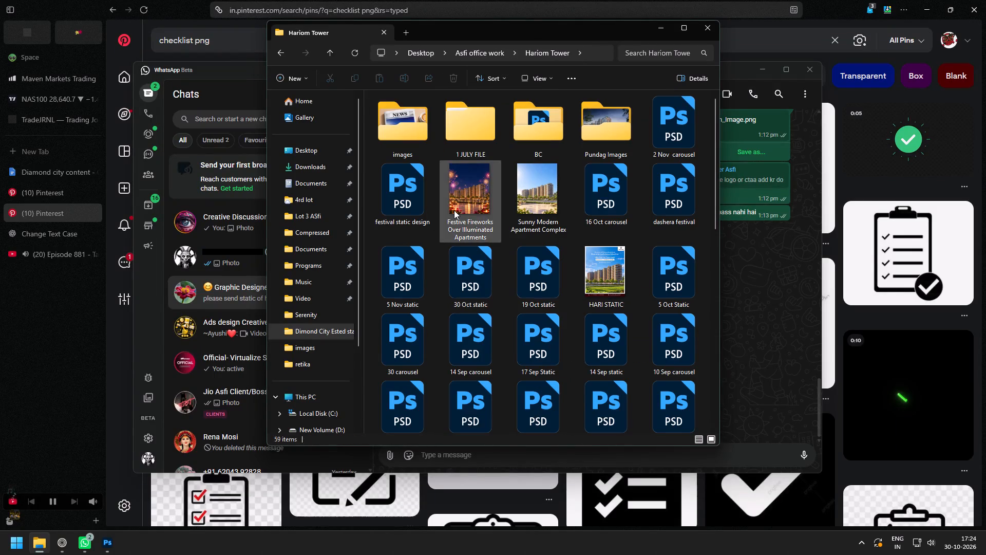
Find and preview the "30 Oct static" and "30 carousel" designs in the Hariom Tower folder, closing each preview after viewing.
left_click(454, 210)
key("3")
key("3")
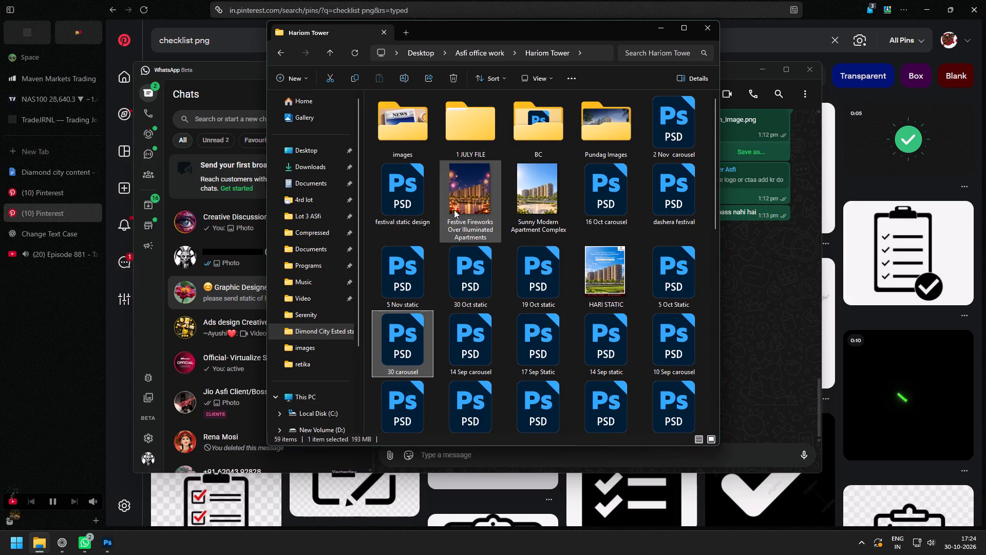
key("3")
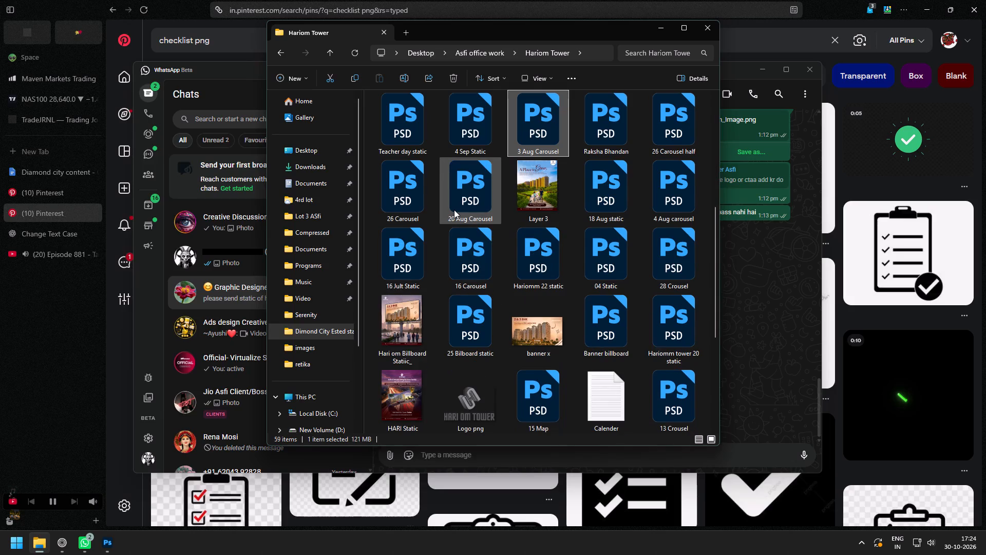
scroll(495, 330, "up", 2)
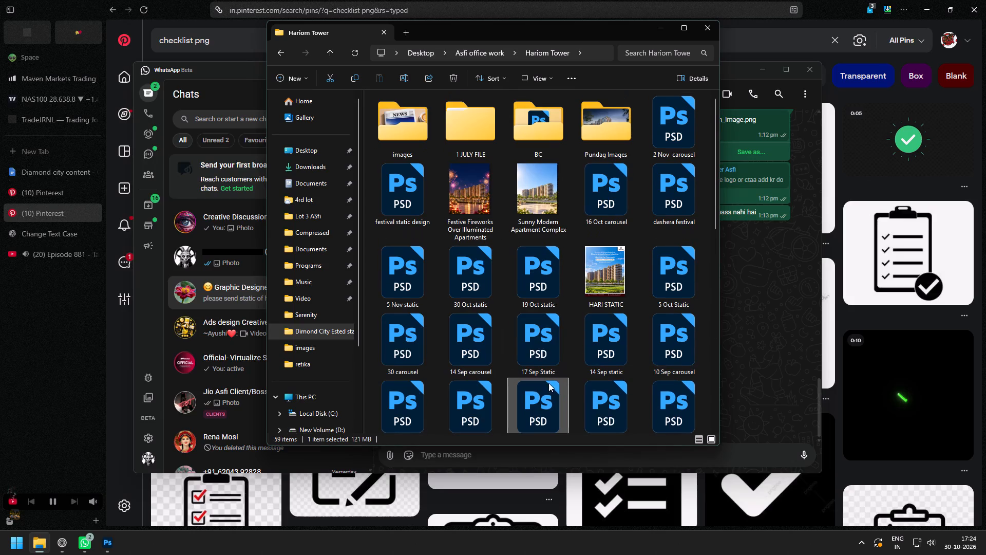
left_click(476, 290)
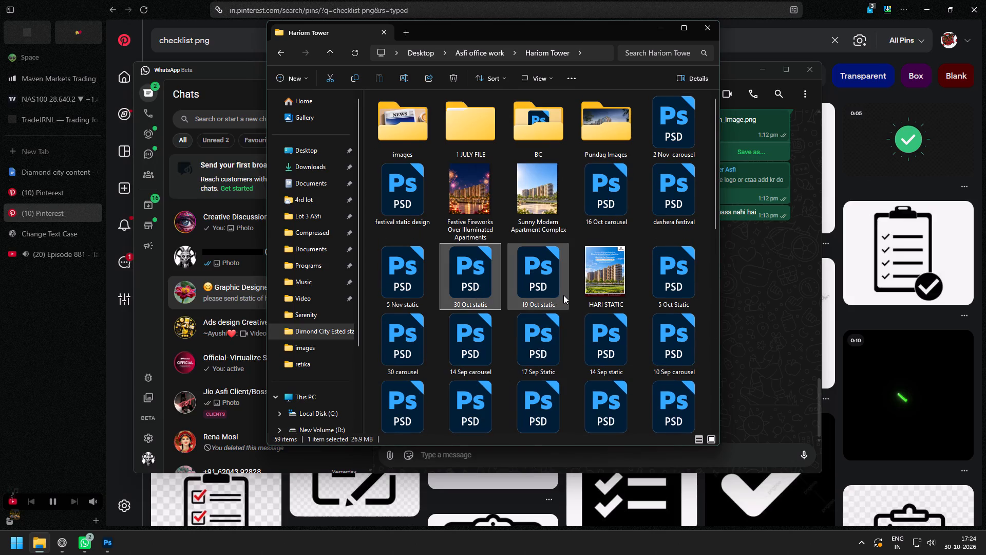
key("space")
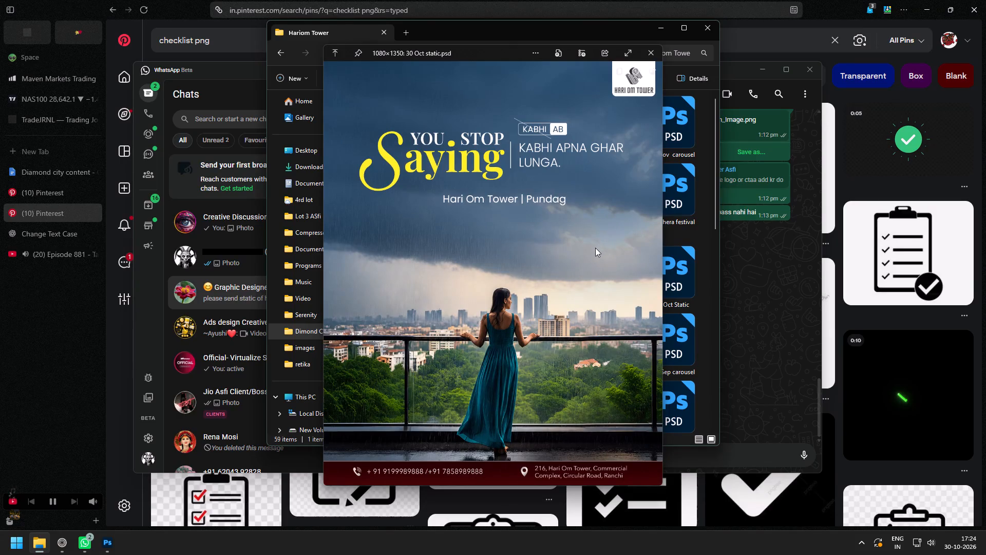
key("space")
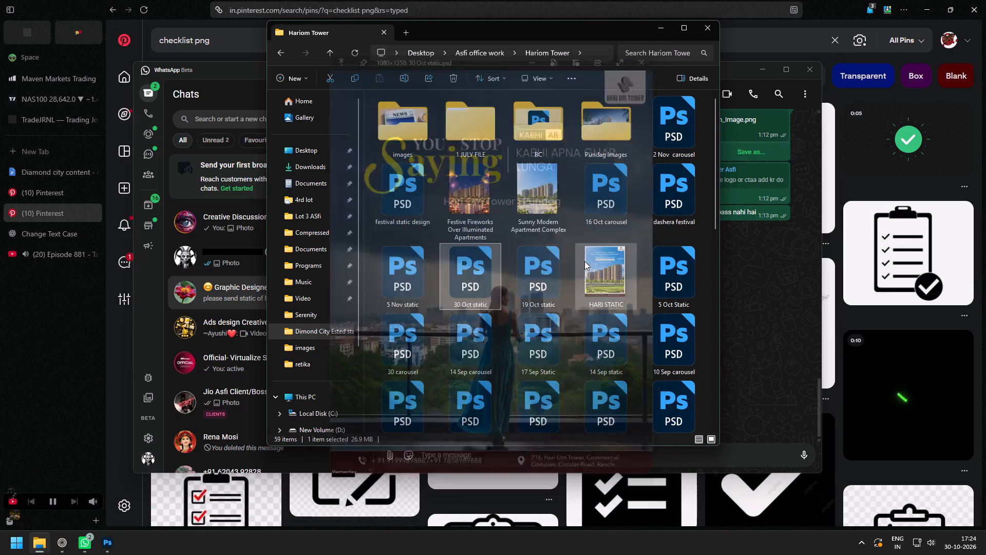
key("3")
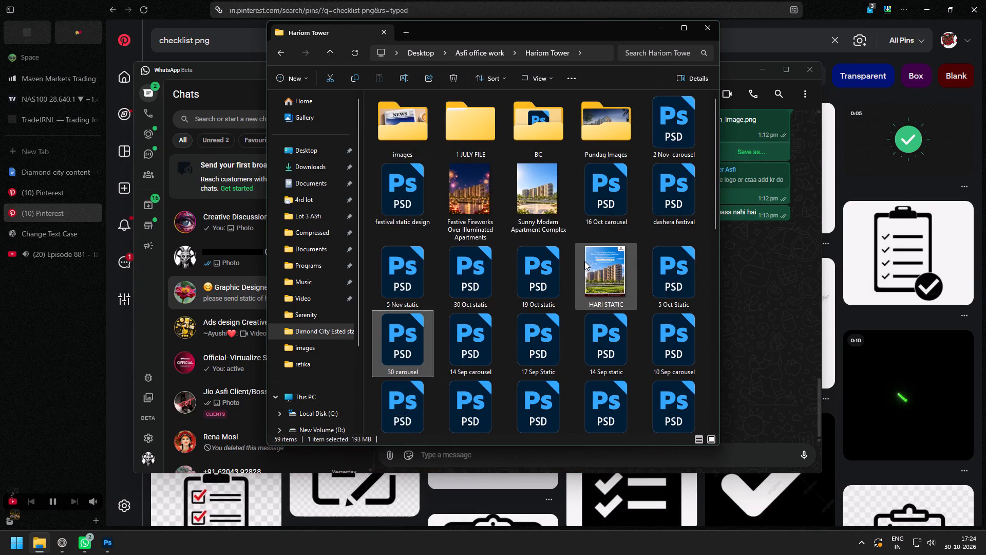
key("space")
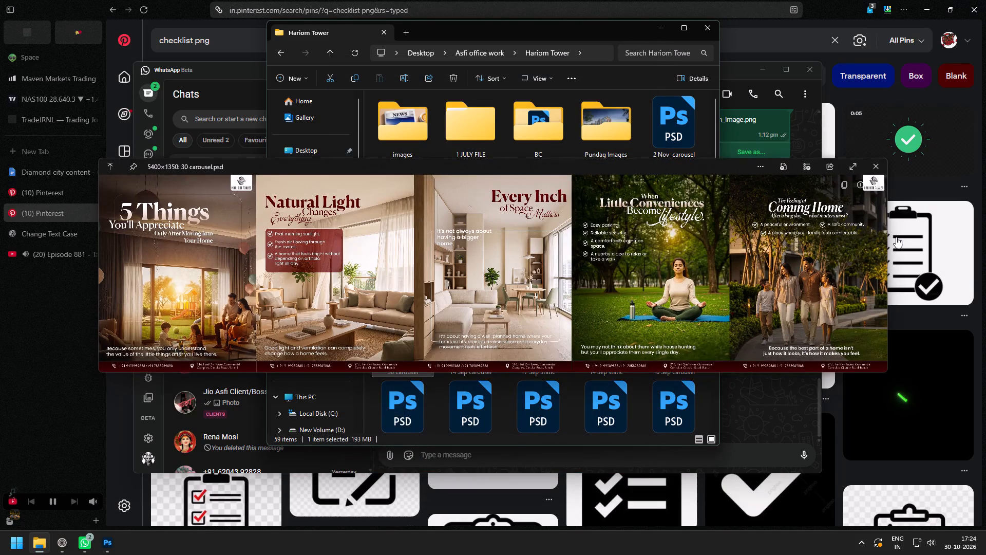
left_click(880, 164)
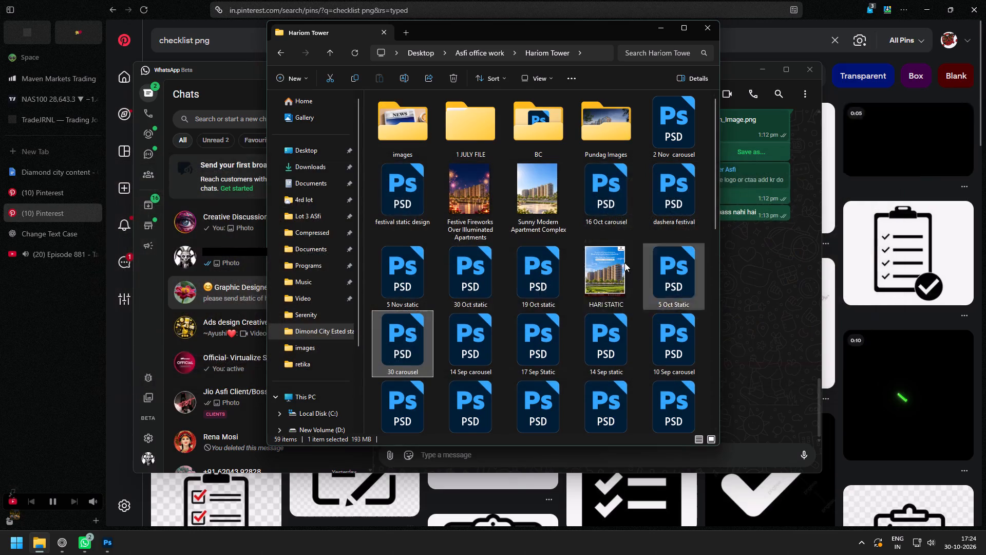
Preview the 30 Oct static design in the Hariom Tower folder.
left_click(476, 265)
key("space")
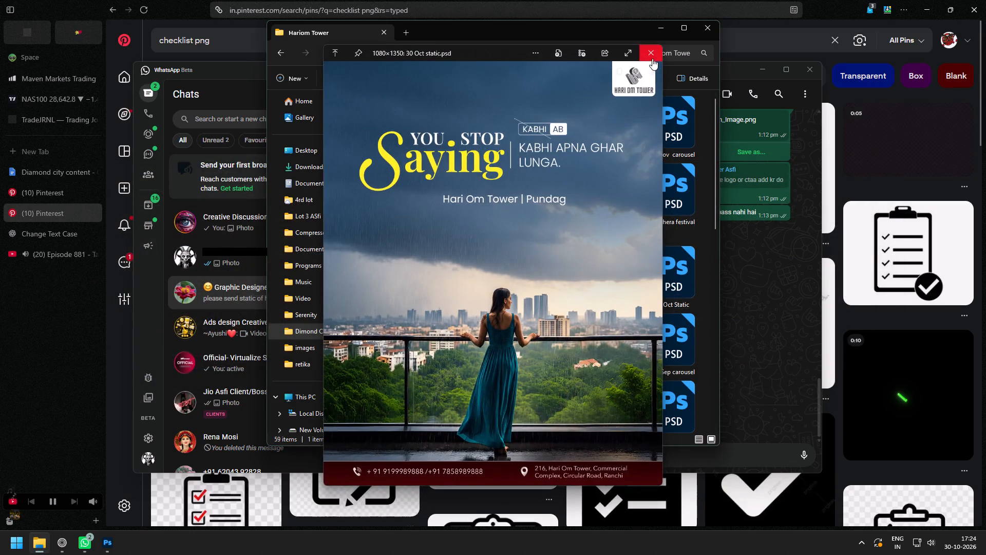
left_click(652, 57)
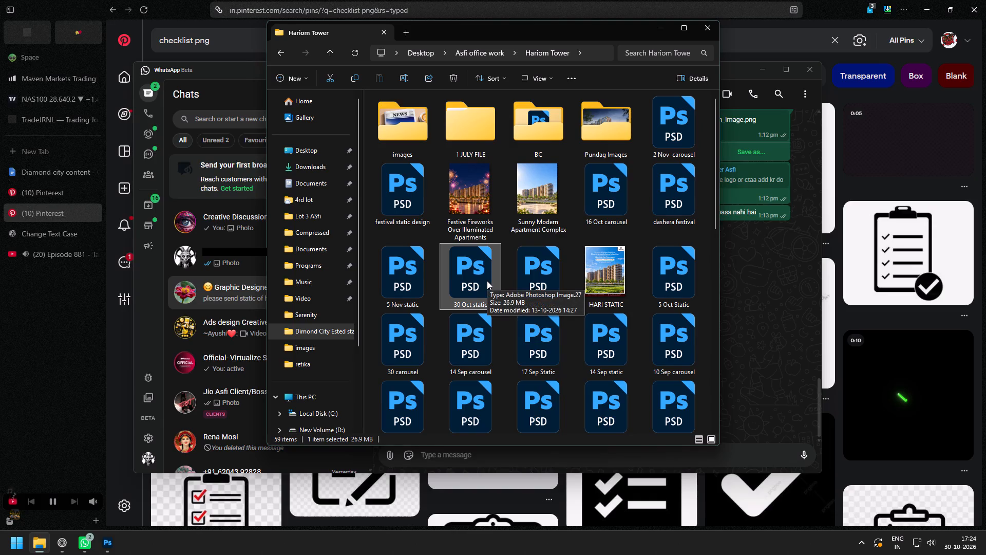
Check the 30 carousel file's properties for its dates, and compare them with today's date in the system calendar.
left_click(420, 349)
key("alt+Return")
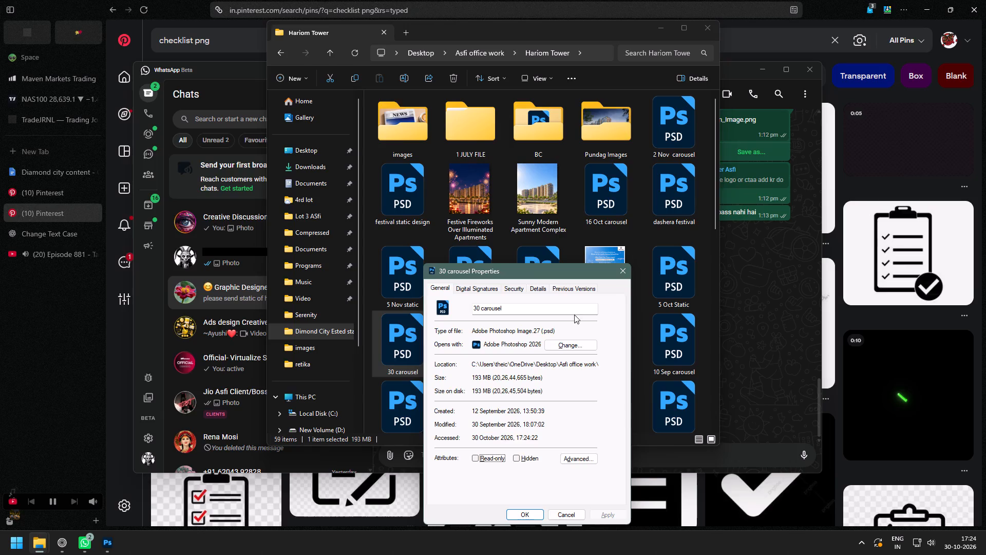
left_click(619, 269)
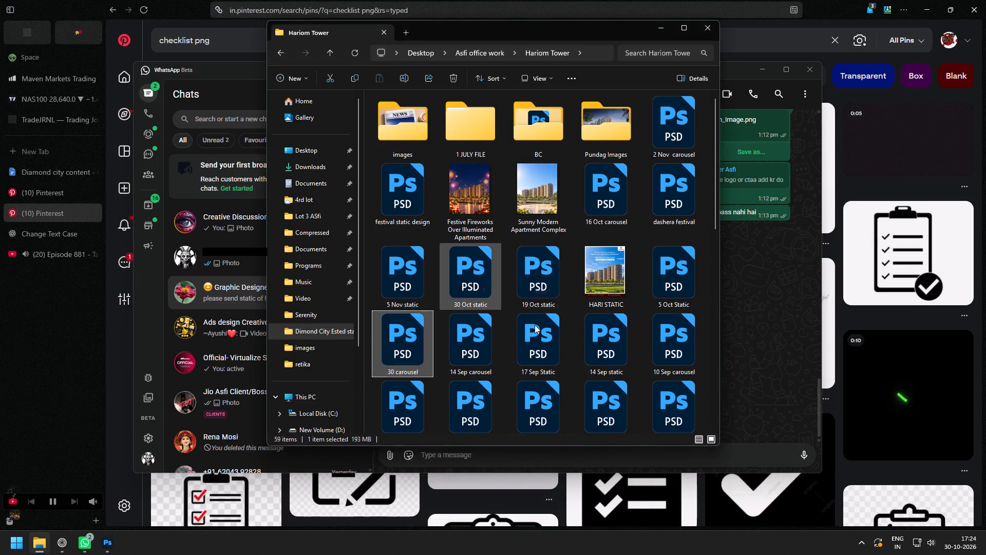
left_click(963, 540)
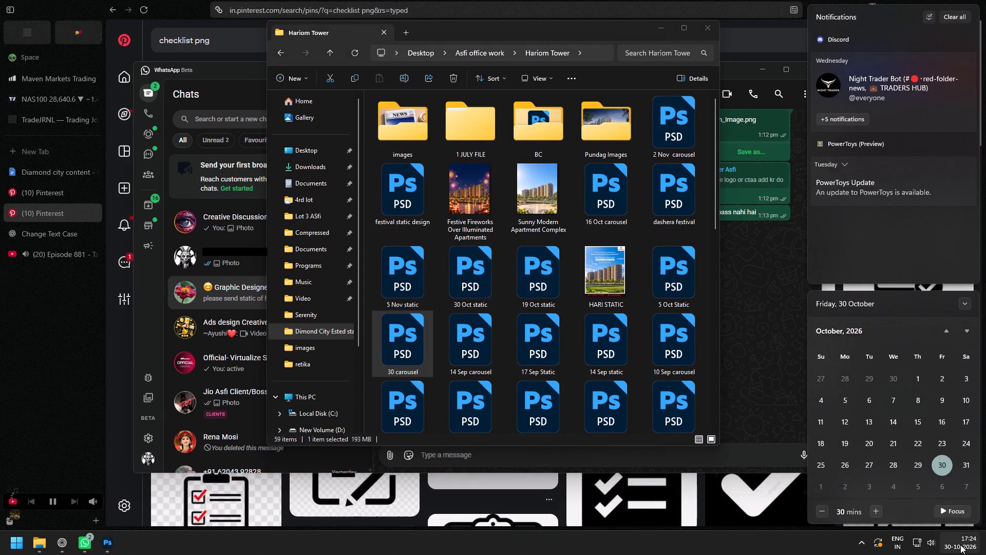
left_click(960, 545)
Open the 30 Oct static PSD from the Hariom Tower folder in Photoshop.
left_click(477, 277)
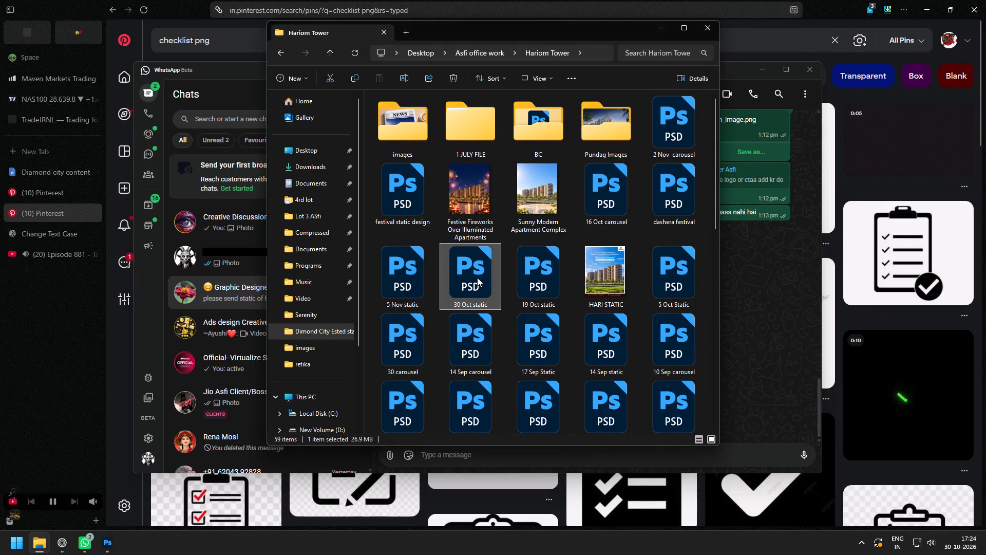
key("Return")
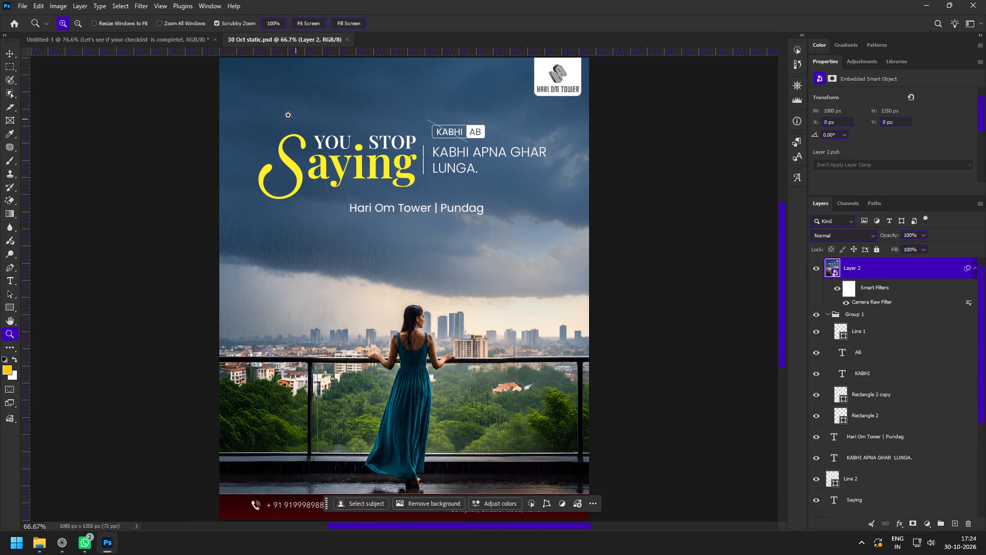
Load the outline of Layer 2 as a selection in the 30 Oct static document.
left_click(828, 266, "ctrl")
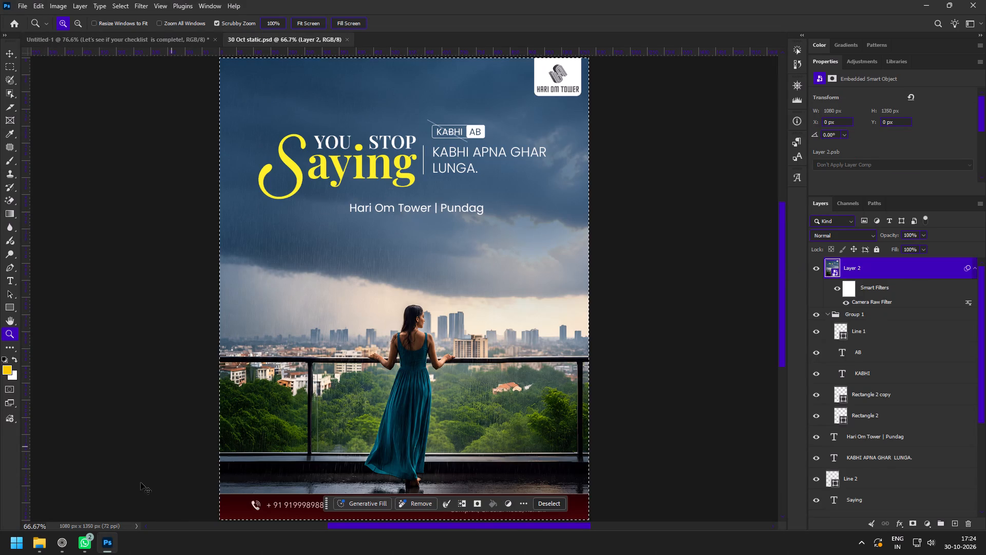
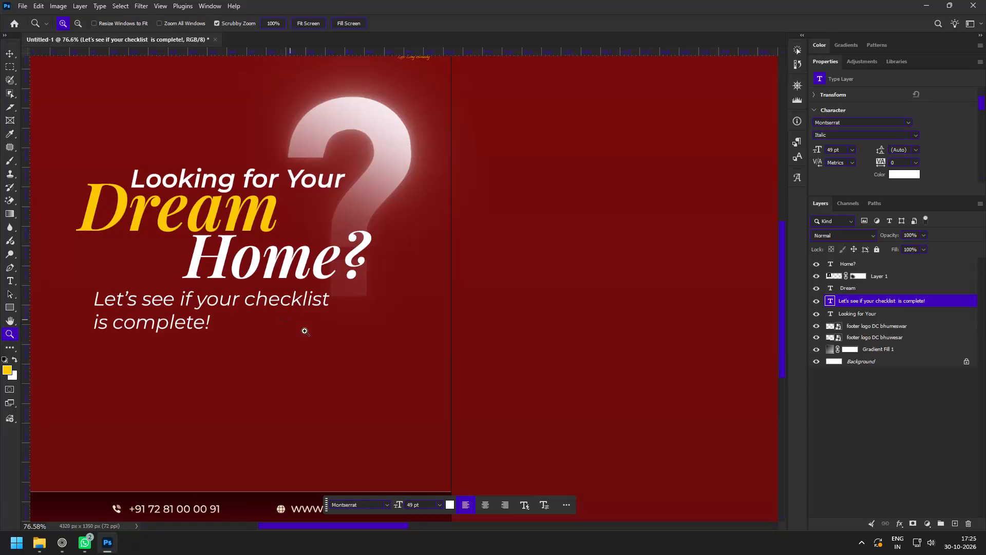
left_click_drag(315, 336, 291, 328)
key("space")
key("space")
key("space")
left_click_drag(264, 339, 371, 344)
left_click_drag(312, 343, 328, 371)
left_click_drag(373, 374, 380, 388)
Switch to the Zen browser and look over the "checklist png" results on Pinterest for a usable checklist image.
left_click(59, 547)
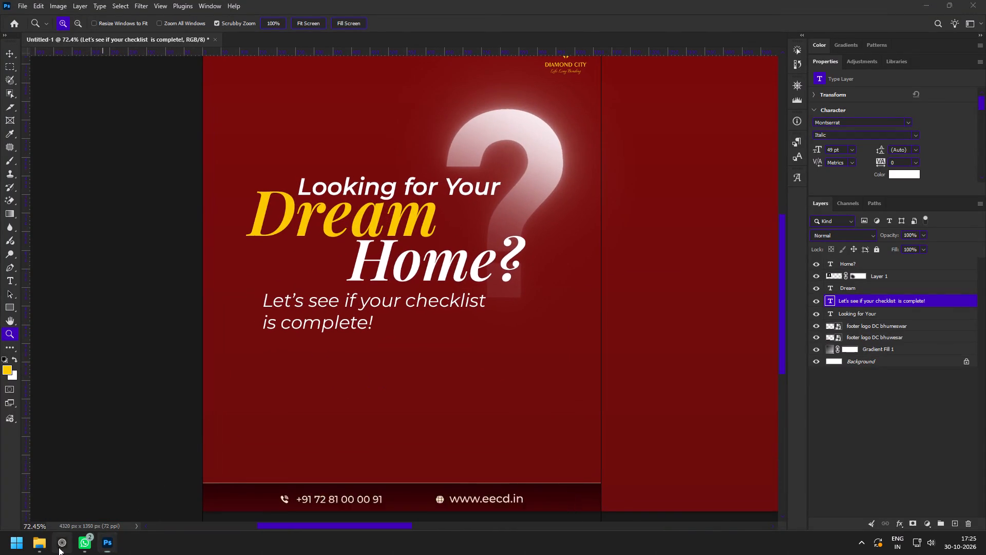
left_click(59, 193)
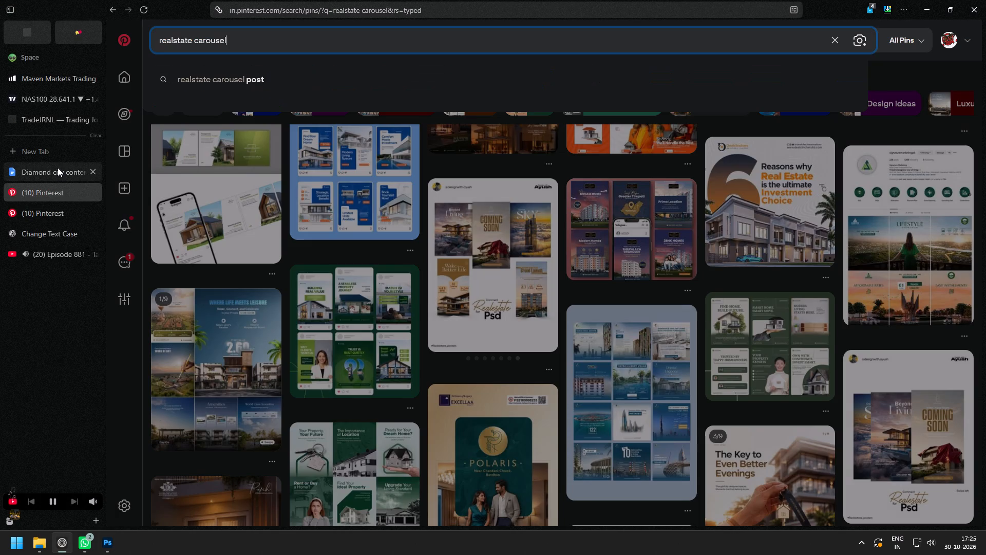
left_click(54, 162)
left_click(55, 199)
left_click(54, 218)
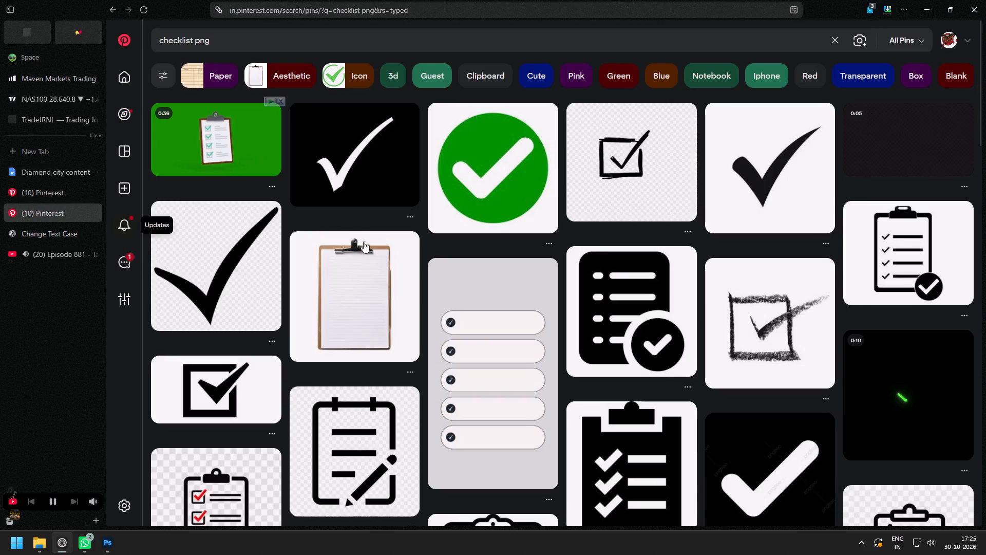
scroll(383, 305, "up", 1)
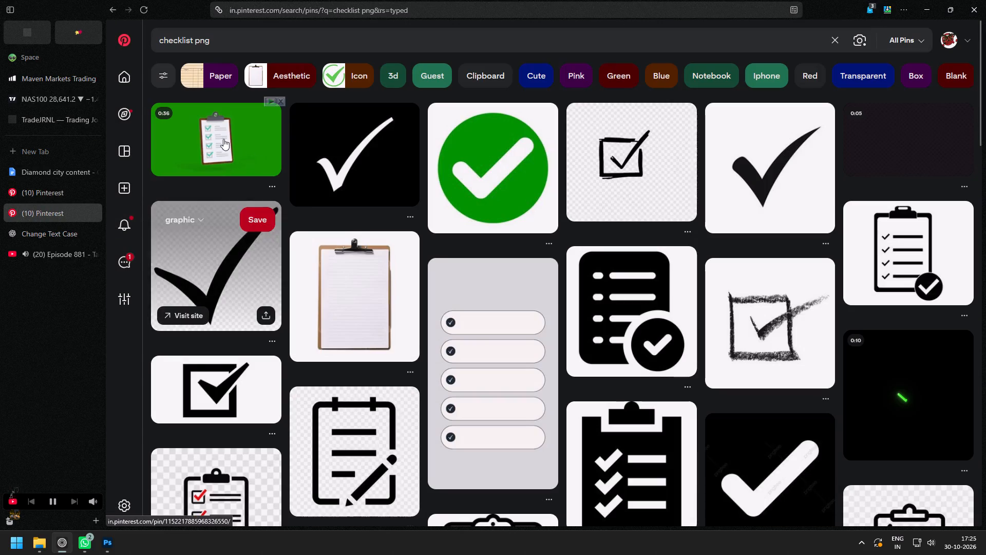
scroll(680, 329, "down", 1)
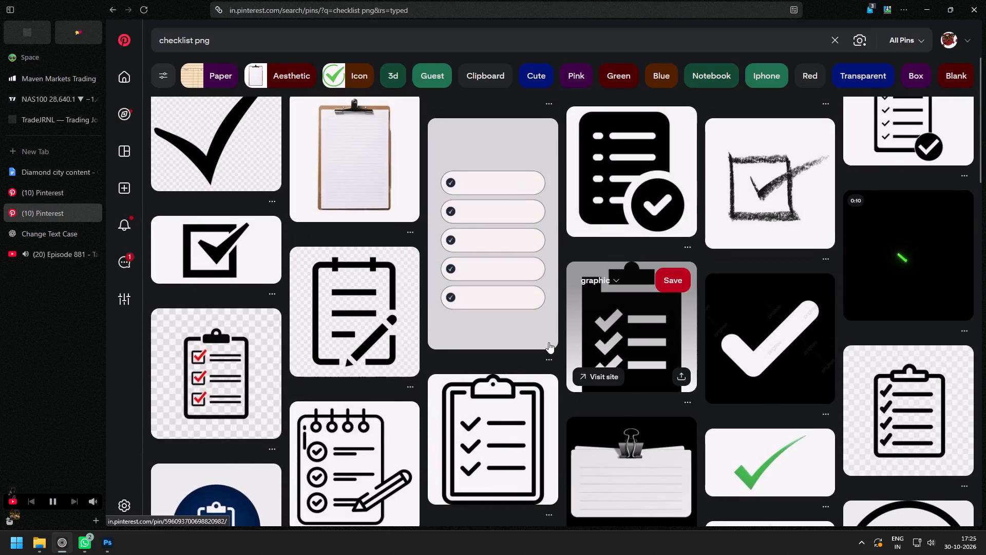
scroll(554, 333, "up", 4)
Open the green-screen clipboard pin, follow its related pins to the green checklist clipboard with pen, and examine similar images.
left_click(203, 139)
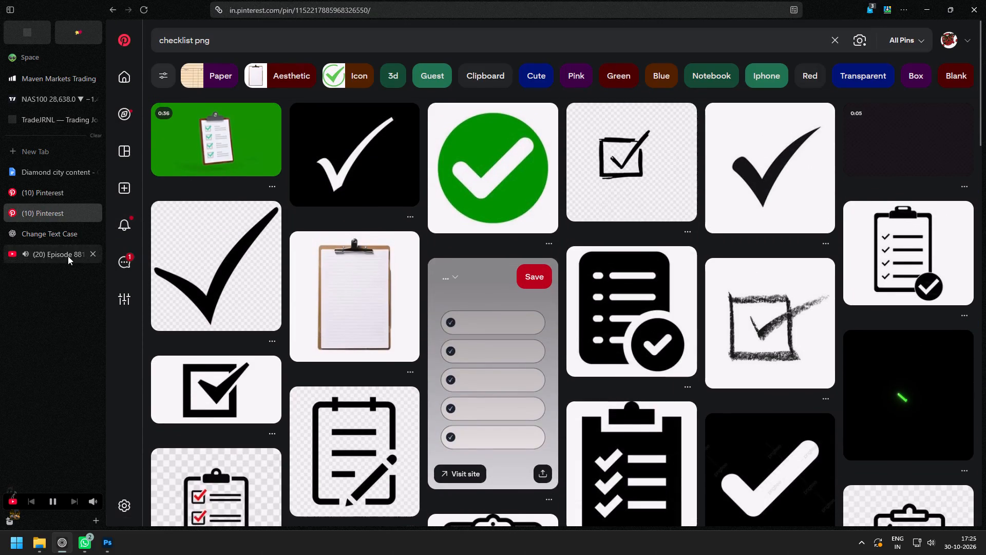
left_click(42, 254)
left_click(43, 215)
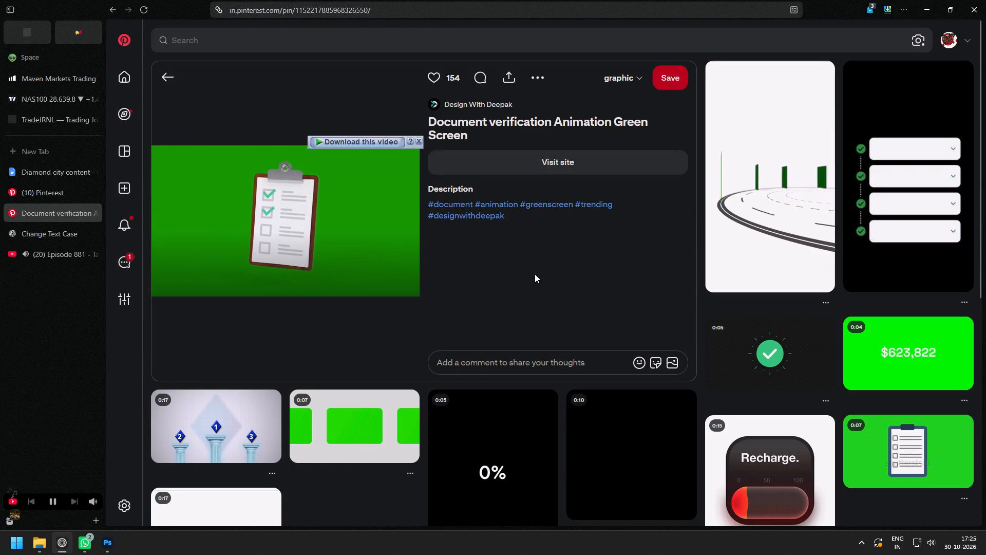
scroll(535, 274, "down", 1)
scroll(898, 336, "down", 1)
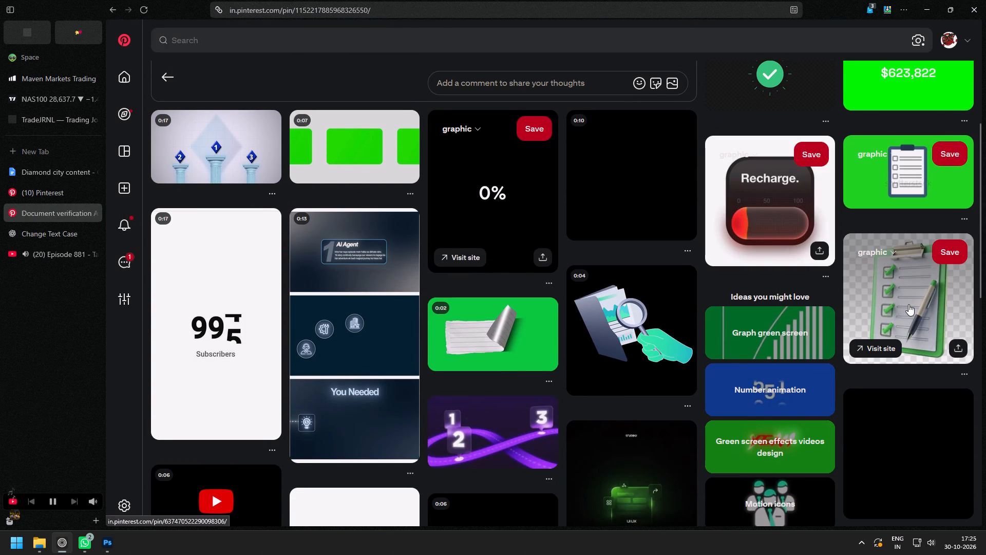
left_click(908, 304)
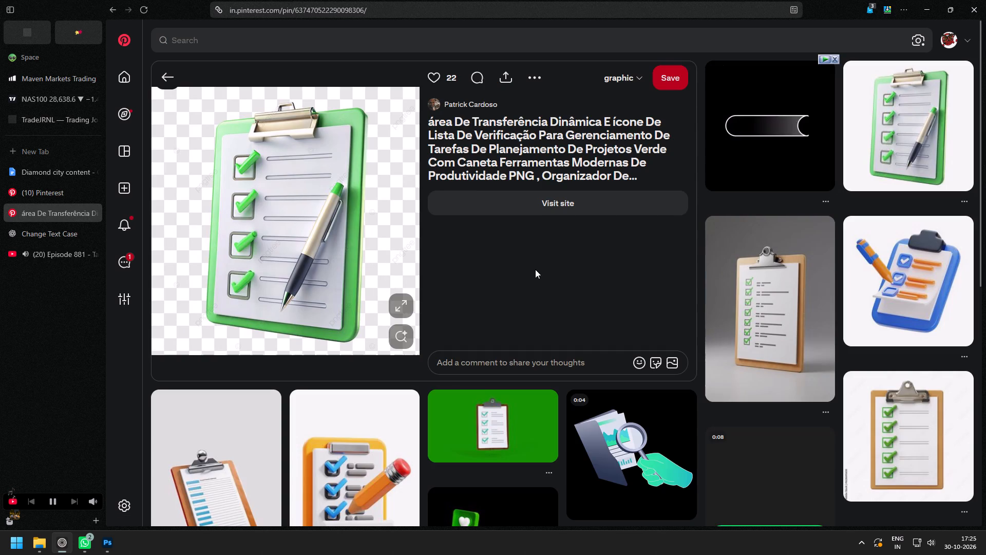
scroll(828, 291, "down", 2)
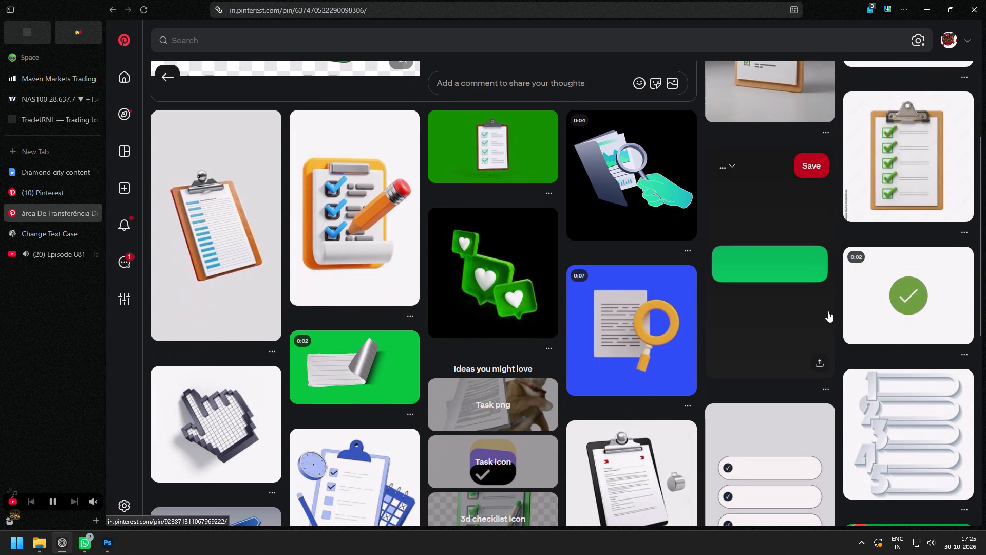
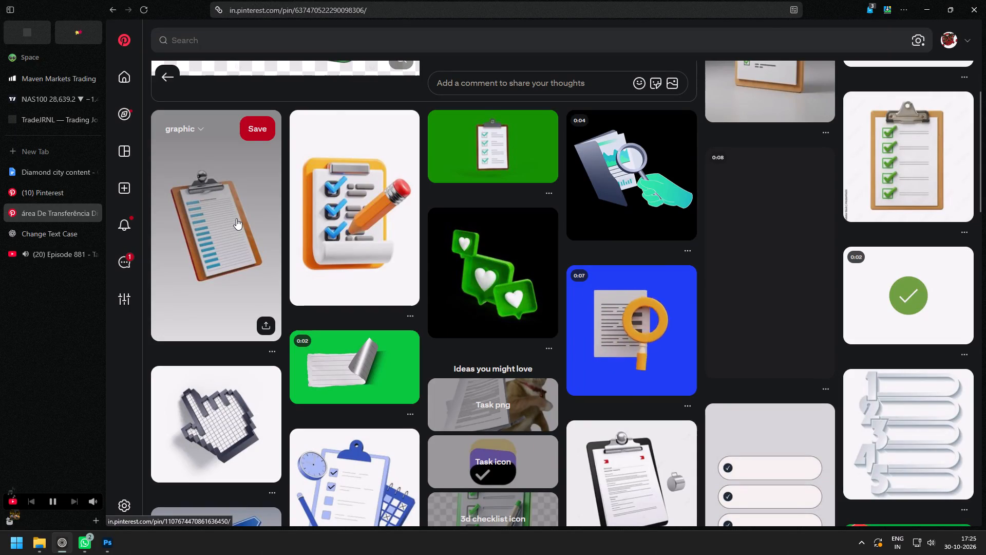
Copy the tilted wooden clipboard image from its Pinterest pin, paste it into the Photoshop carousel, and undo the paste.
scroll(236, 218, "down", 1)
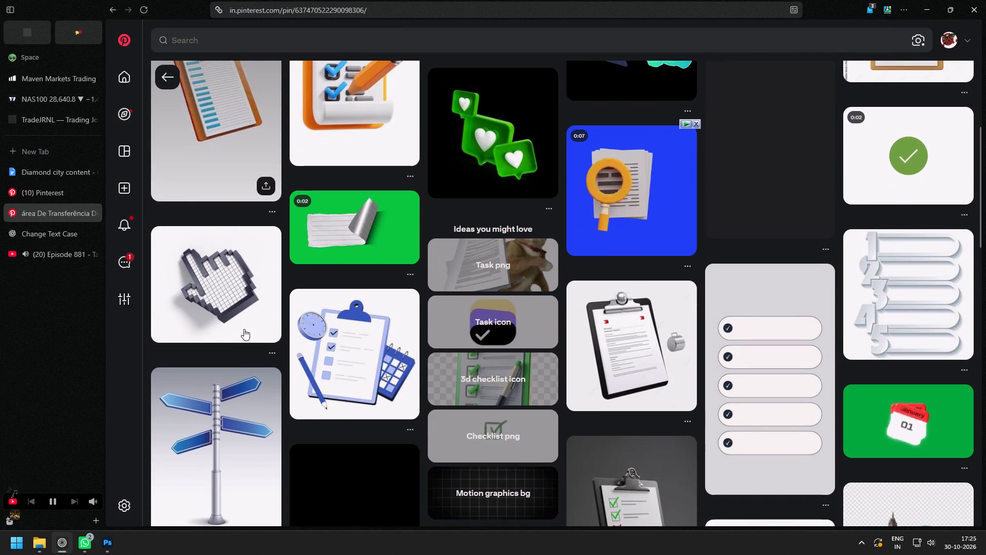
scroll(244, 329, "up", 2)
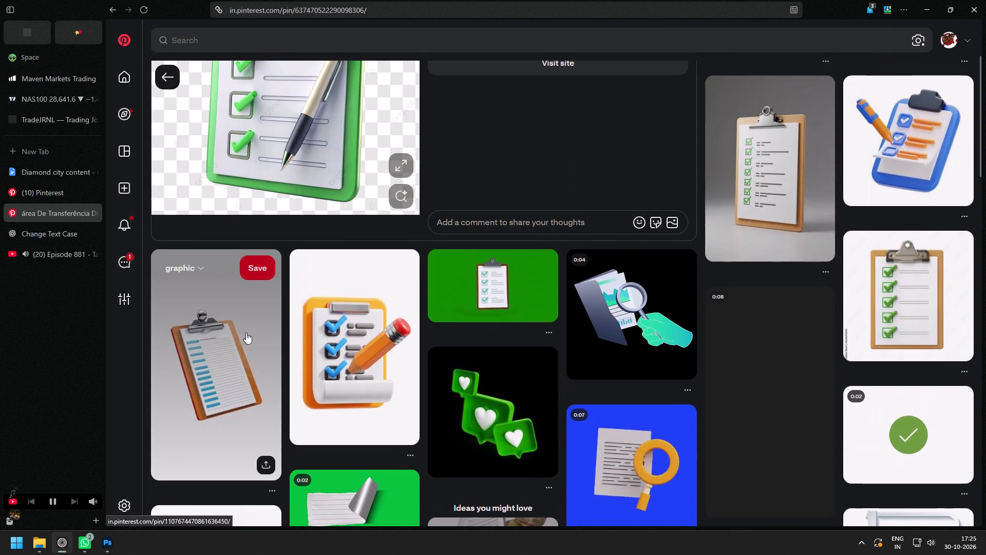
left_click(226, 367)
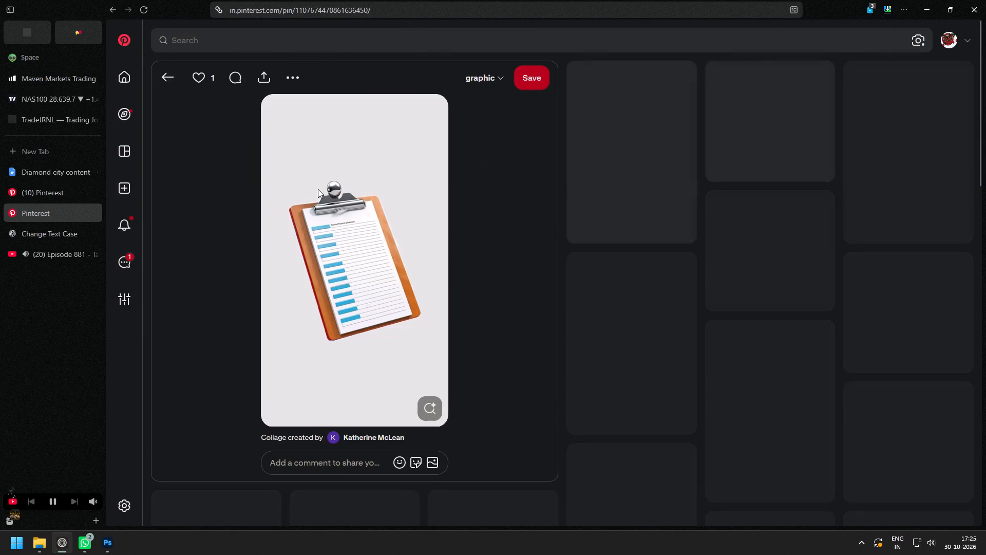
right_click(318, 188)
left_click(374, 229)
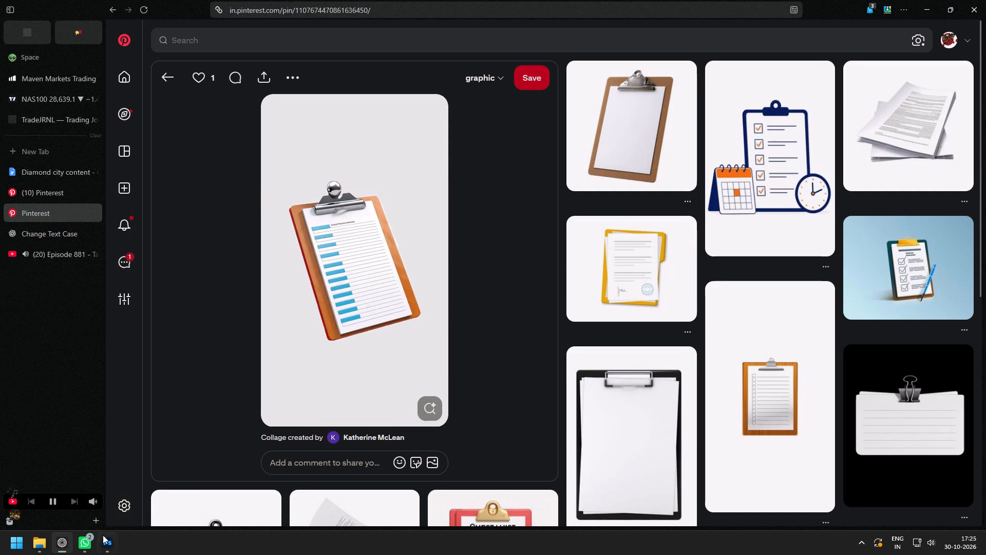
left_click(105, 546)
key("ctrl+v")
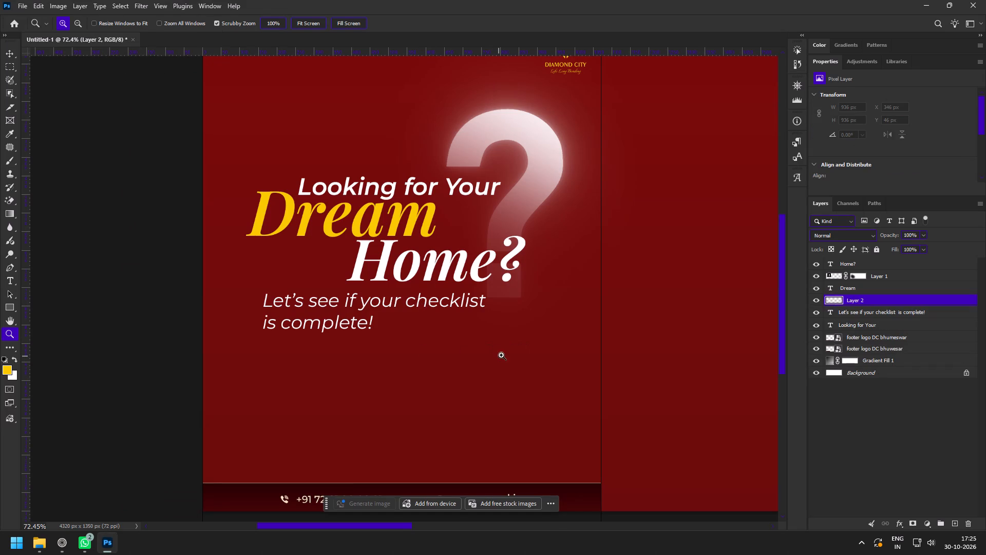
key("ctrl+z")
Switch back to Zen and examine the wooden clipboard pin and the related pins of the green checklist clipboard.
left_click(65, 539)
right_click(318, 202)
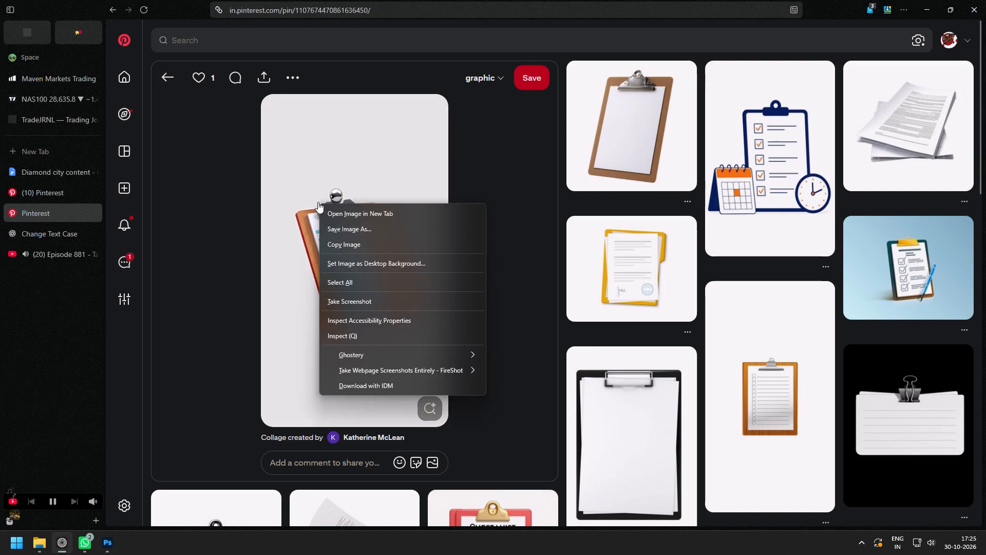
left_click(487, 175)
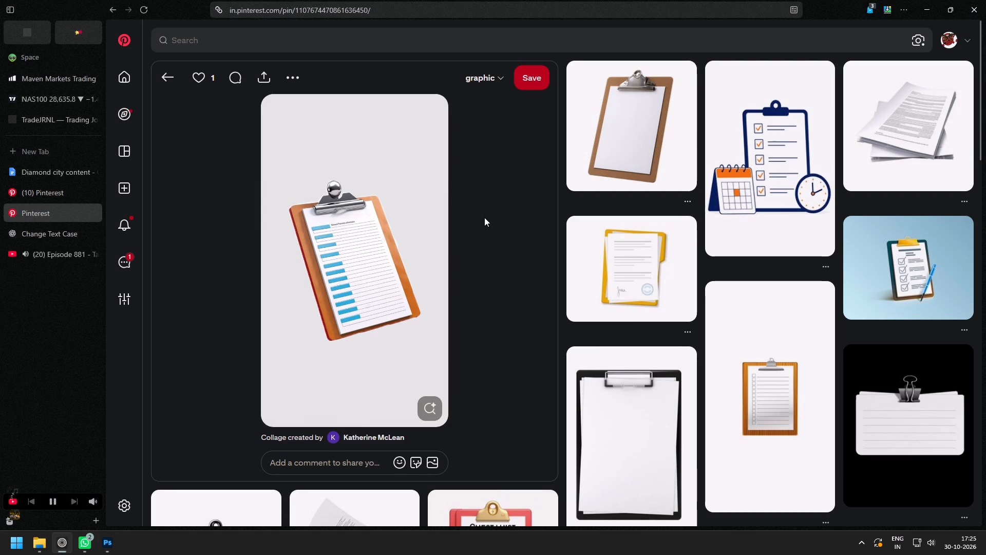
scroll(526, 231, "down", 2)
scroll(526, 231, "up", 3)
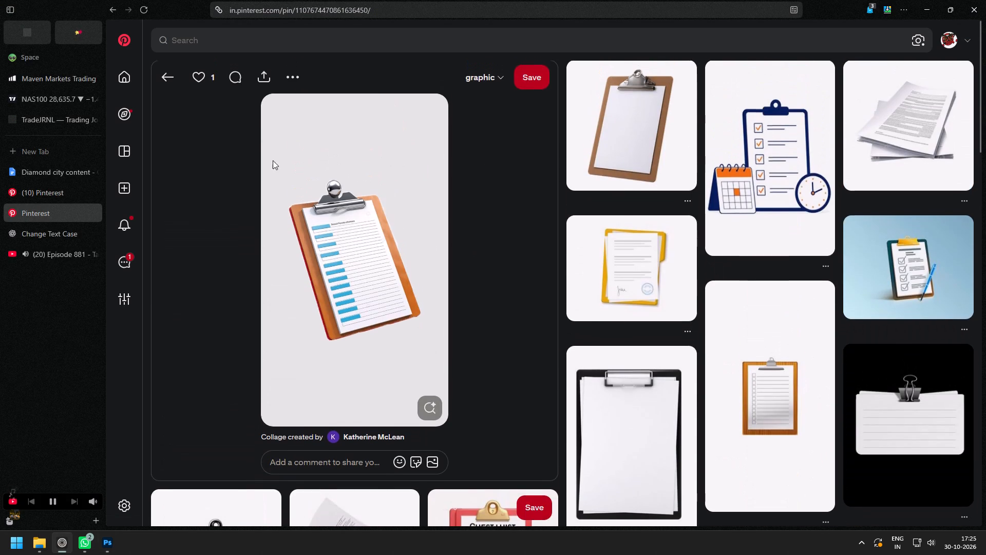
left_click(160, 78)
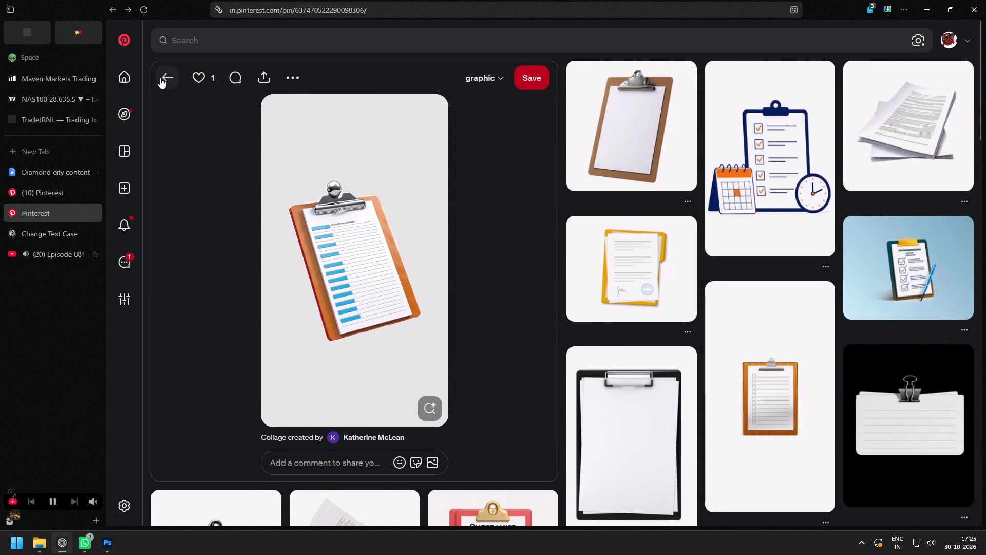
scroll(325, 244, "down", 2)
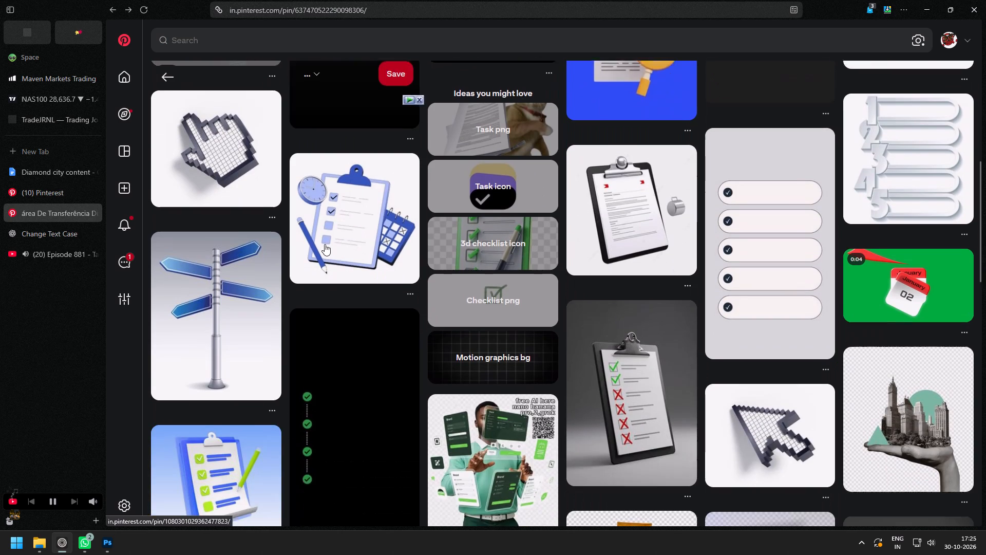
scroll(362, 358, "up", 9)
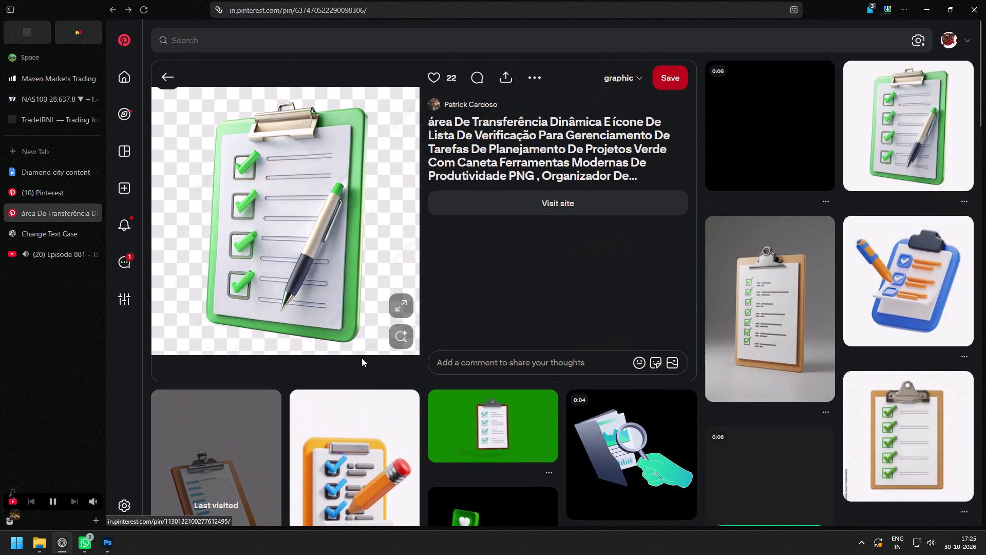
scroll(362, 358, "up", 2)
scroll(672, 283, "down", 2)
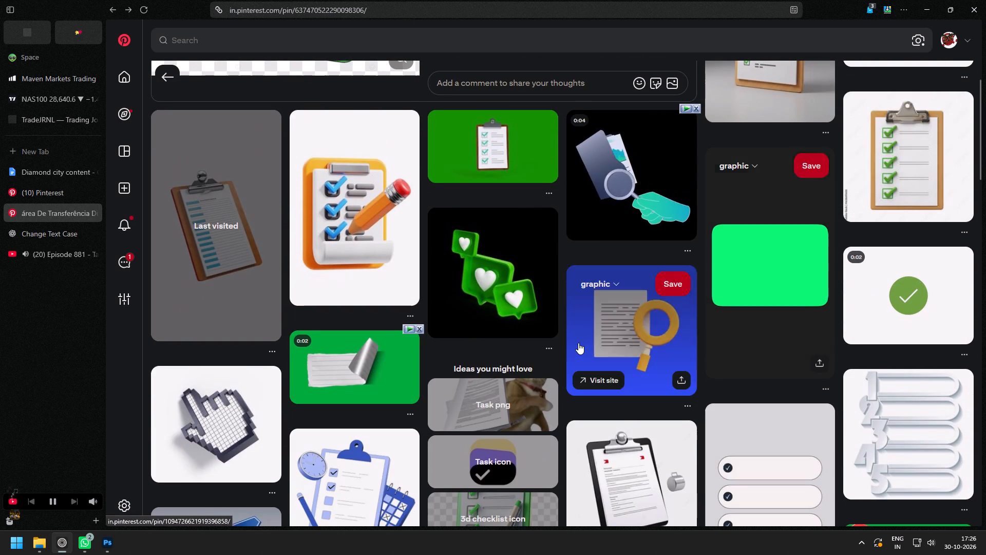
Reopen the tilted wooden clipboard pin with blue-marked rows and download its image.
left_click(214, 277)
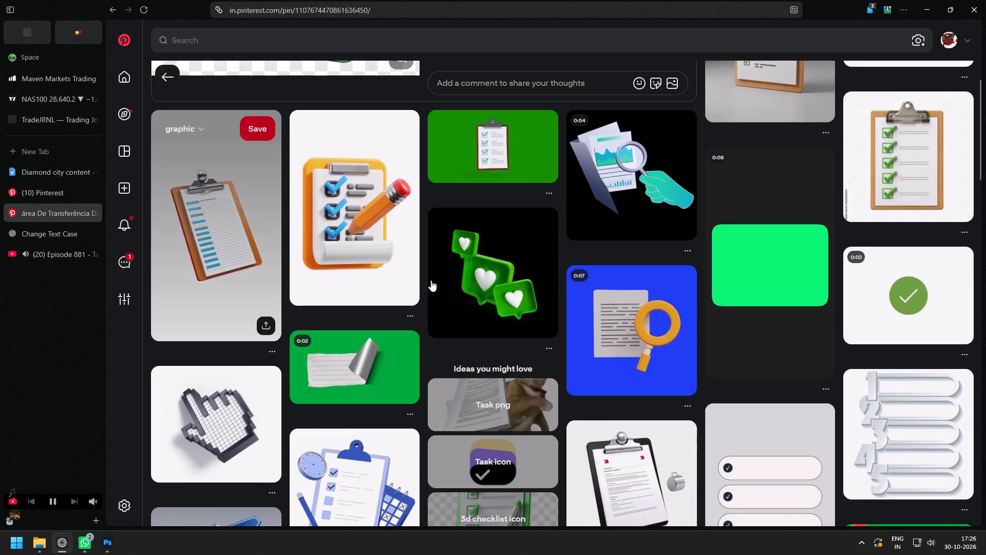
right_click(360, 215)
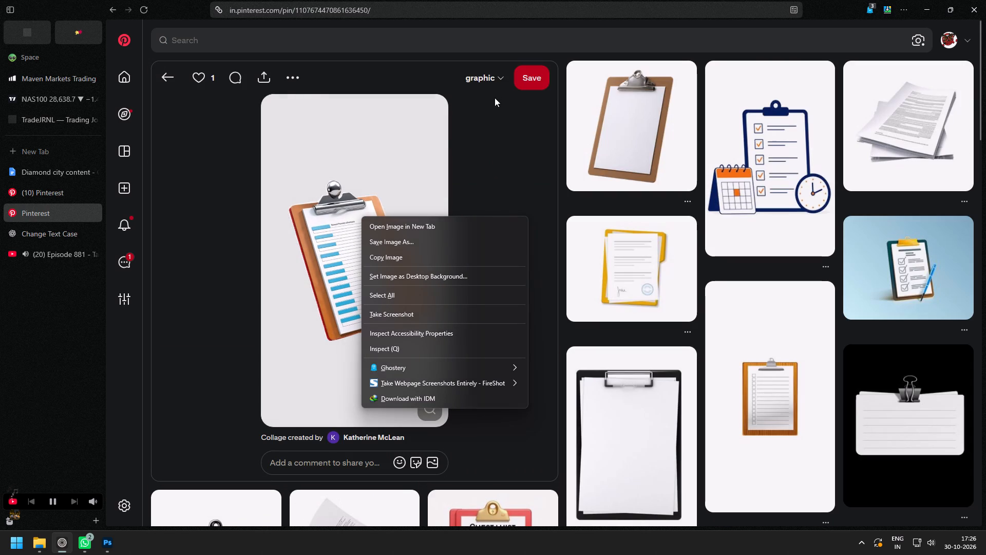
left_click(293, 83)
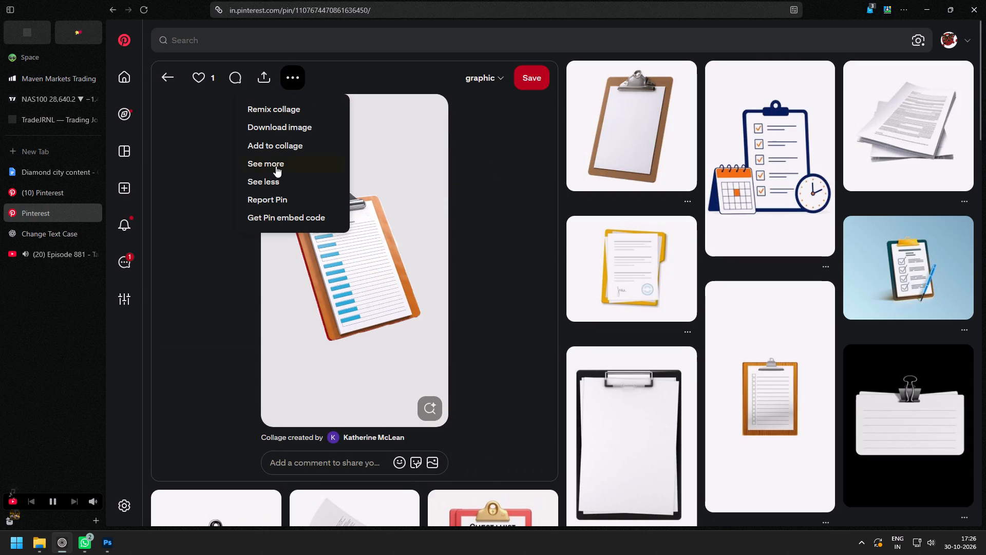
left_click(287, 126)
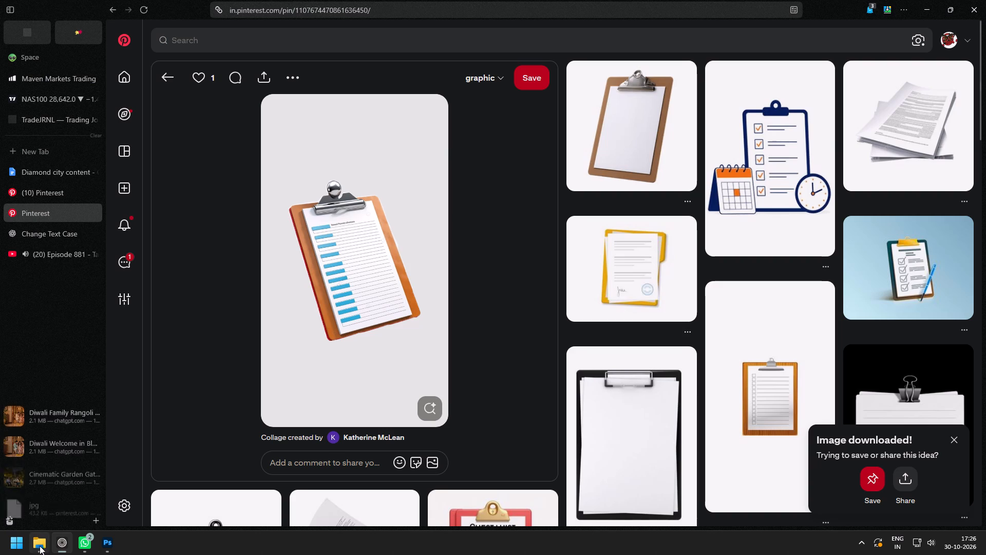
Look through the wooden clipboard's related pins for another checklist image, and return to the green-screen clipboard pin.
scroll(420, 393, "down", 3)
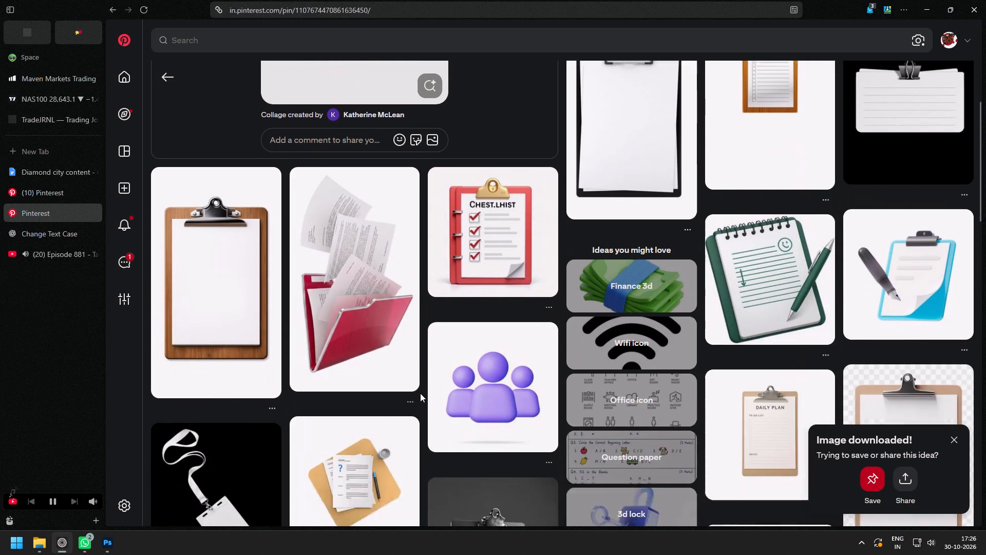
scroll(189, 335, "down", 1)
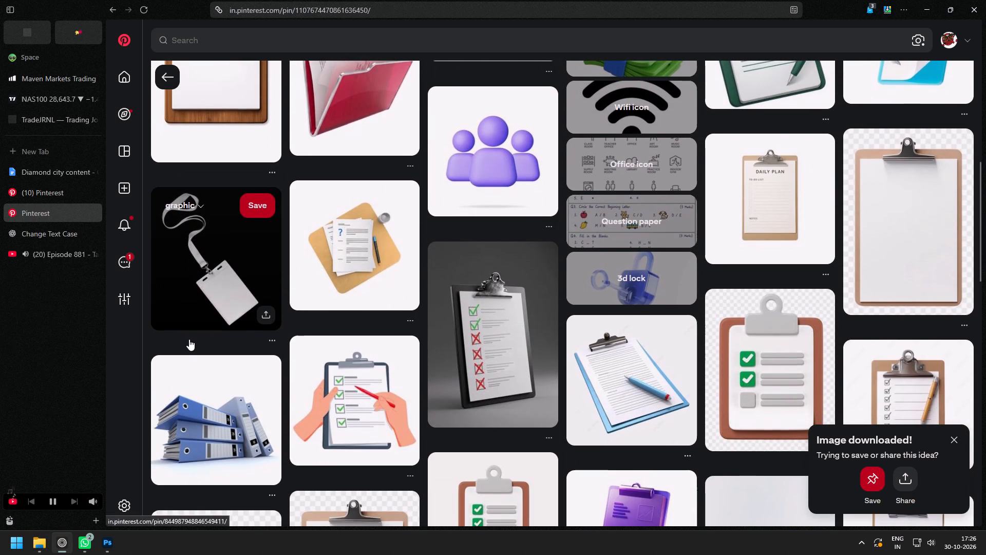
scroll(189, 339, "up", 7)
left_click(167, 73)
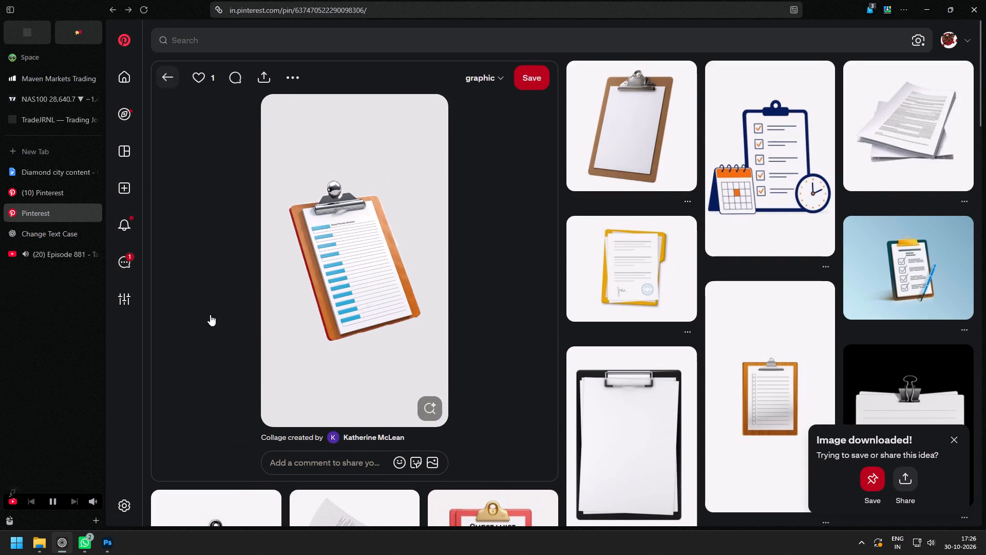
scroll(362, 323, "up", 3)
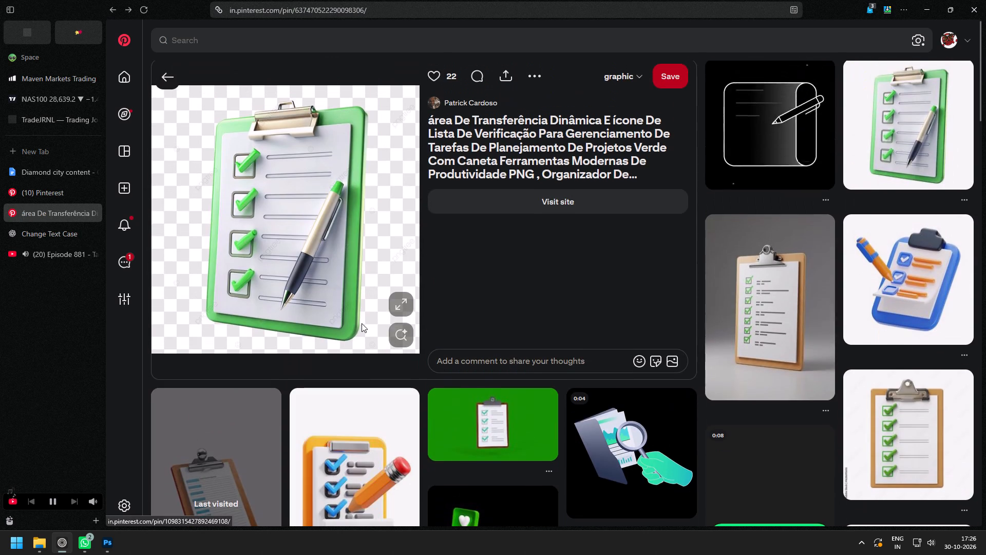
scroll(362, 323, "up", 3)
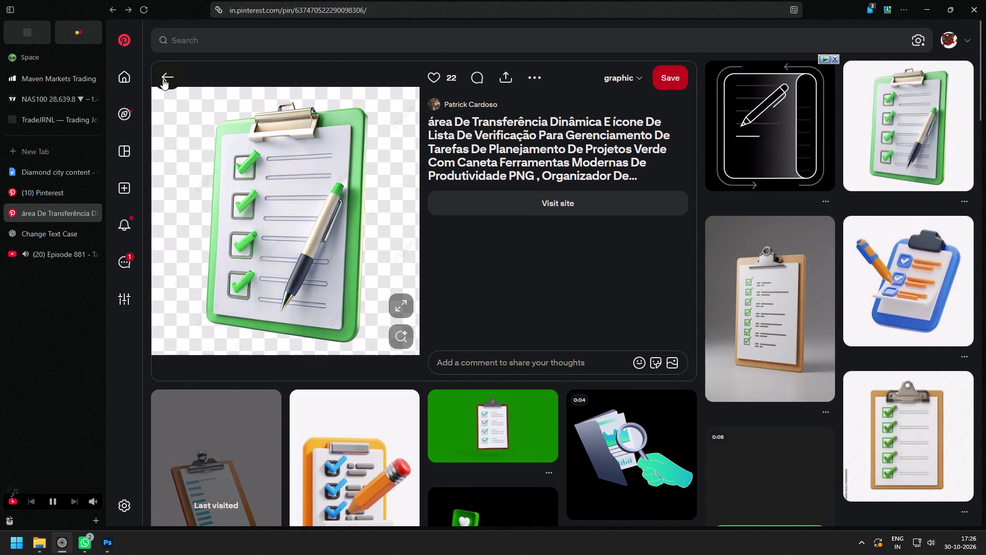
left_click(163, 79)
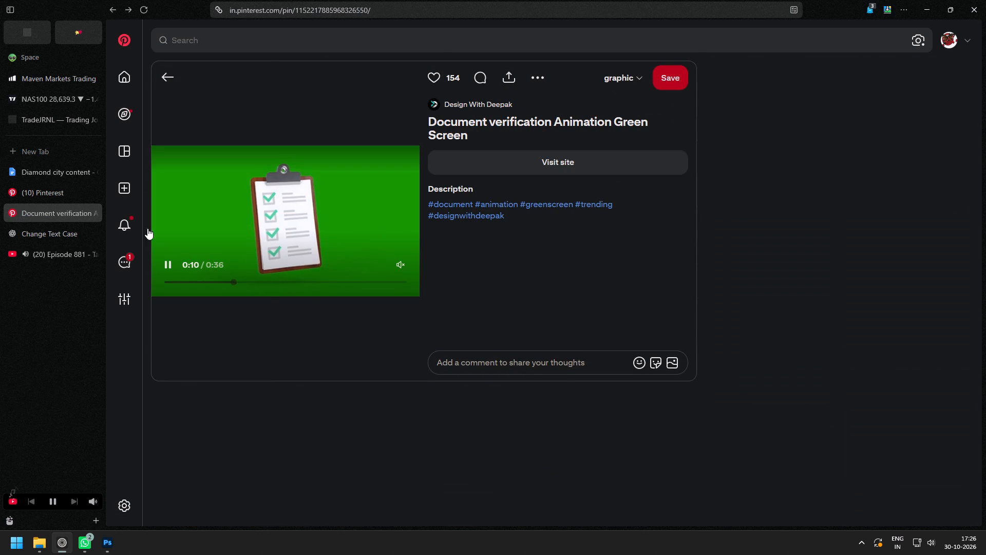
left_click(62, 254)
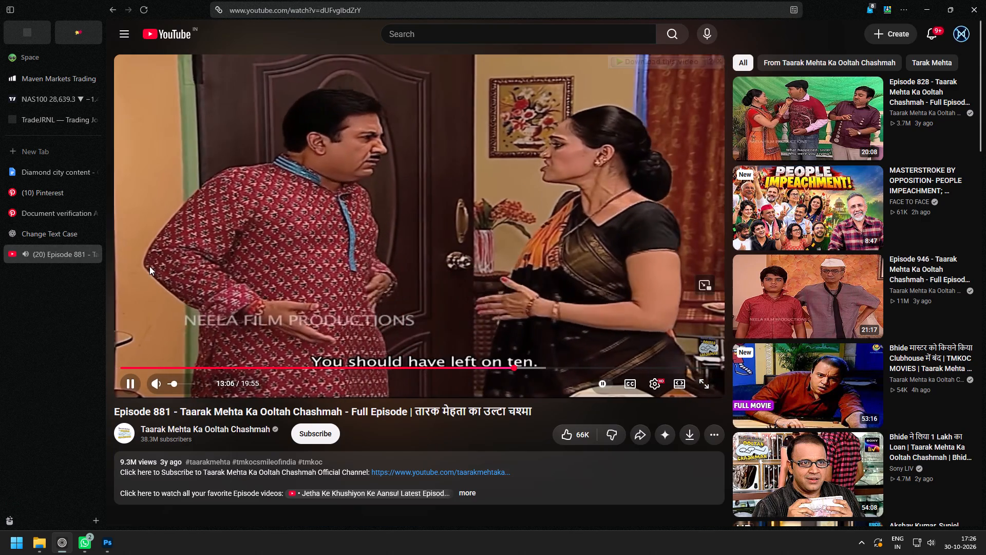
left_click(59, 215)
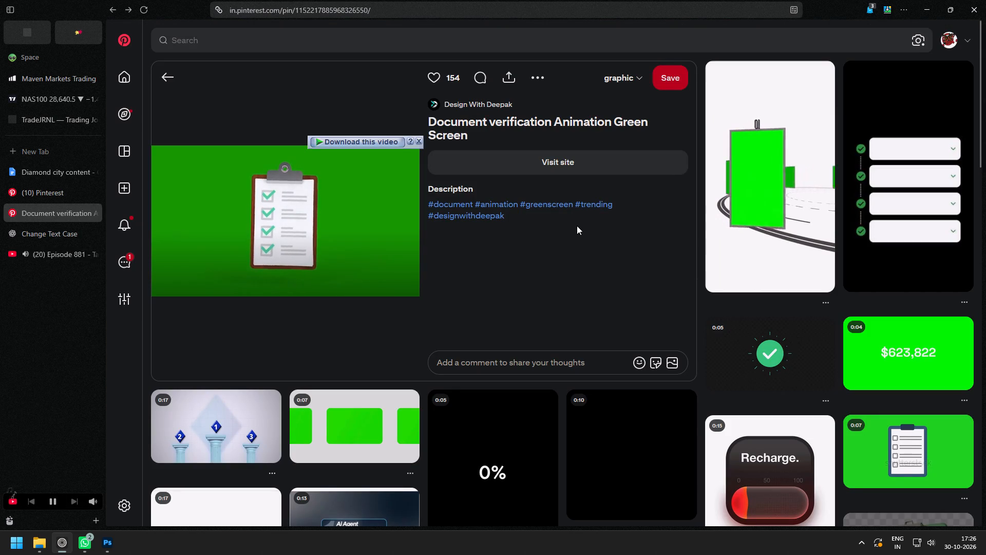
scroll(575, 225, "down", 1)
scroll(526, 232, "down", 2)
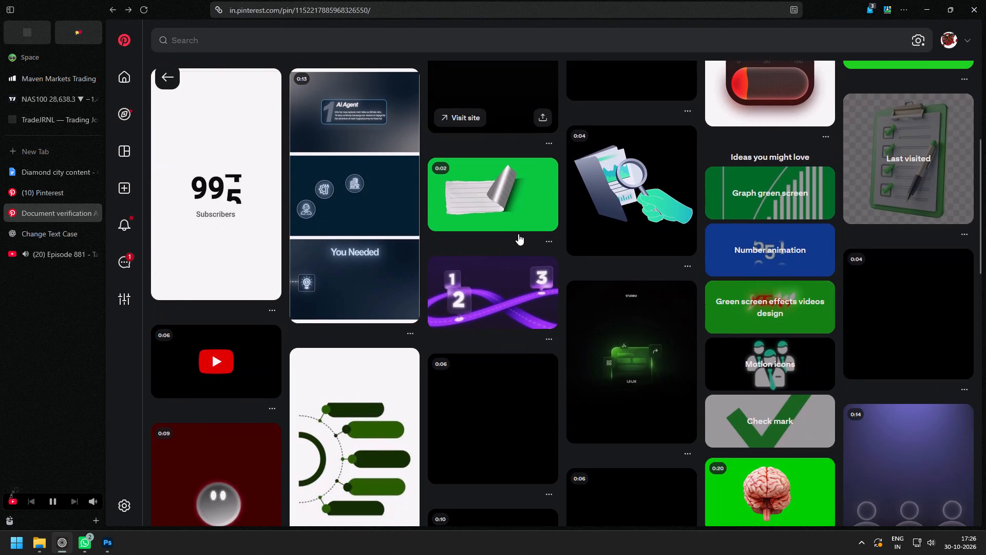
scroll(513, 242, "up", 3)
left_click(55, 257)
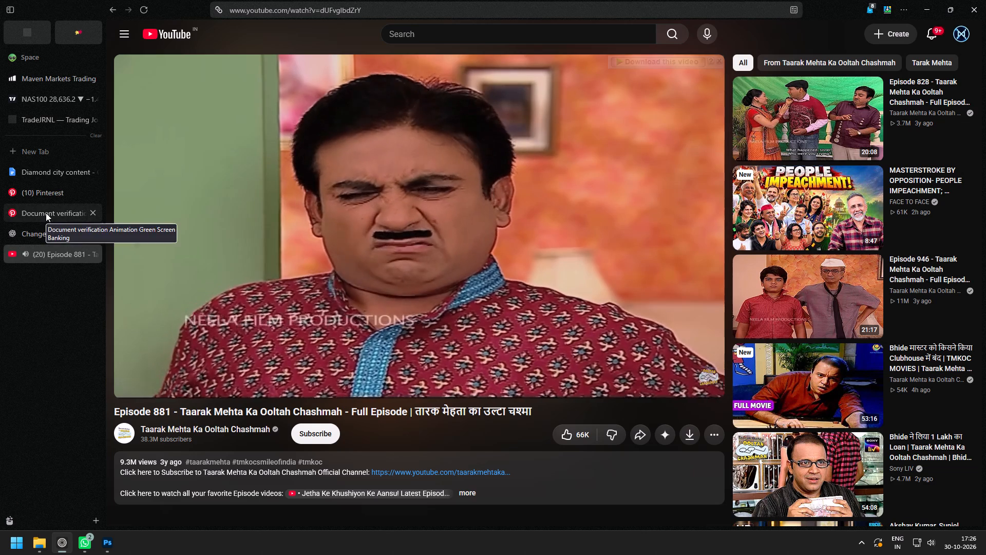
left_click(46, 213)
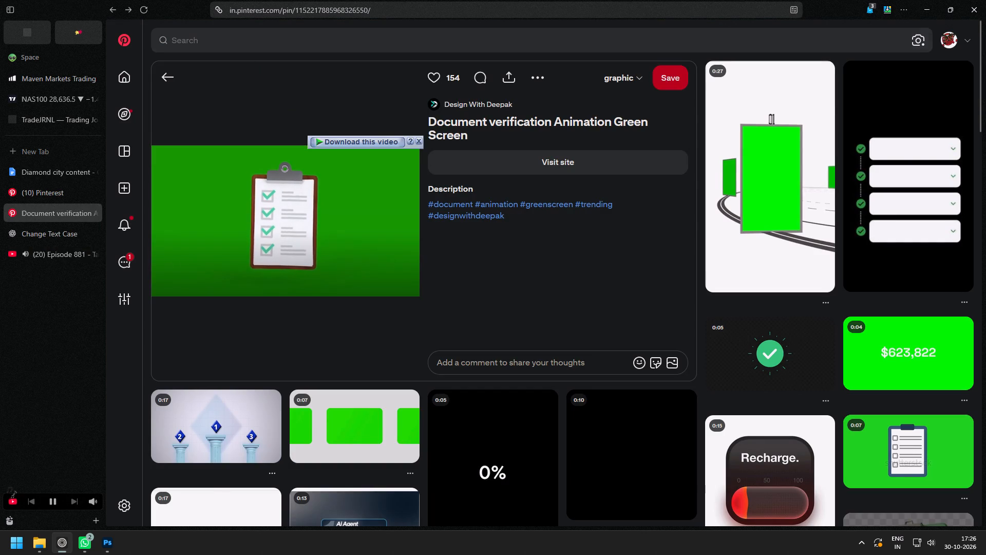
Return to the "checklist png" results, open the black task list icon with a round check badge, and copy its image.
left_click(158, 75)
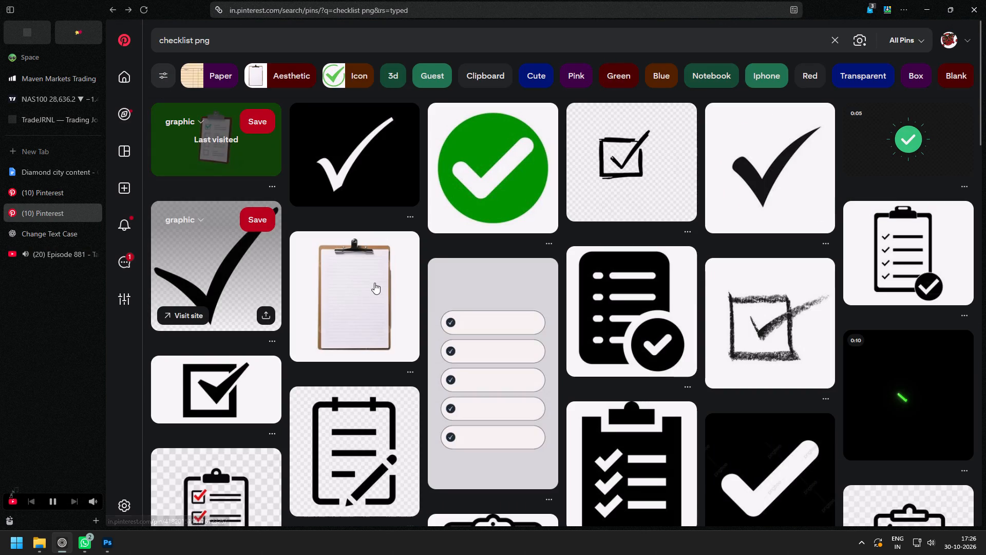
scroll(379, 281, "down", 1)
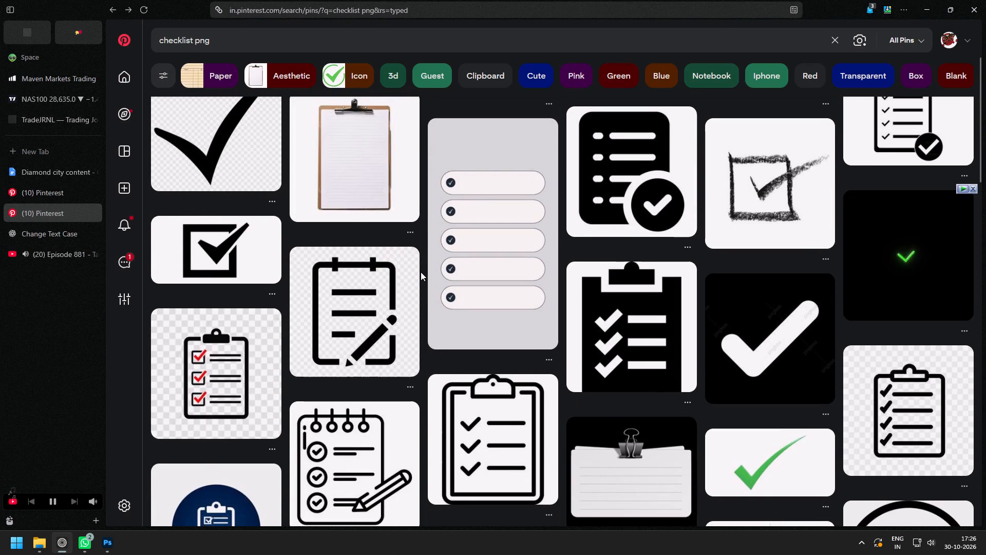
scroll(421, 272, "down", 2)
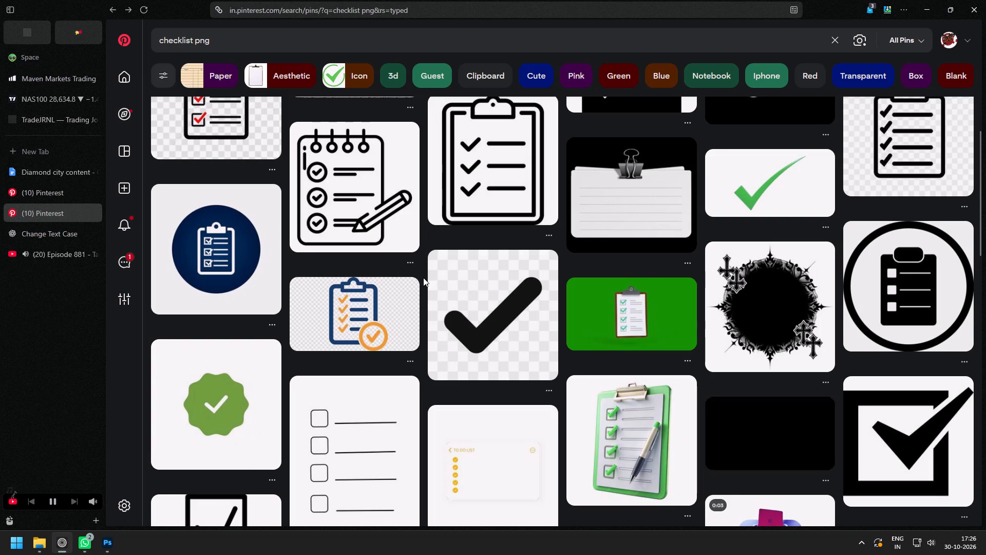
scroll(730, 294, "up", 2)
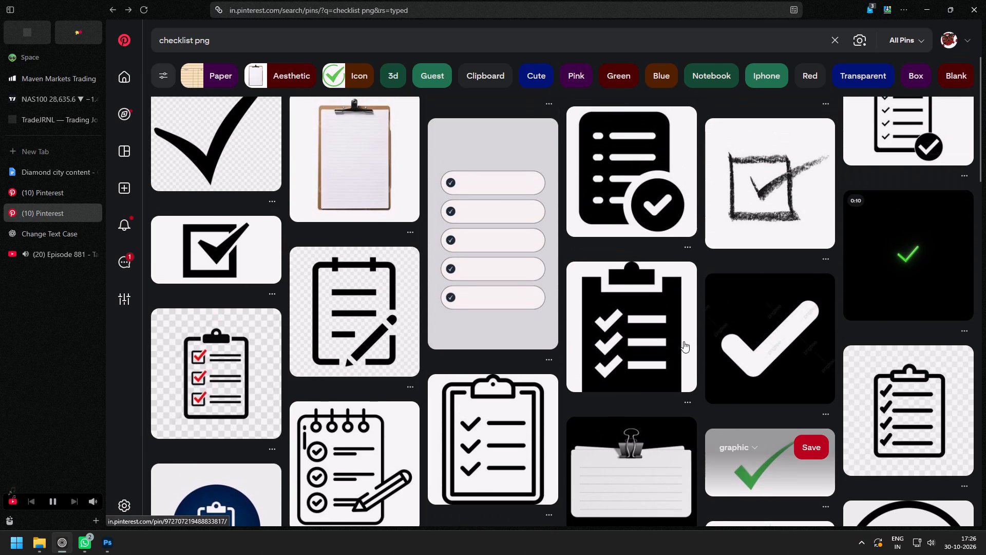
left_click(650, 171)
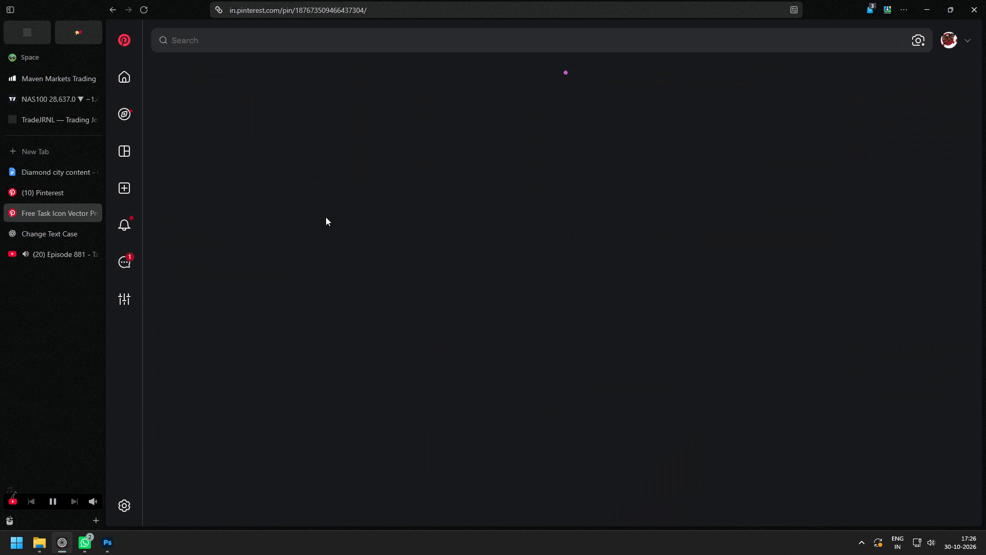
right_click(277, 155)
left_click(307, 197)
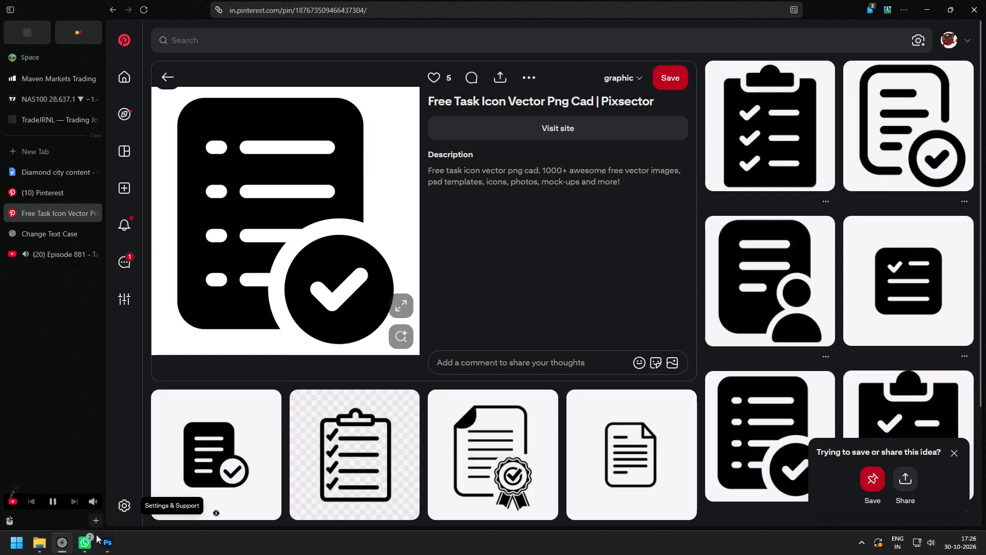
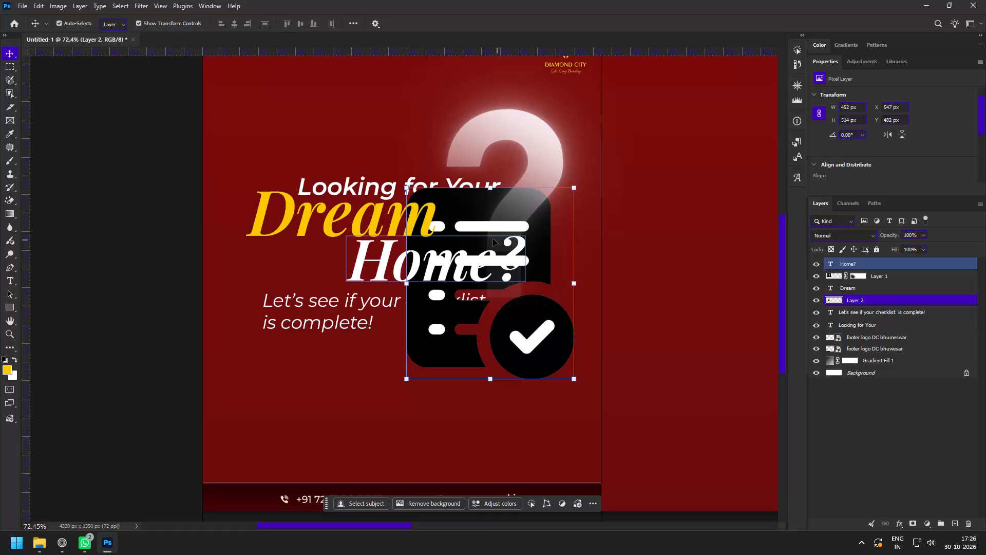
Erase the white row marks and the badge's white check mark from the pasted checklist icon with the Magic Eraser.
key("e")
left_click(470, 226)
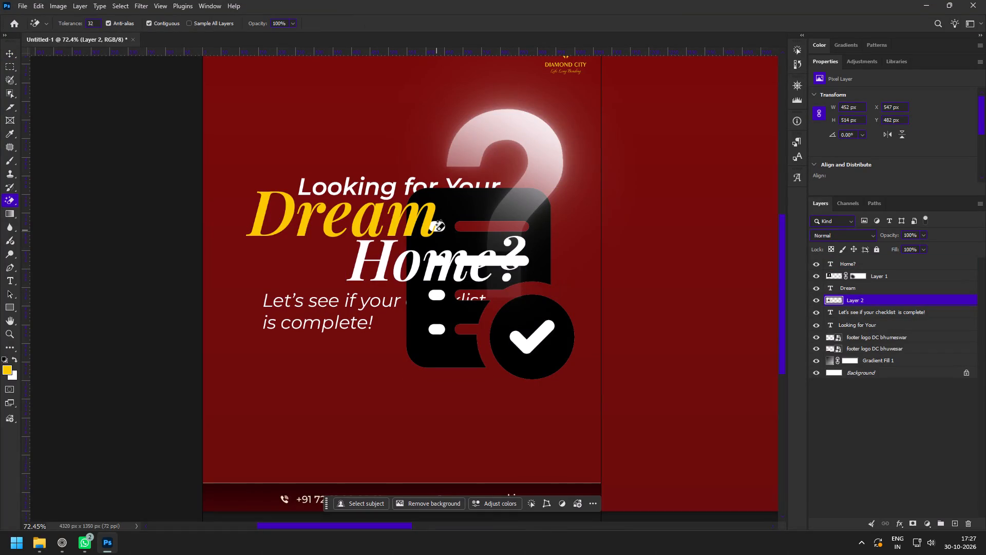
left_click(437, 228)
left_click(435, 263)
left_click(434, 295)
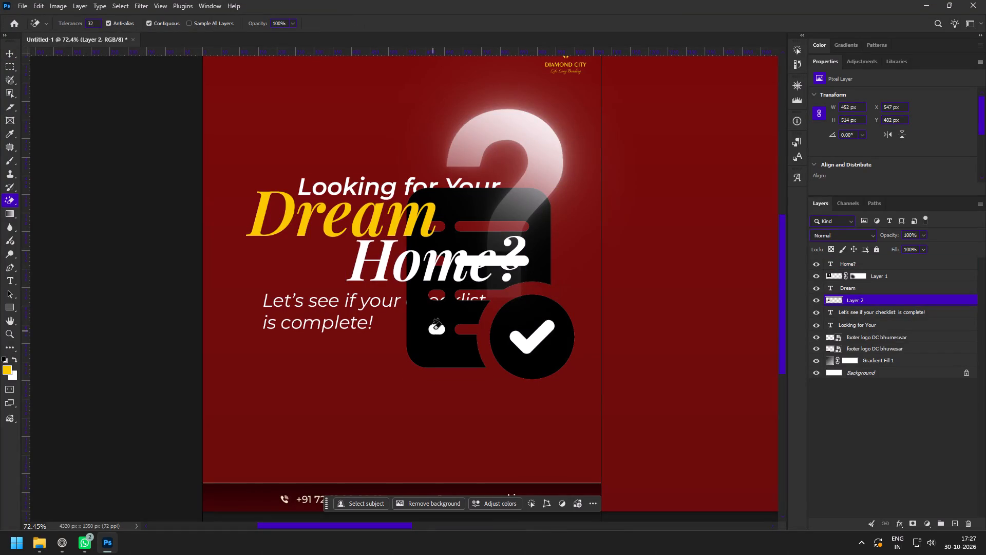
left_click(433, 329)
left_click(523, 347)
Convert the checklist icon layer to a smart object and move it above the "Home?" text in the layer stack.
key("v")
left_click_drag(551, 361, 539, 430)
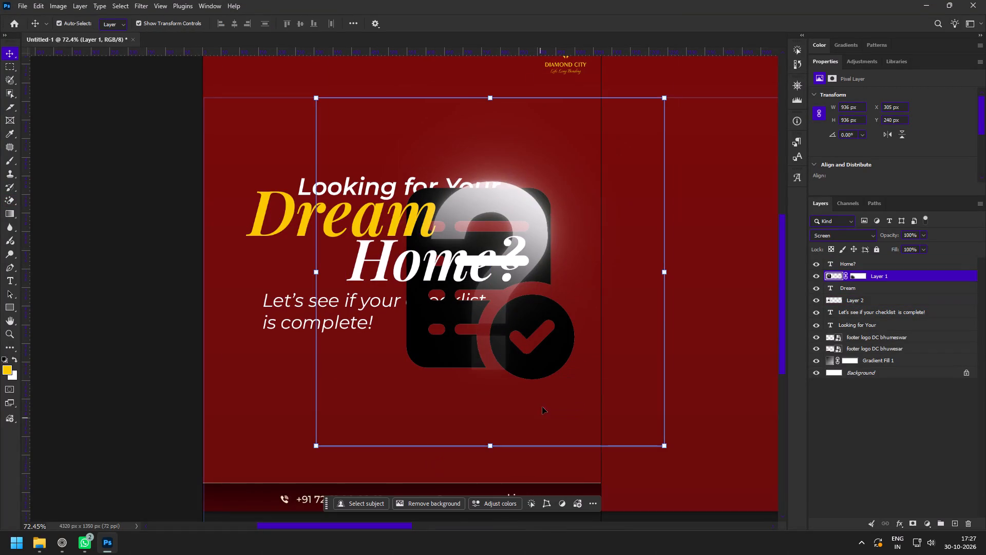
key("ctrl+z")
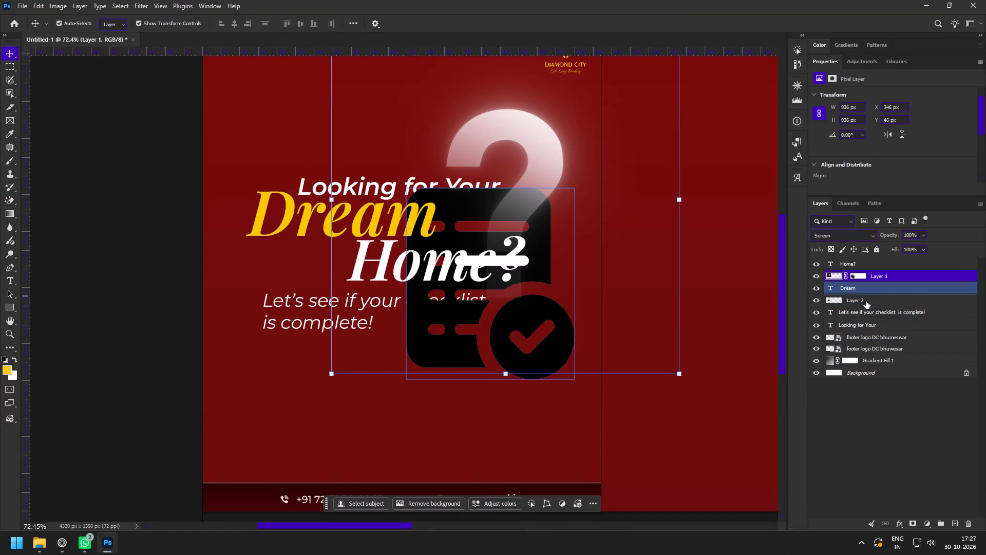
left_click(866, 301)
key("F8")
left_click_drag(864, 300, 863, 263)
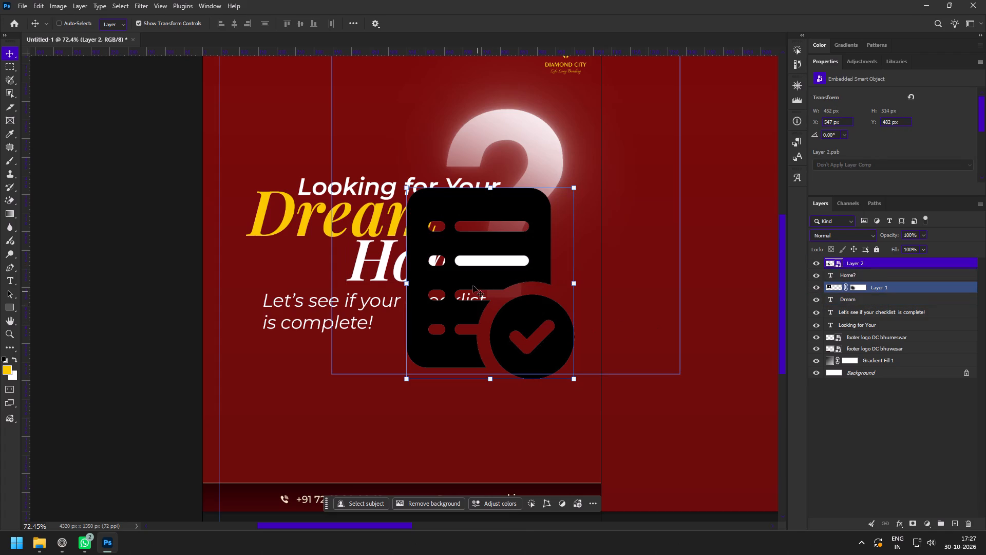
Scale the checklist icon to about 66% and place it beneath the tagline, beside and below "is complete!".
key("ctrl+t")
left_click_drag(514, 262, 453, 337)
left_click_drag(519, 360, 434, 368)
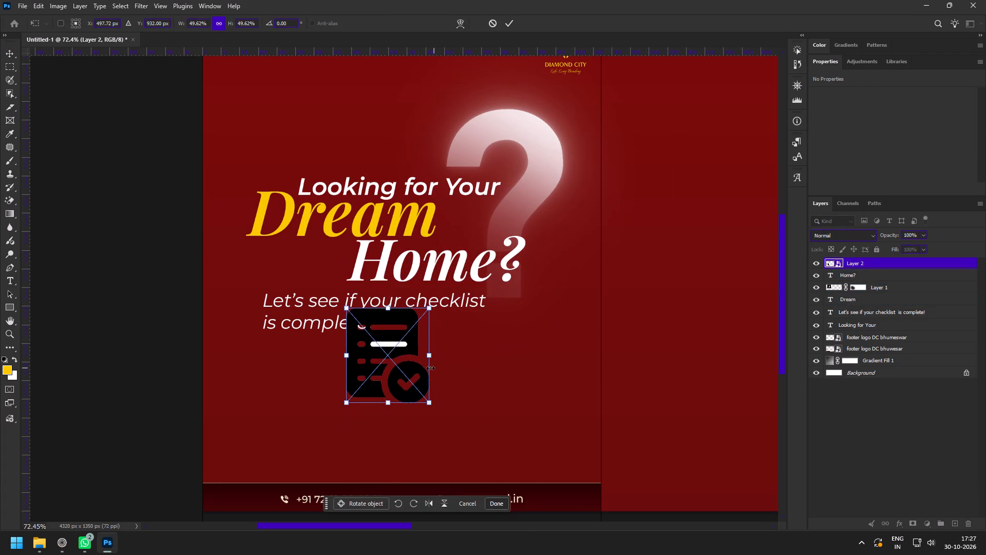
left_click_drag(403, 364, 441, 372)
left_click_drag(471, 413, 499, 448)
left_click_drag(461, 373, 460, 392)
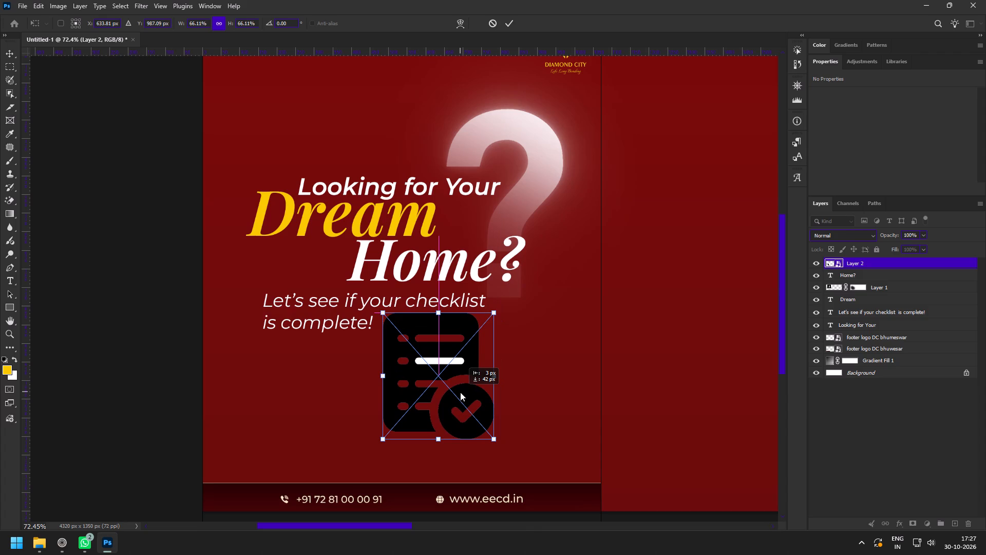
left_click_drag(460, 392, 460, 396)
left_click(511, 26)
Duplicate the glowing question mark and place the copy in the first slide's upper-left corner, partly cut off by the slide edges.
key("z")
left_click_drag(471, 308, 452, 304)
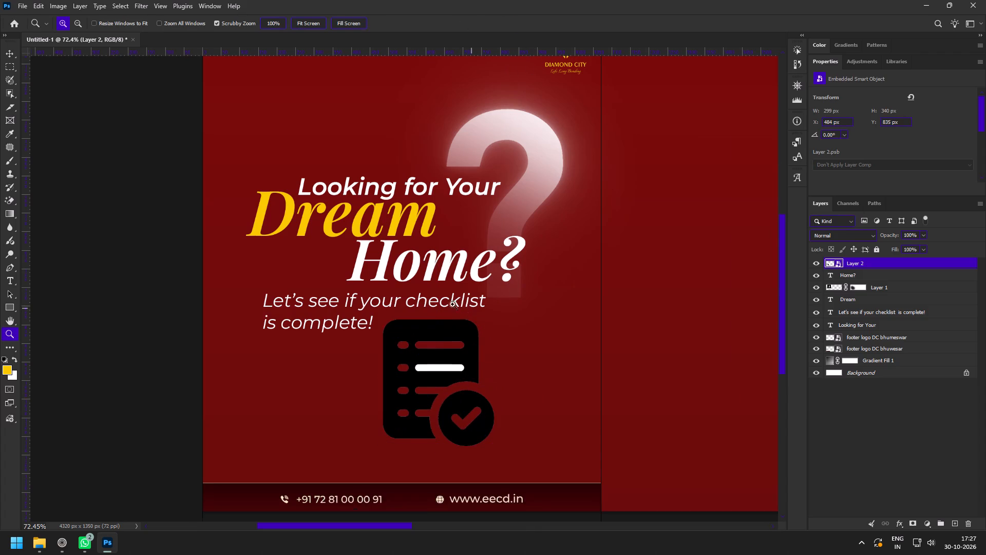
left_click_drag(452, 304, 430, 297)
left_click_drag(426, 318, 453, 331)
left_click_drag(495, 171, 509, 190)
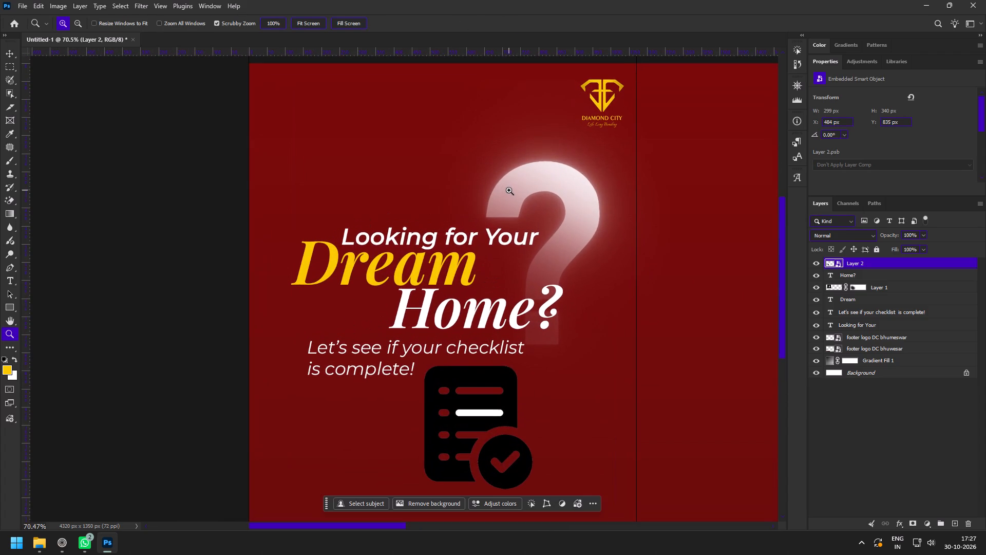
key("v")
left_click(549, 182)
left_click_drag(572, 206, 281, 95, "alt")
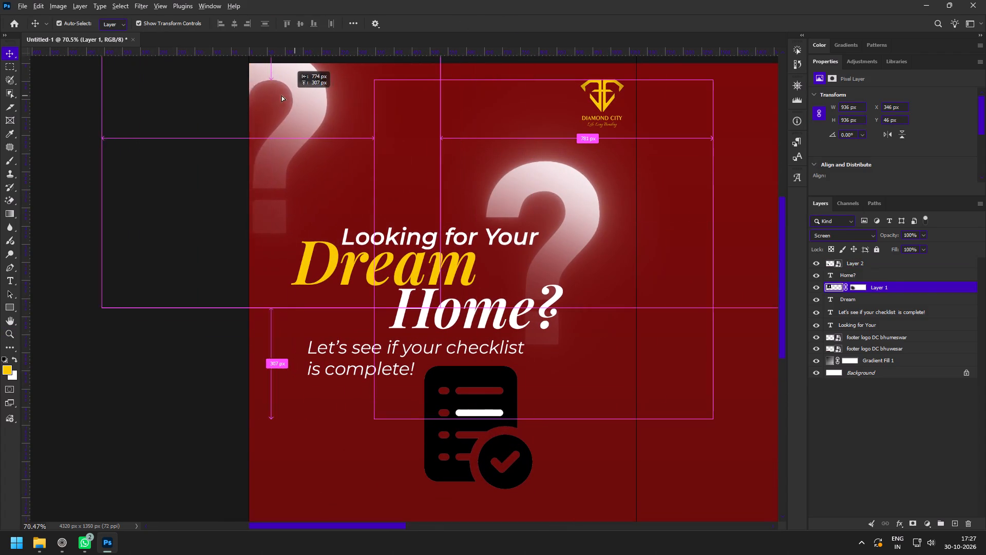
left_click_drag(281, 95, 336, 69, "alt")
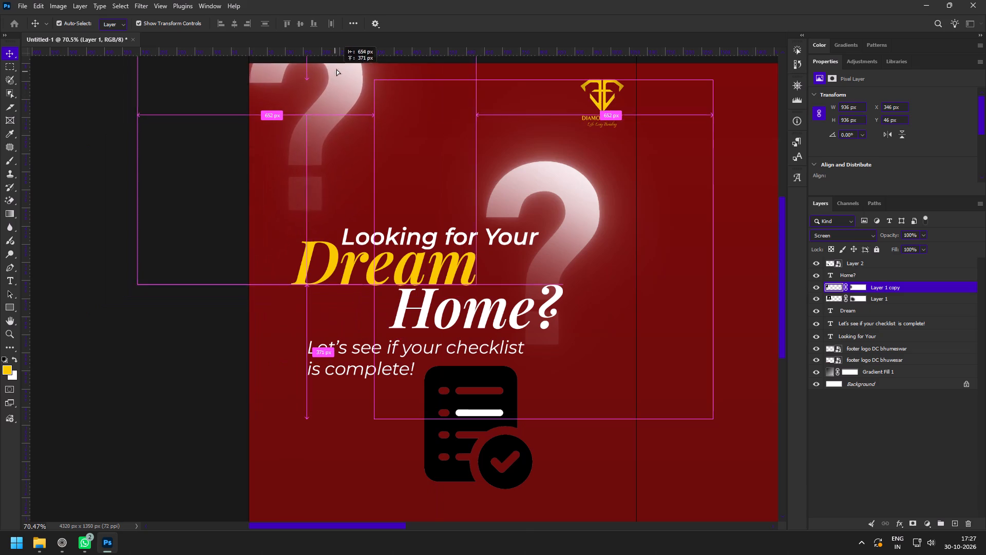
left_click_drag(336, 69, 326, 79, "alt")
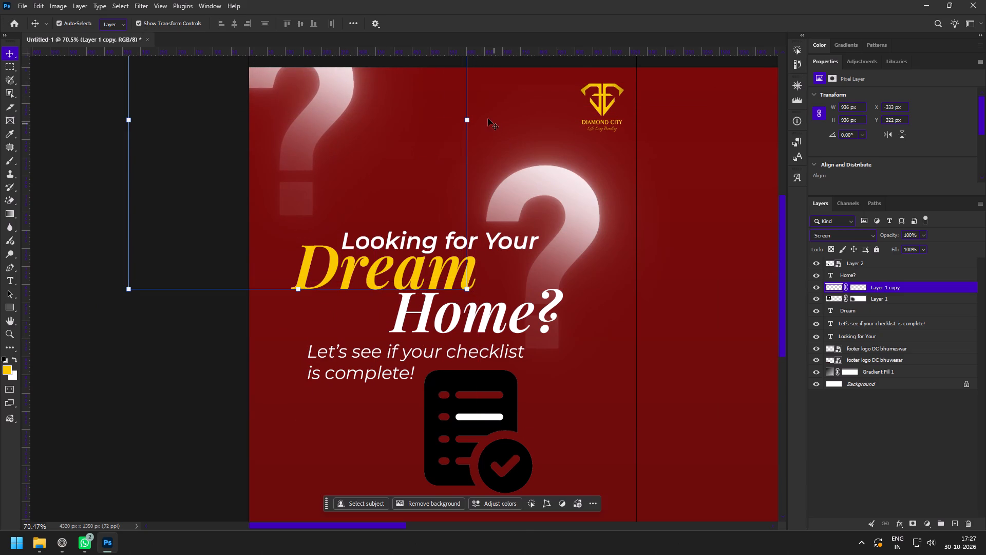
Enlarge the question mark copy to about 142% and shift it so the slide's left edge crops it.
left_click_drag(467, 116, 538, 109)
left_click_drag(413, 141, 348, 211)
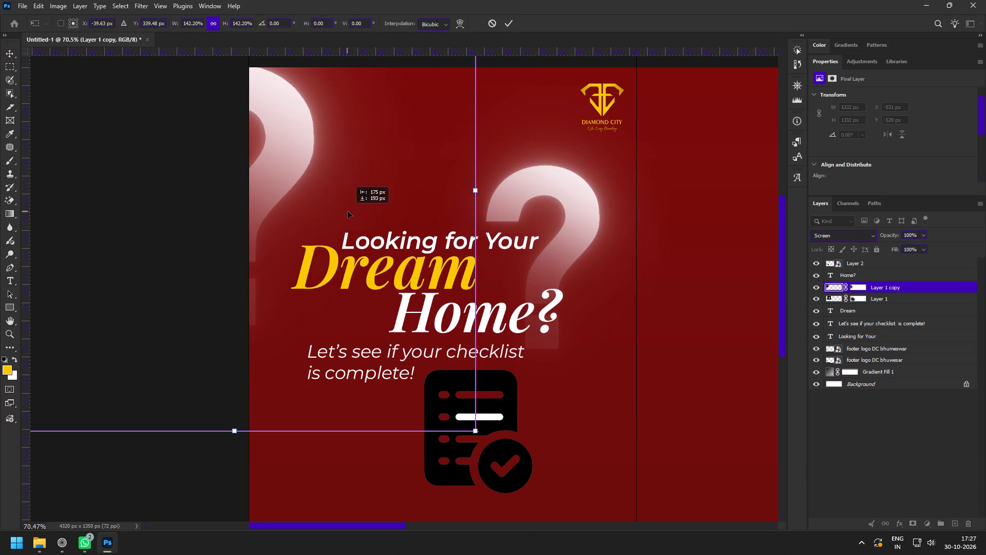
left_click_drag(348, 211, 359, 209)
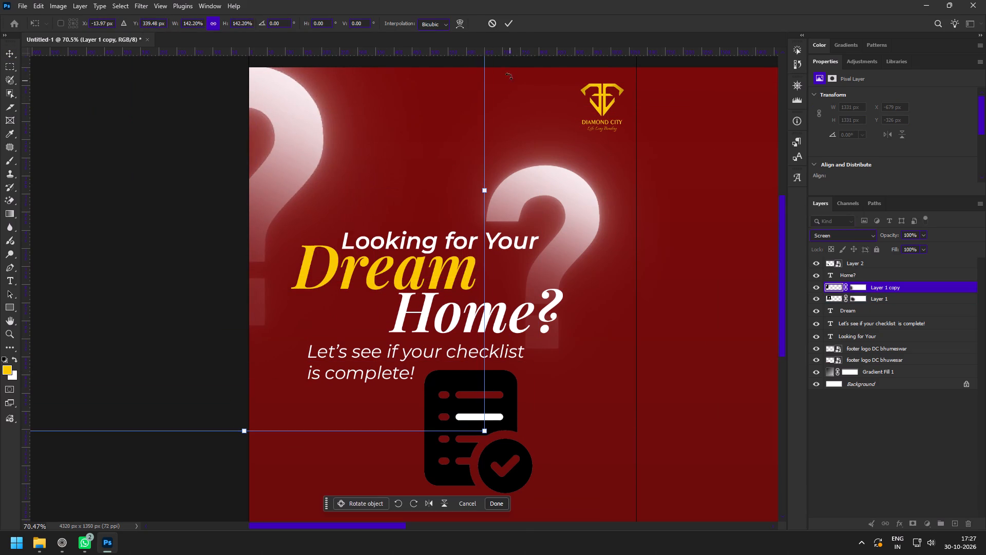
left_click(511, 23)
Rasterize the checklist icon and erase the remaining white bar in its second row with the Magic Eraser.
key("z")
left_click_drag(503, 210, 459, 190)
key("space")
key("space")
left_click_drag(498, 246, 468, 221)
left_click_drag(472, 246, 508, 289)
left_click_drag(421, 250, 475, 307)
key("v")
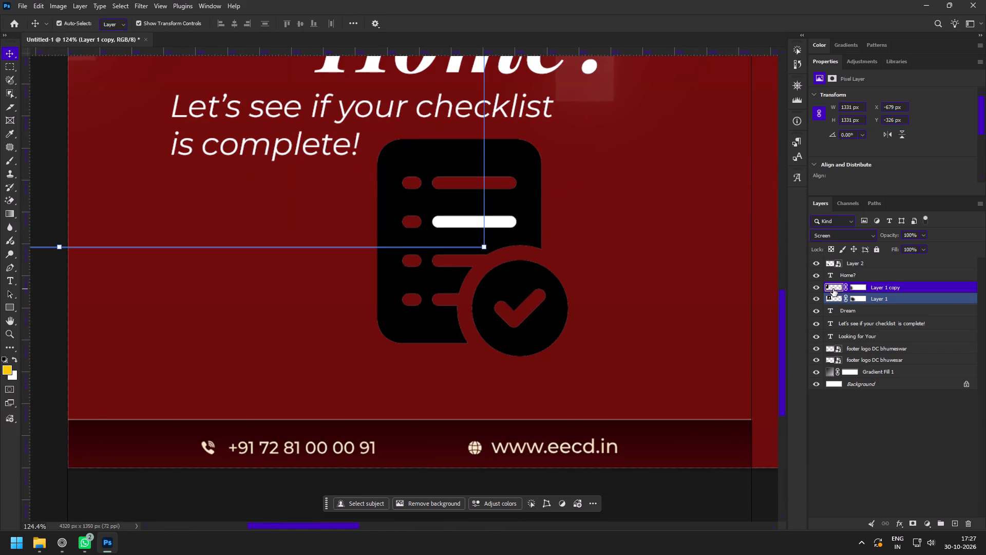
key("e")
left_click(451, 227)
left_click(488, 219)
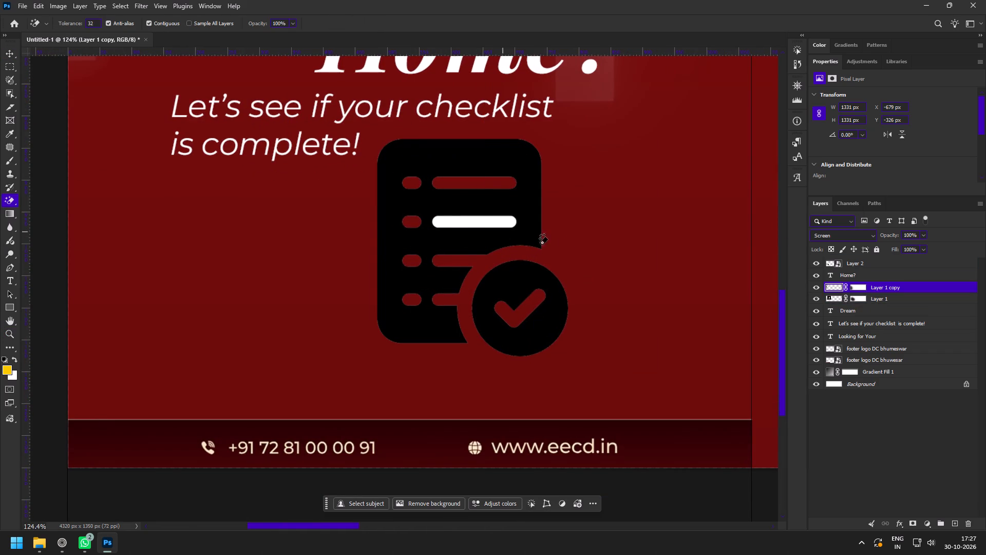
key("v")
left_click(519, 230)
key("e")
left_click(486, 221)
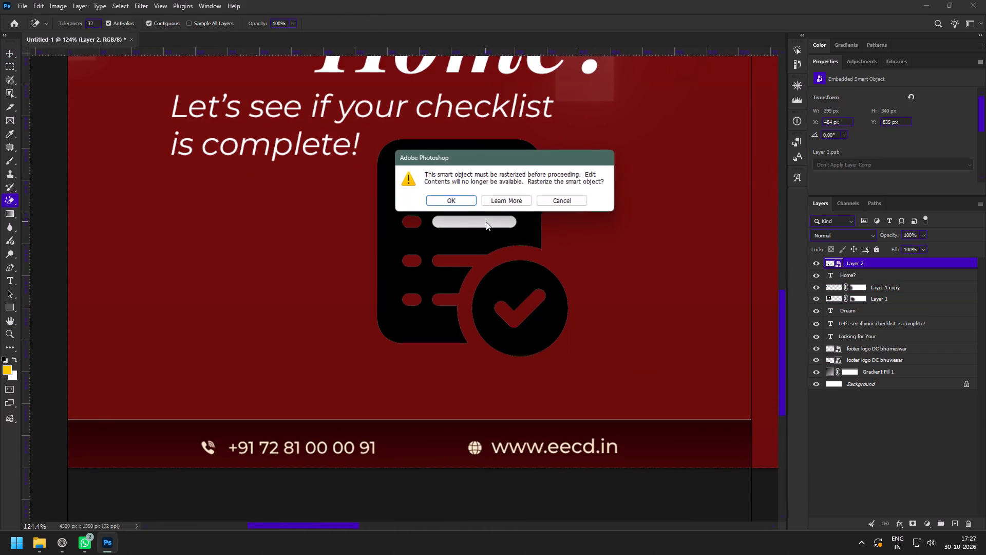
left_click(460, 199)
left_click(493, 219)
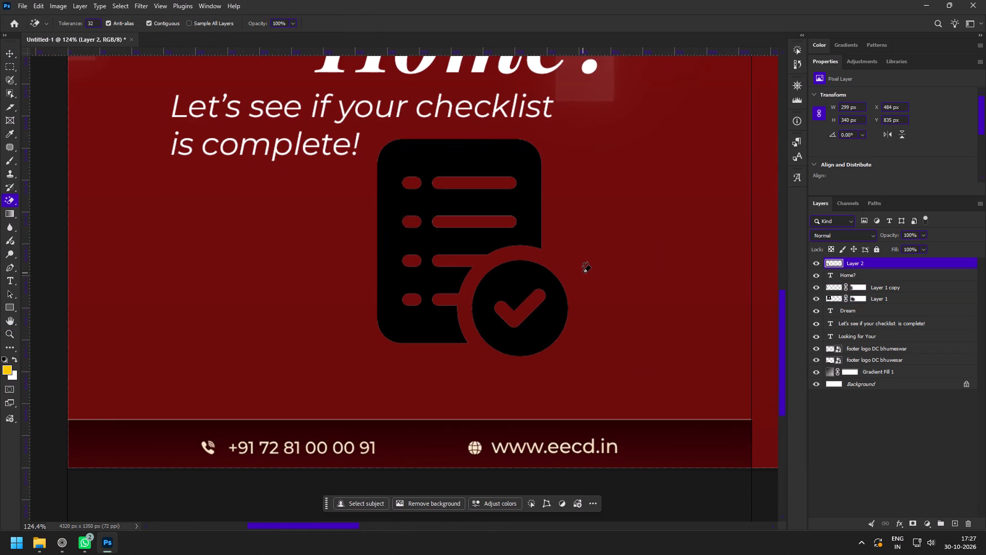
Convert the checklist icon to a smart object and turn it white by raising its Hue/Saturation lightness to the maximum.
key("F8")
key("ctrl+u")
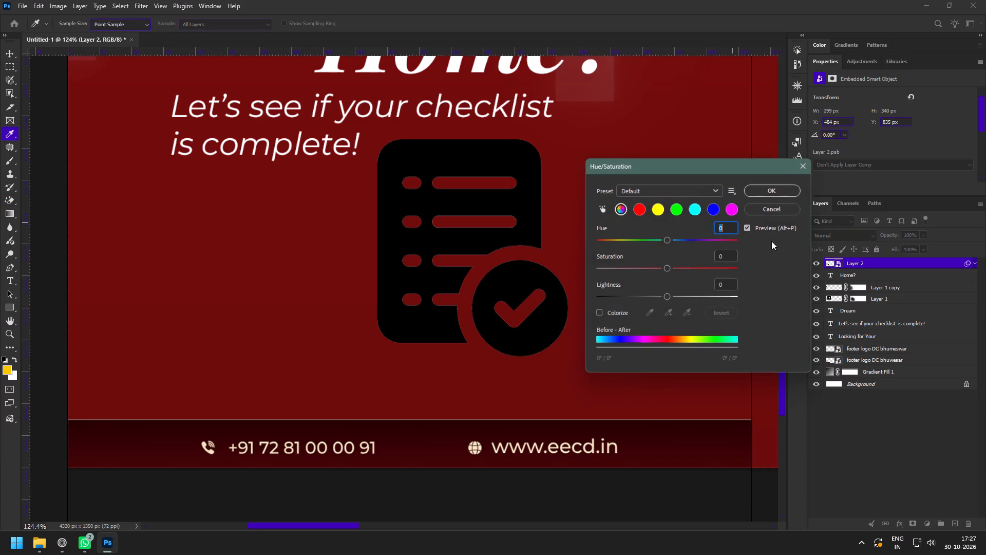
left_click_drag(670, 296, 802, 307)
left_click(777, 193)
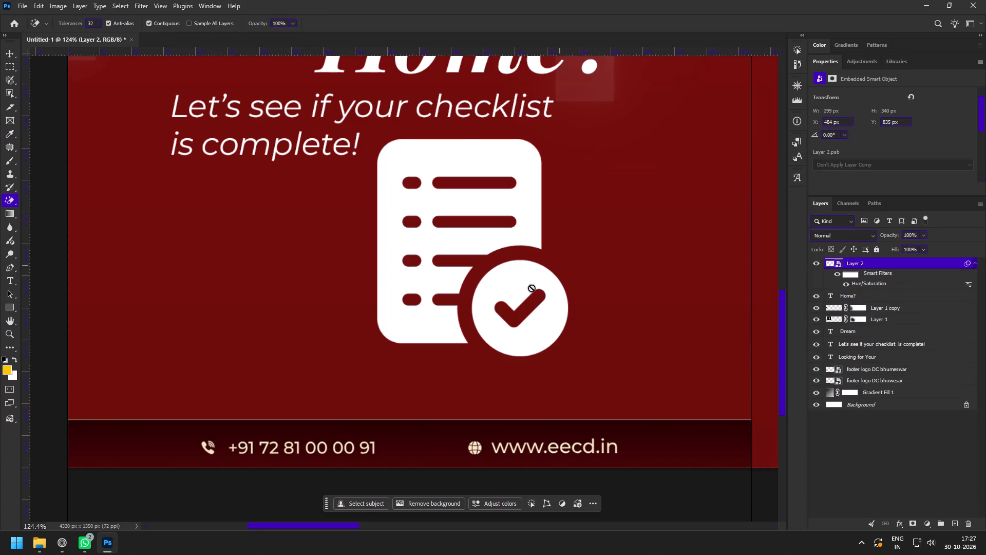
Scale the checklist icon down to about 61.7% and place it just after "is complete!" beneath the tagline.
key("v")
left_click_drag(472, 358, 459, 274)
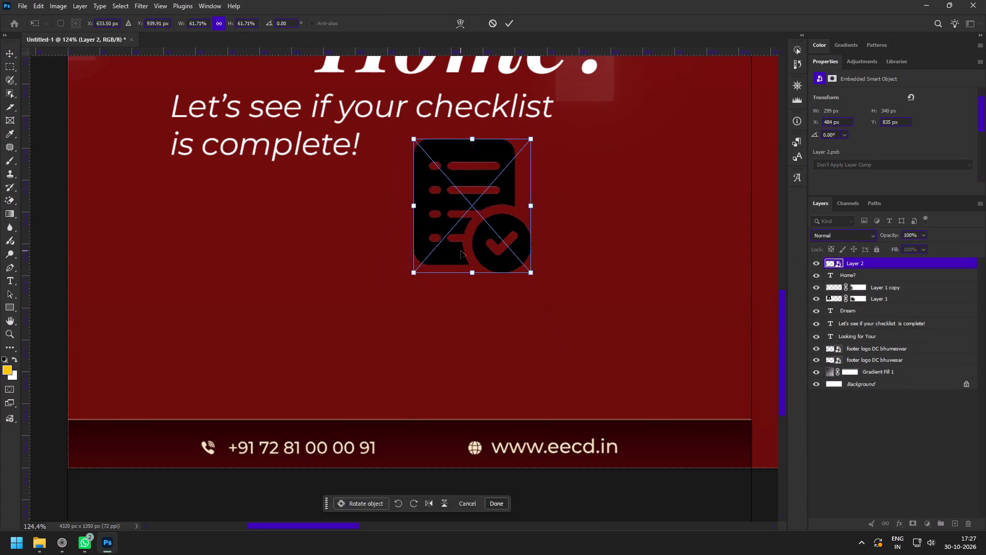
left_click_drag(460, 251, 423, 247)
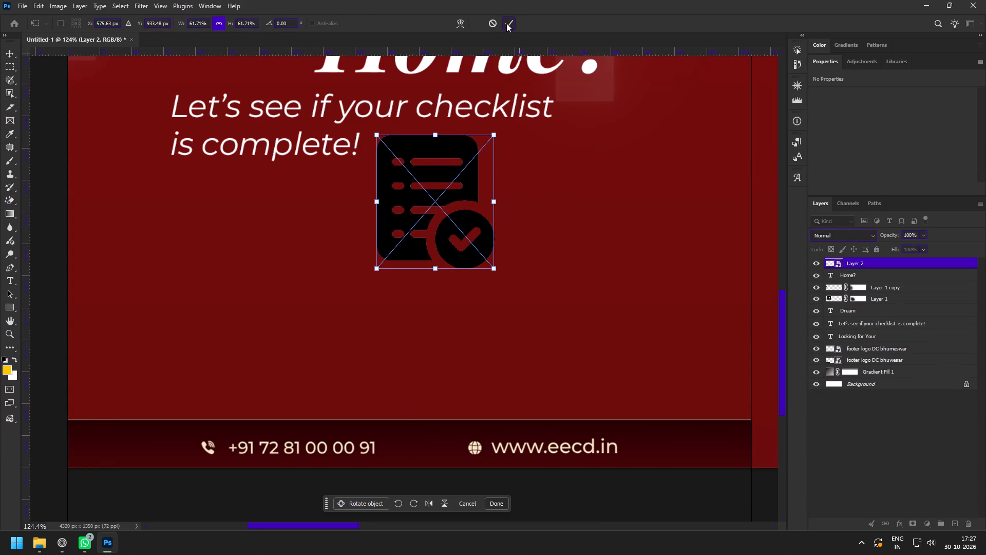
left_click(506, 23)
Add a layer mask to the checklist icon and fade its lower part with a large soft black brush at 30% opacity.
left_click(914, 523)
key("b")
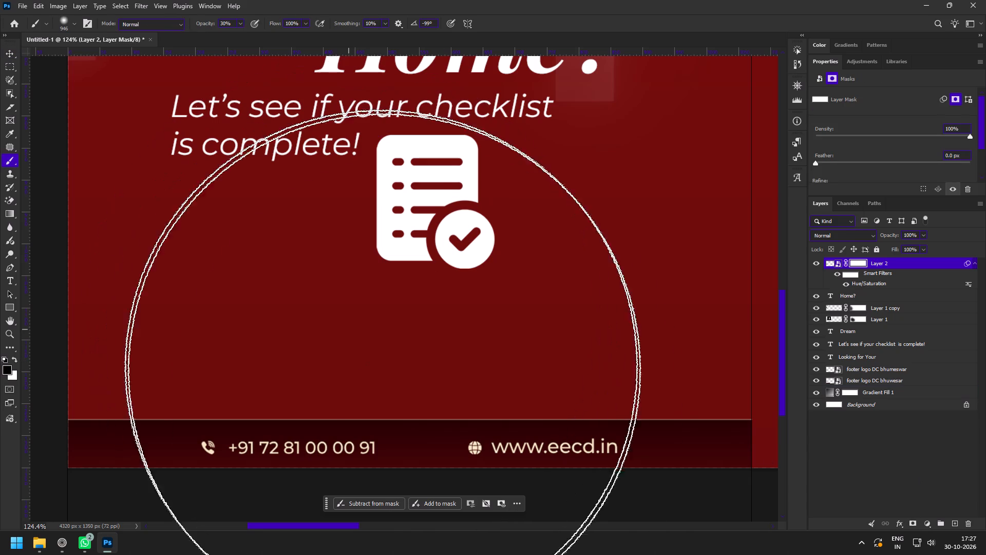
right_click_drag(460, 384, 287, 320, "alt")
left_click_drag(557, 323, 163, 330)
left_click_drag(343, 329, 646, 349)
left_click_drag(477, 347, 158, 357)
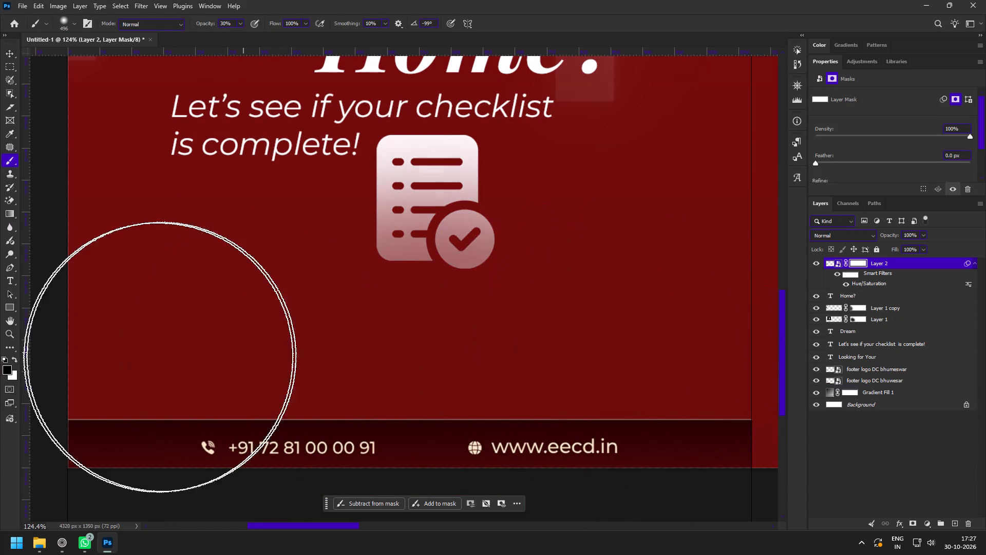
left_click_drag(158, 357, 145, 358)
left_click_drag(381, 355, 730, 363)
left_click_drag(449, 364, 110, 364)
left_click_drag(336, 347, 667, 344)
left_click_drag(454, 327, 175, 336)
left_click_drag(366, 294, 515, 303)
Examine the composition of the first slide and the empty second slide beside it.
key("z")
left_click_drag(544, 383, 482, 373)
key("space")
left_click_drag(497, 362, 469, 368)
left_click_drag(501, 373, 524, 394)
left_click_drag(504, 350, 515, 366)
key("space")
key("space")
key("space")
key("space")
key("space")
key("space")
key("space")
key("space")
key("space")
key("space")
key("space")
key("space")
key("space")
key("space")
left_click_drag(556, 357, 449, 357)
left_click_drag(454, 355, 414, 364)
left_click_drag(365, 228, 368, 239)
key("space")
key("space")
key("space")
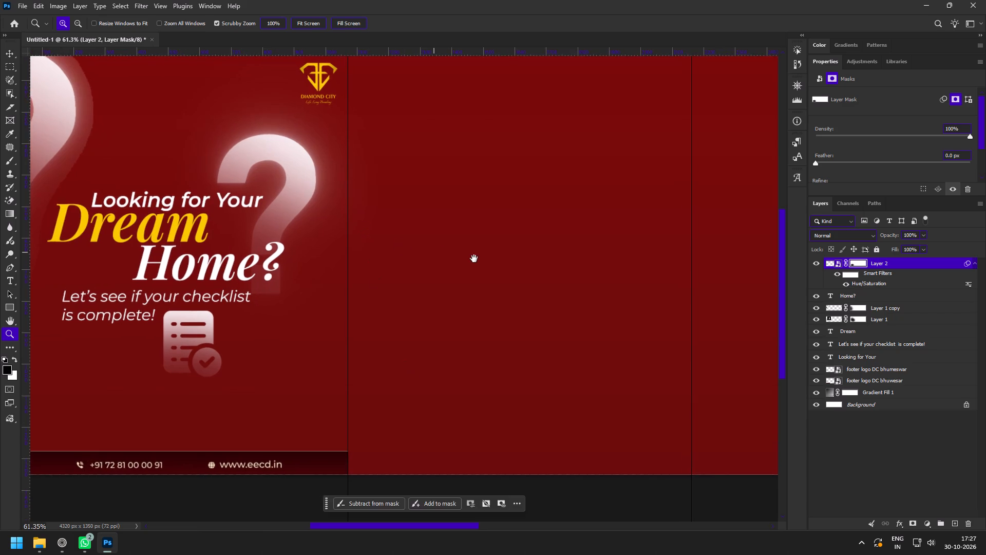
left_click_drag(474, 258, 430, 262)
key("v")
left_click(369, 258)
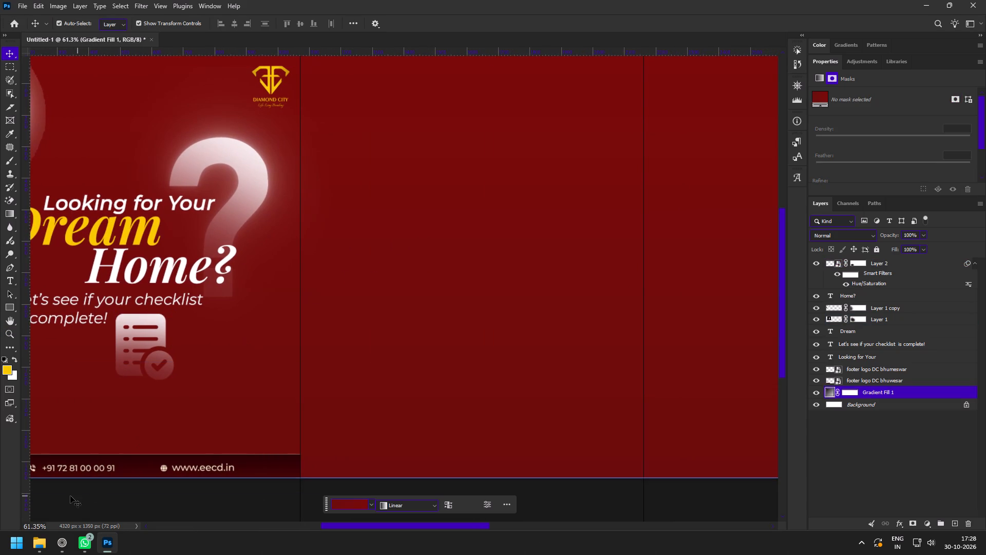
Switch to Zen and check the carousel's scheduled date in the Nov-Dec2026 sheet of the "Diamond city BBSR" spreadsheet.
left_click(59, 537)
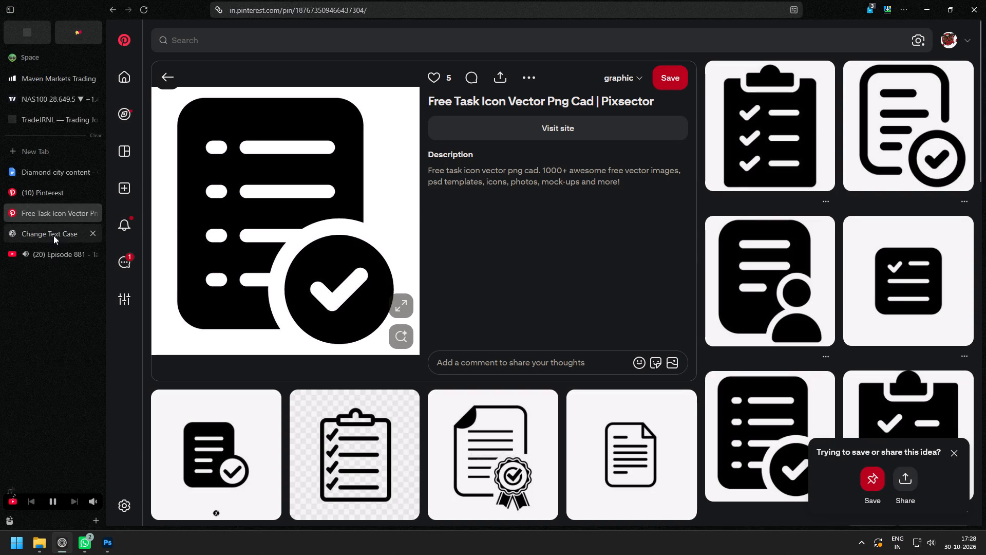
left_click(49, 173)
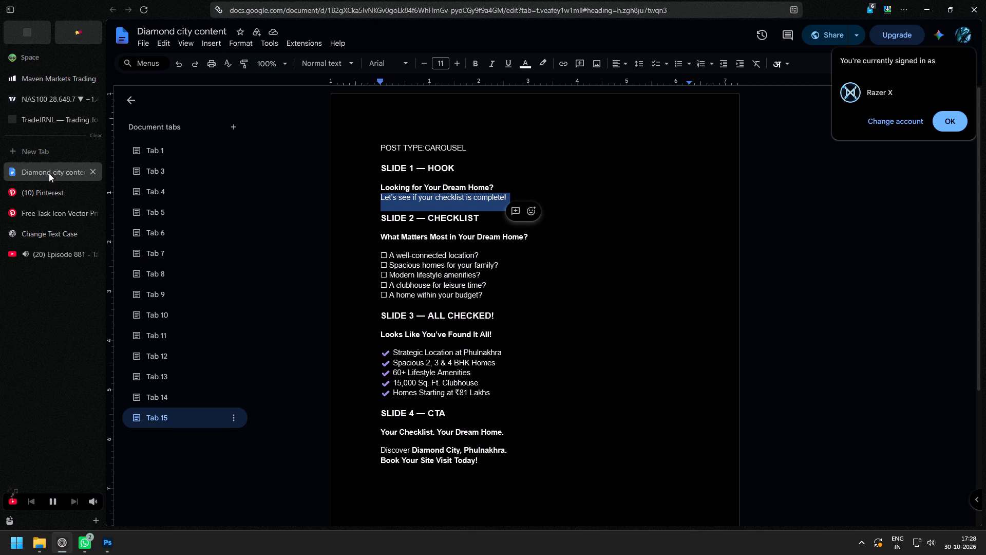
left_click(53, 146)
type("bb")
left_click(376, 249)
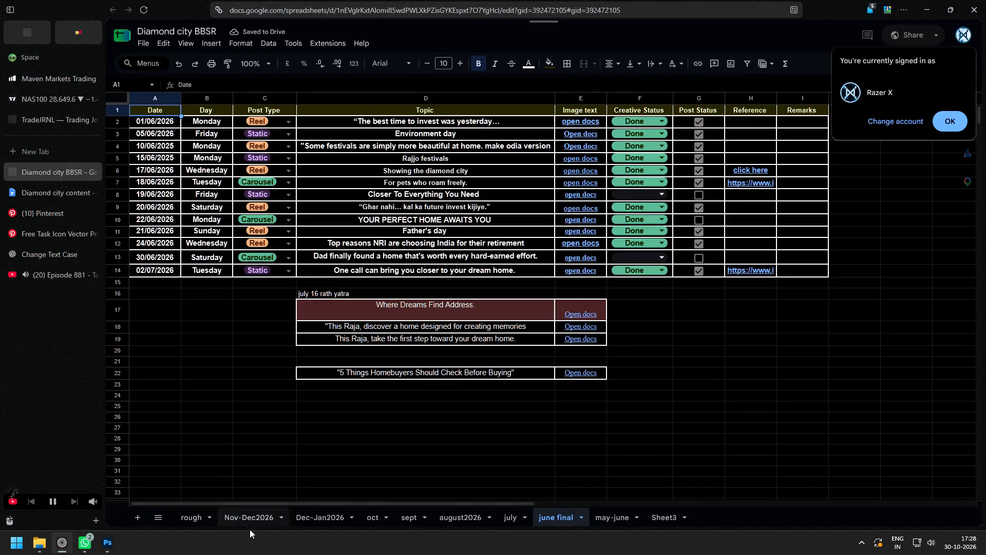
left_click(255, 512)
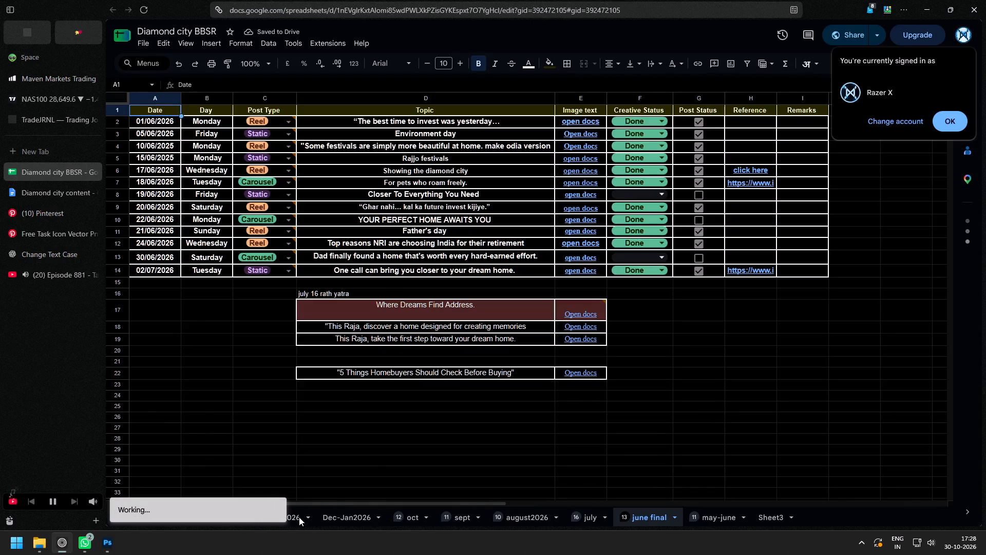
left_click(291, 523)
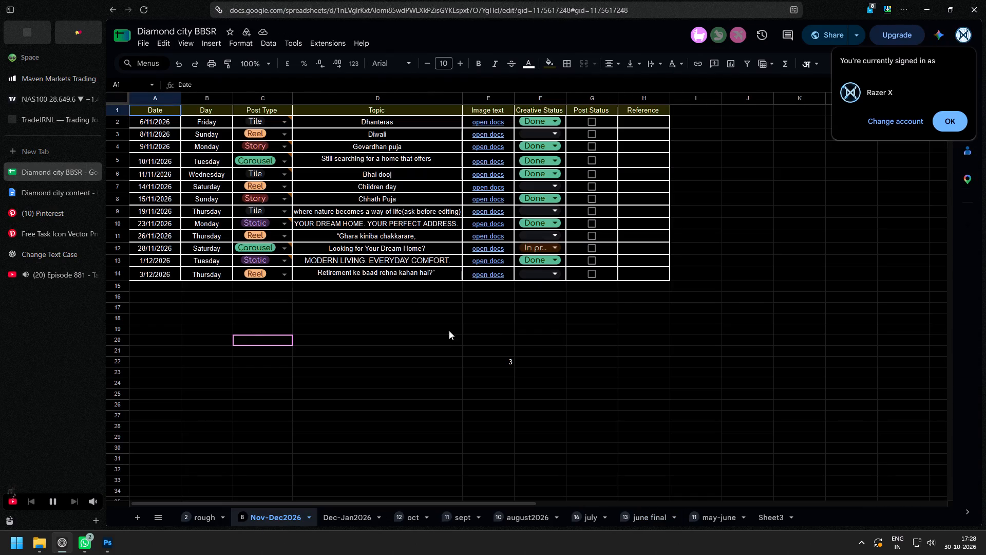
Switch back to Photoshop and save the document as a PSD named "28 Nov carousel" in the Dimond City Ested state folder.
left_click(108, 550)
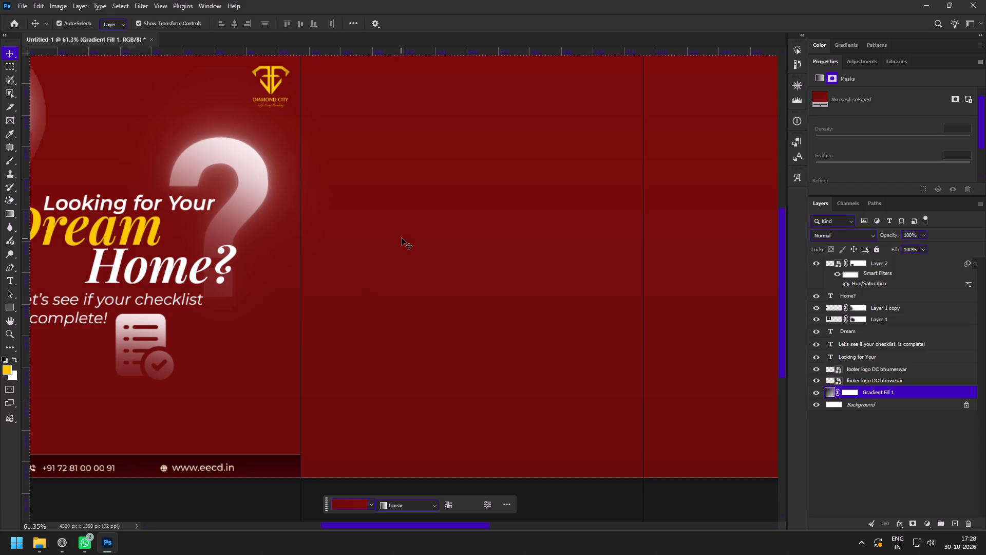
key("ctrl+s")
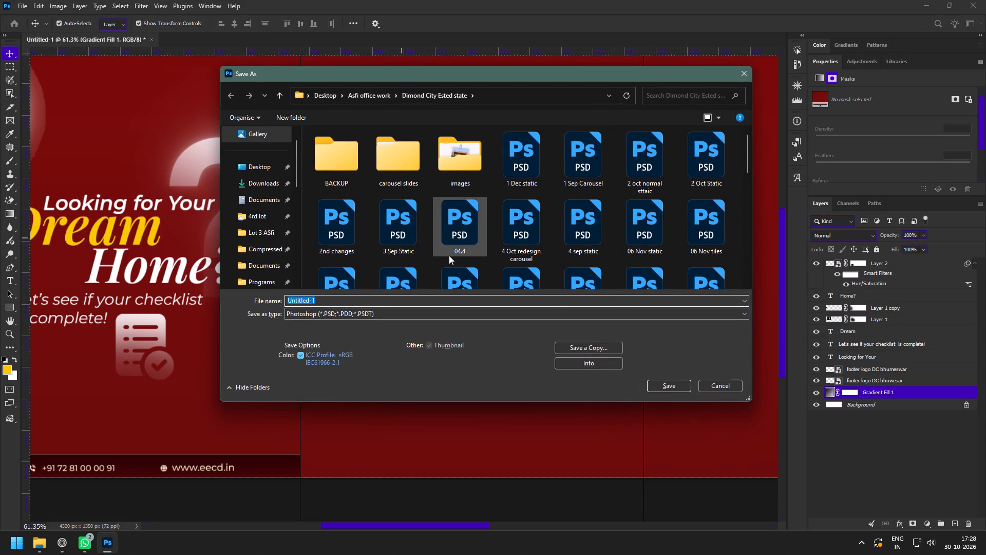
type("28 Nov car")
type("ousel")
key("space")
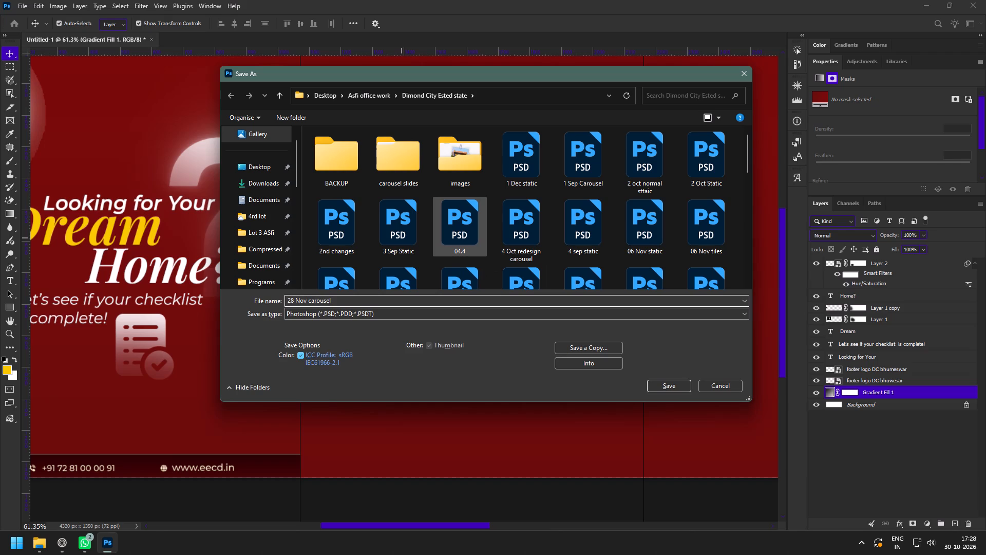
key("Return")
key("Return")
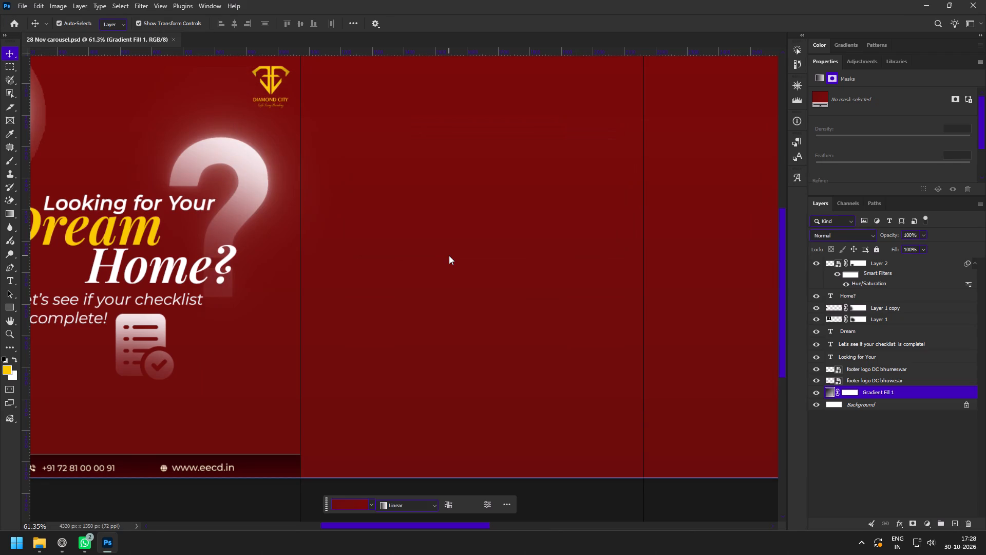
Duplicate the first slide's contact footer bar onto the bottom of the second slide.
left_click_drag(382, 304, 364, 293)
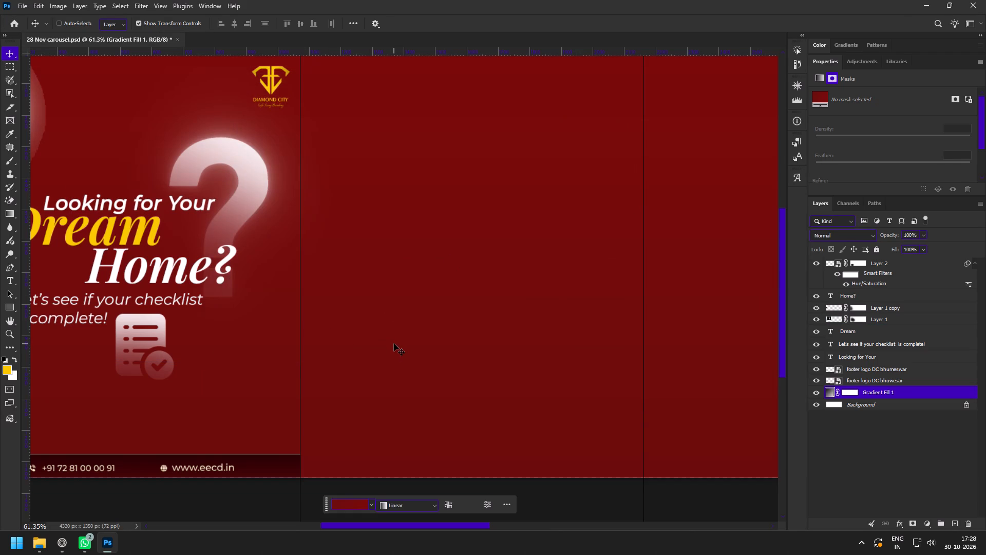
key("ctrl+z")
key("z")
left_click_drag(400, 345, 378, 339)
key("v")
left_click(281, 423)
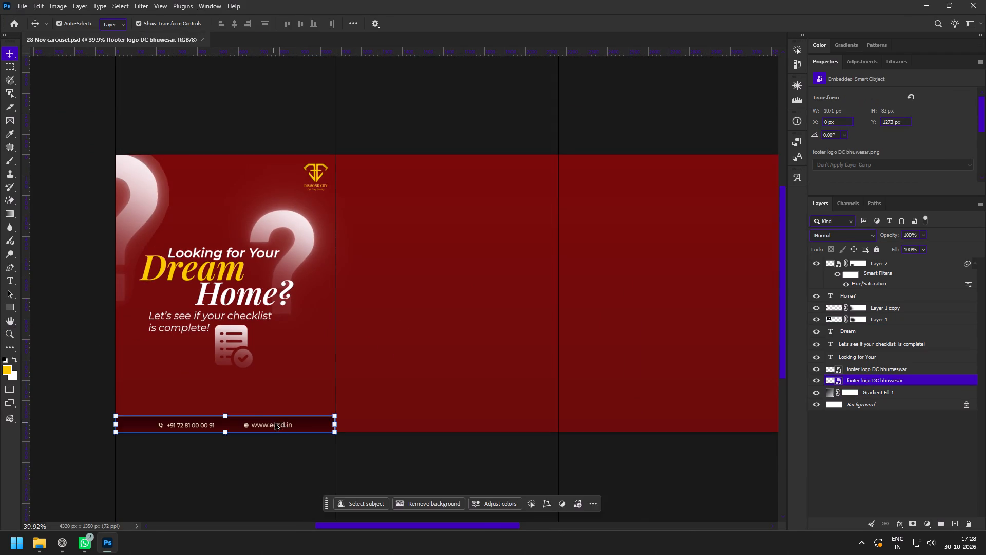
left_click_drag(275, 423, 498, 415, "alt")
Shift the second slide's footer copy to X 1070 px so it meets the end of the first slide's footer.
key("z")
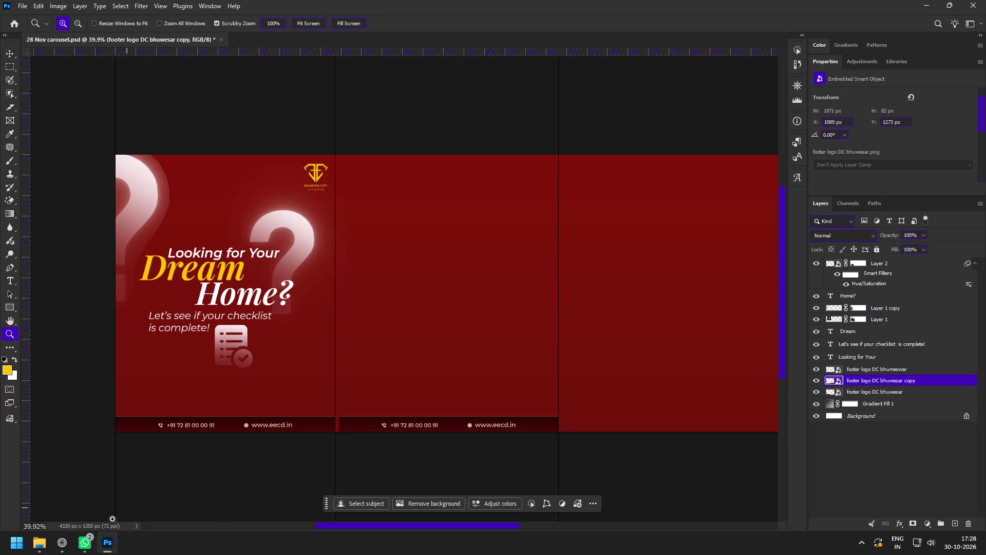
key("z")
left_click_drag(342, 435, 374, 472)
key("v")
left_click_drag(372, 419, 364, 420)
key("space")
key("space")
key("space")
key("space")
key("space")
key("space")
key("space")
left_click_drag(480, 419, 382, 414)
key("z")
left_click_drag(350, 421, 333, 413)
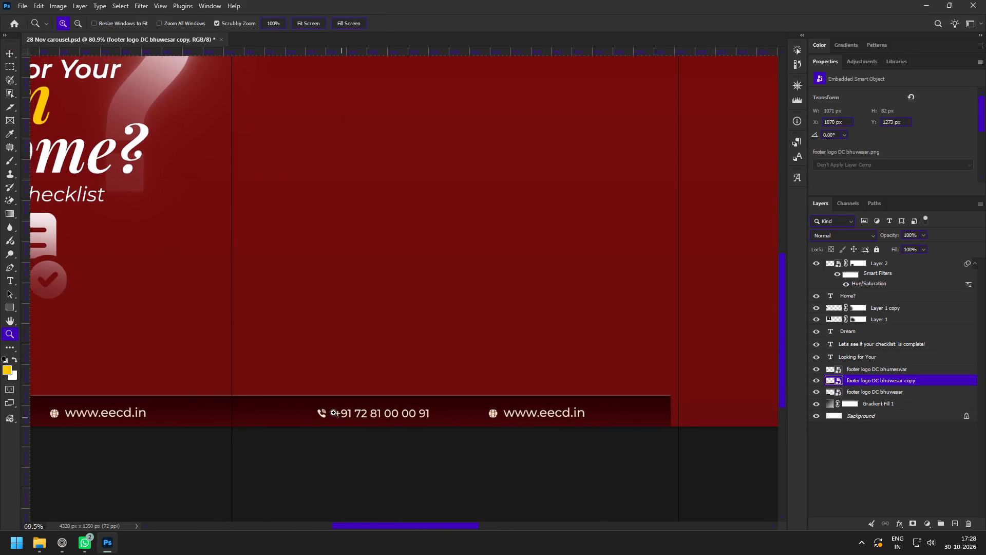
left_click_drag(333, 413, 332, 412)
Clear the existing guides and create a new guide layout with 4 columns across the canvas.
key("space")
key("space")
key("space")
key("space")
key("space")
key("space")
key("space")
left_click_drag(200, 366, 349, 367)
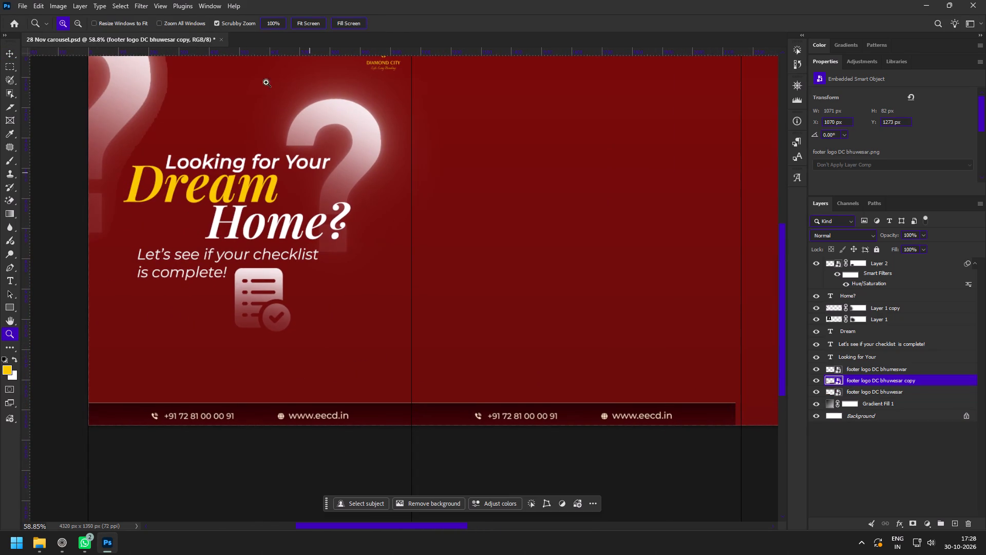
left_click(158, 5)
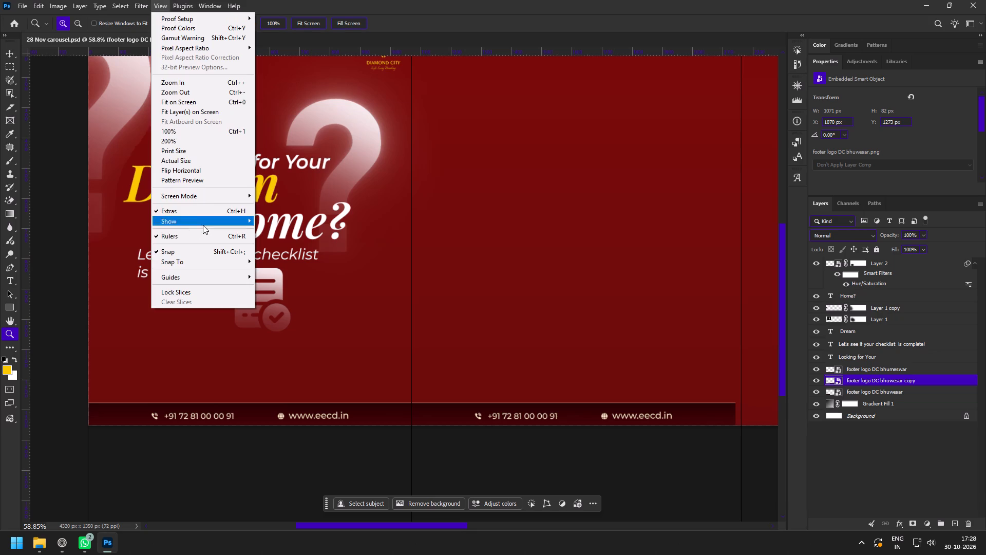
left_click(224, 277)
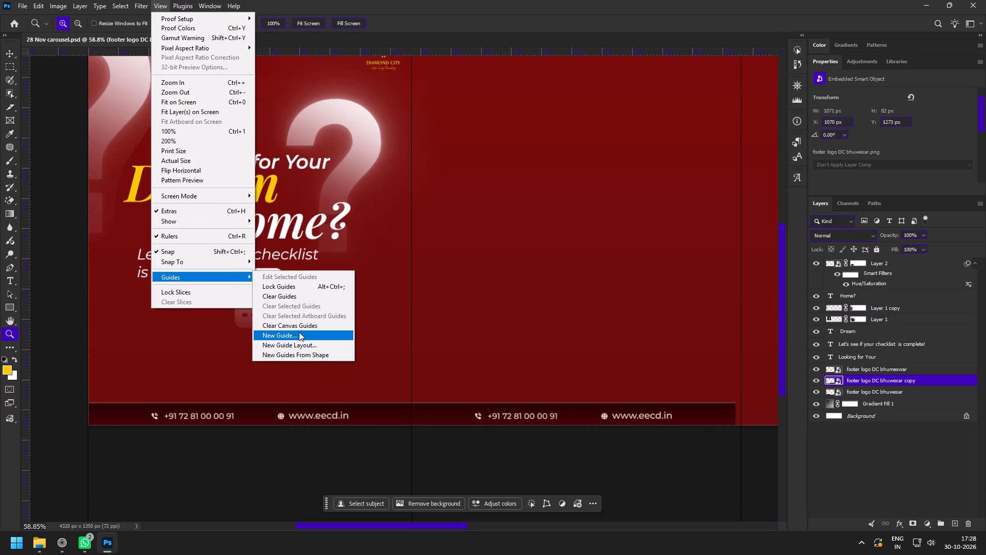
left_click(297, 294)
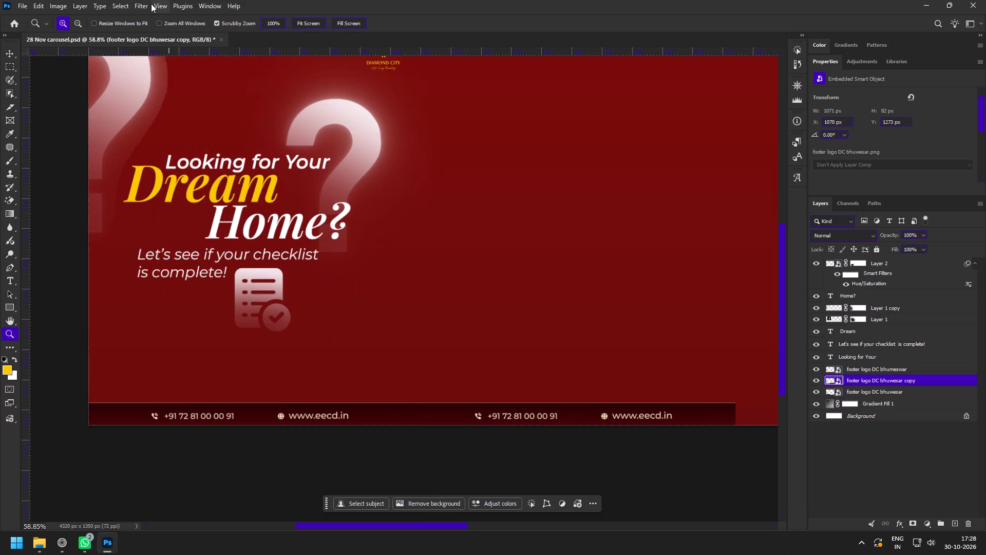
left_click(163, 6)
left_click(210, 276)
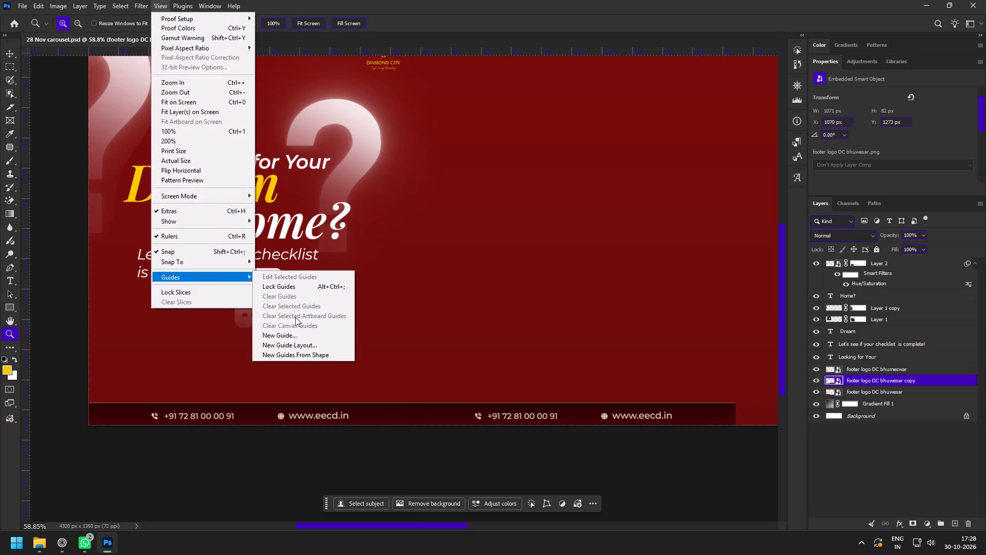
left_click(300, 343)
left_click_drag(441, 197, 413, 203)
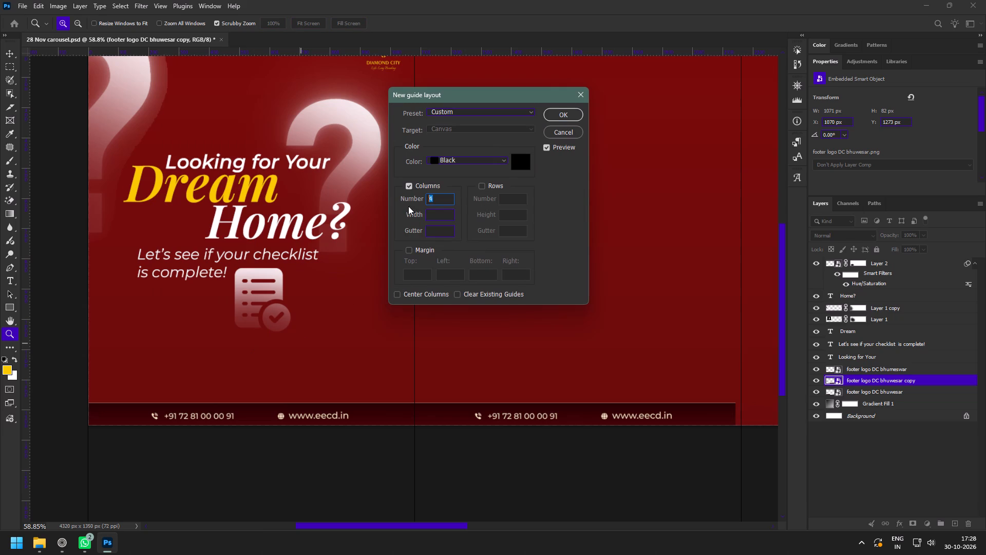
left_click(569, 117)
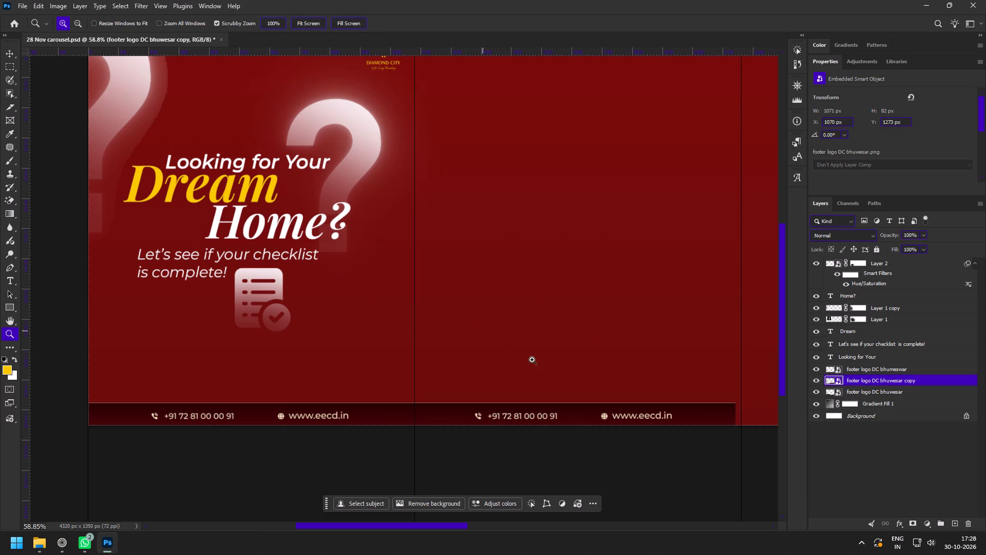
Raise the first slide's footer by 5 px so its base sits exactly on the canvas's bottom edge.
left_click_drag(622, 359, 511, 346)
key("space")
left_click_drag(630, 356, 687, 432)
left_click_drag(582, 357, 631, 429)
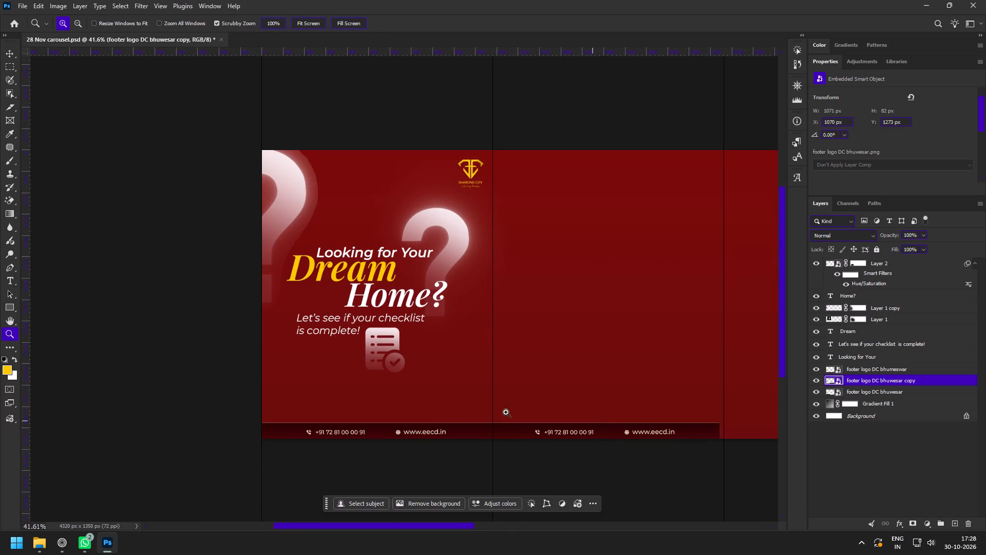
key("v")
left_click(424, 432)
key("z")
left_click_drag(321, 451, 358, 473)
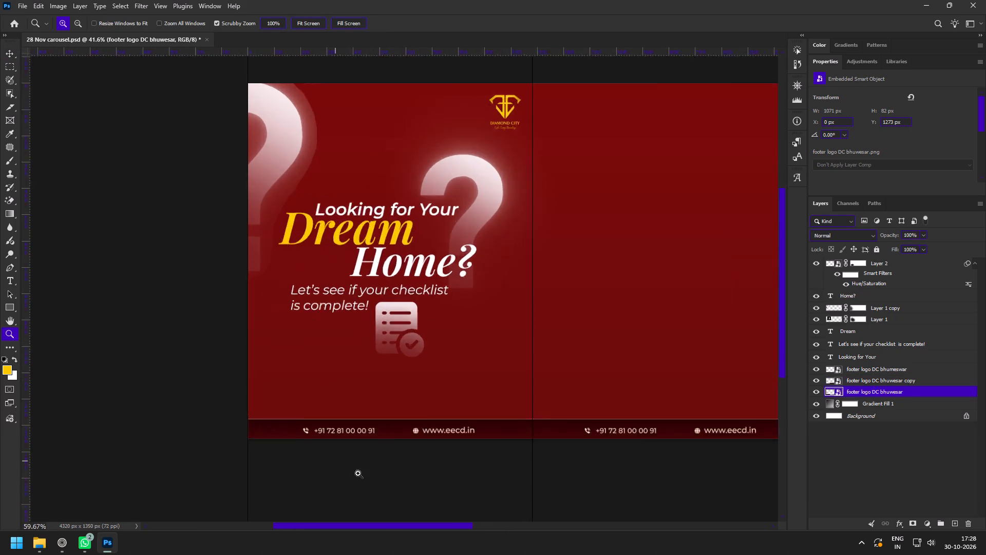
left_click_drag(358, 473, 364, 477)
key("v")
left_click(219, 407)
left_click(219, 407)
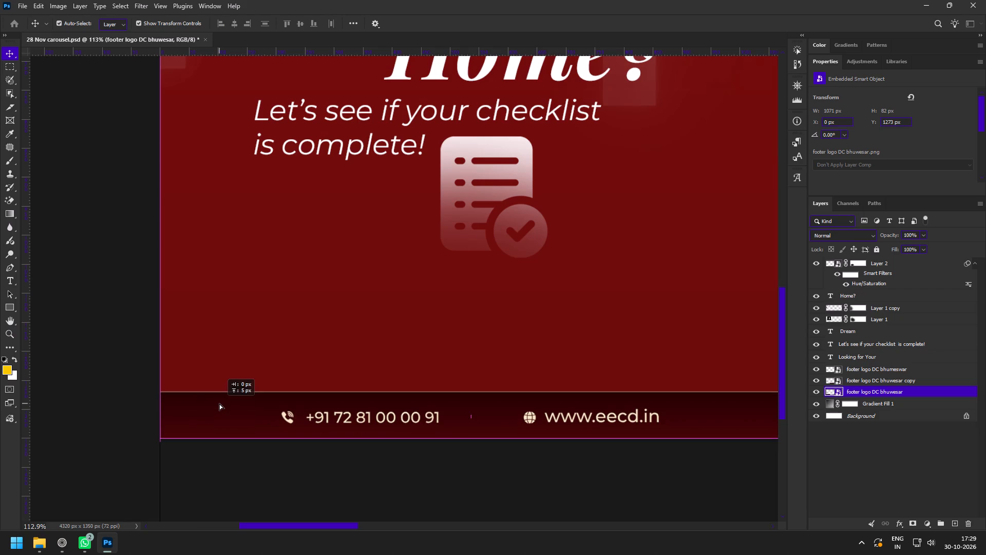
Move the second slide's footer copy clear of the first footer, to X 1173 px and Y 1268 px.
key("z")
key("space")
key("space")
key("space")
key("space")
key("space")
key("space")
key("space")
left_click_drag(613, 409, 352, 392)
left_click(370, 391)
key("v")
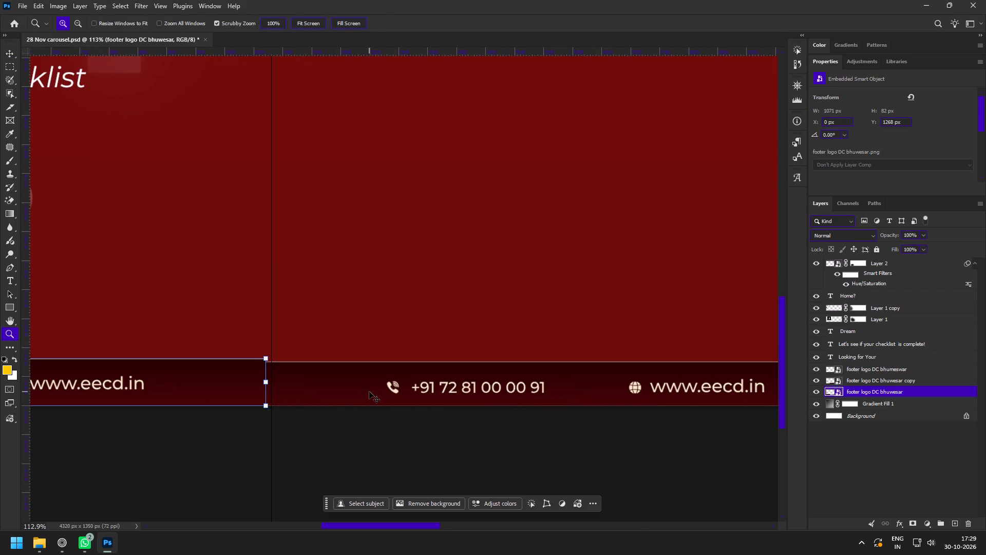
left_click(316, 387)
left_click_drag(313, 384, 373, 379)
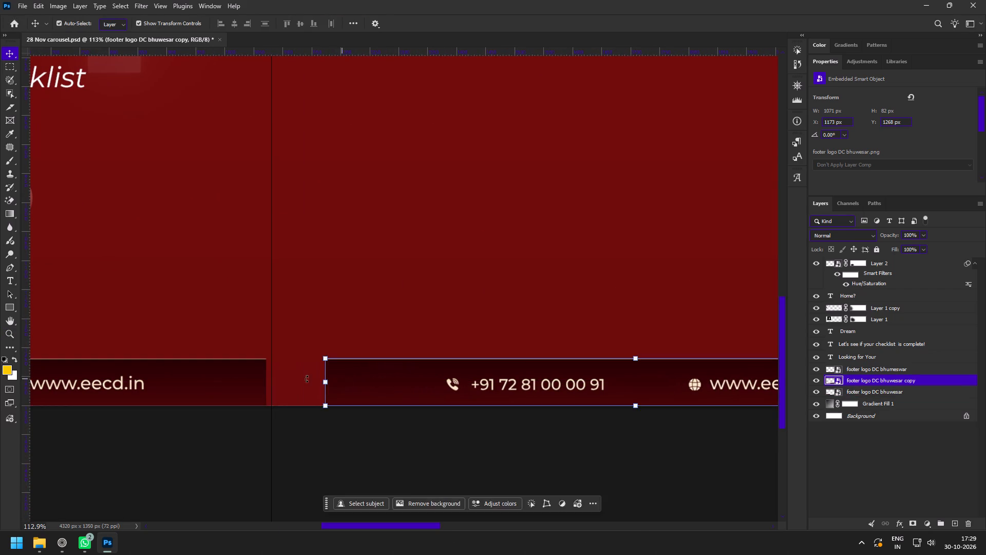
Scale the first slide's footer to 133.33% so it spans to the slide's guide, with its base on the canvas's bottom edge.
left_click(203, 380)
left_click(267, 384)
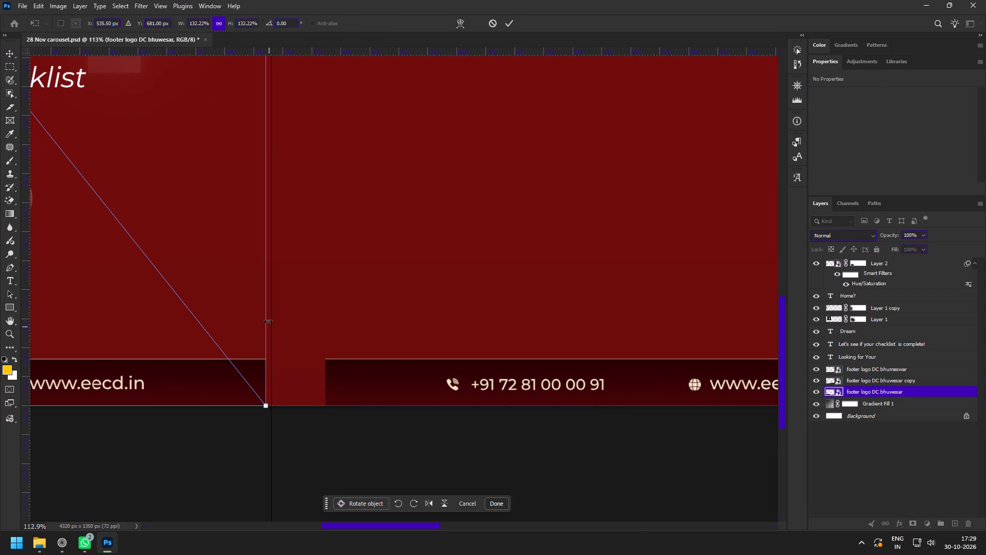
left_click(267, 320)
left_click(238, 375)
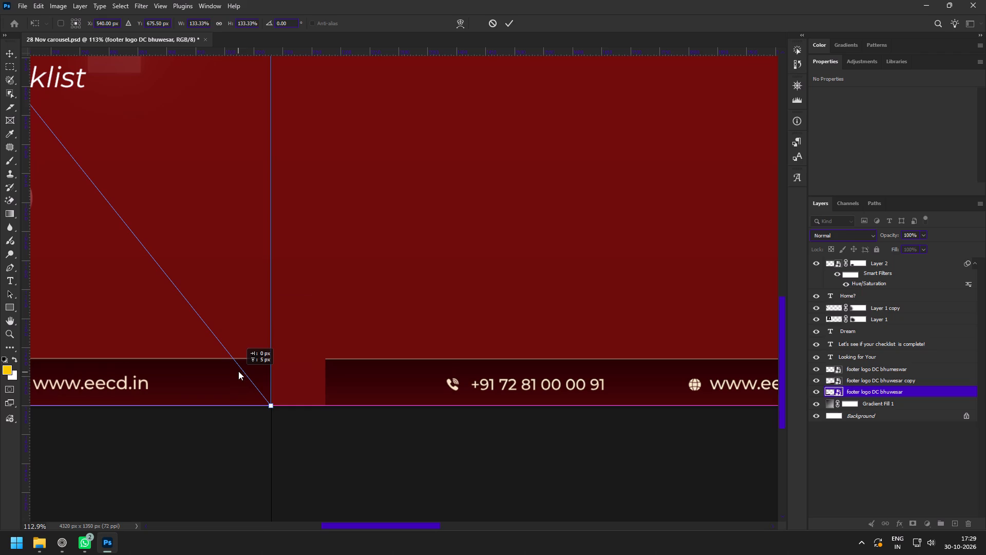
left_click(506, 21)
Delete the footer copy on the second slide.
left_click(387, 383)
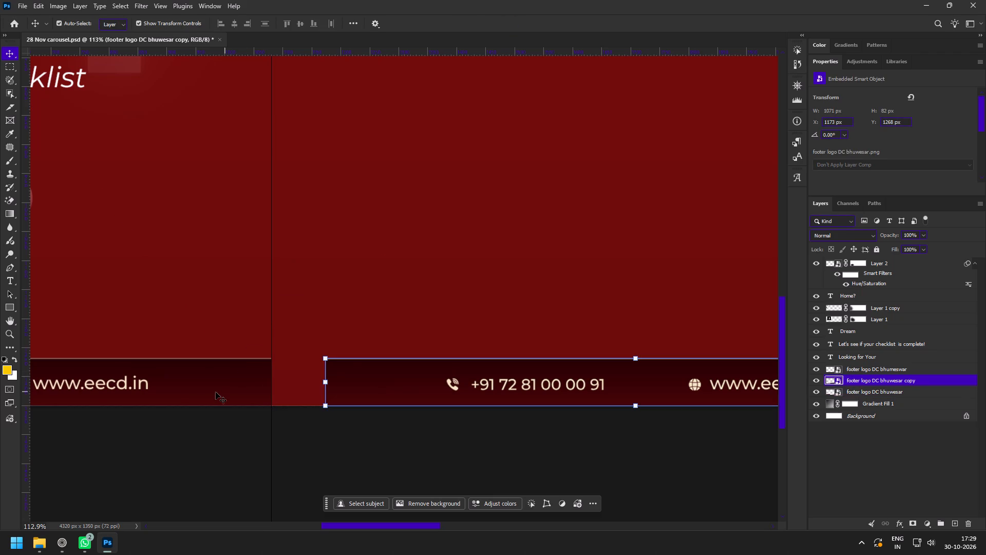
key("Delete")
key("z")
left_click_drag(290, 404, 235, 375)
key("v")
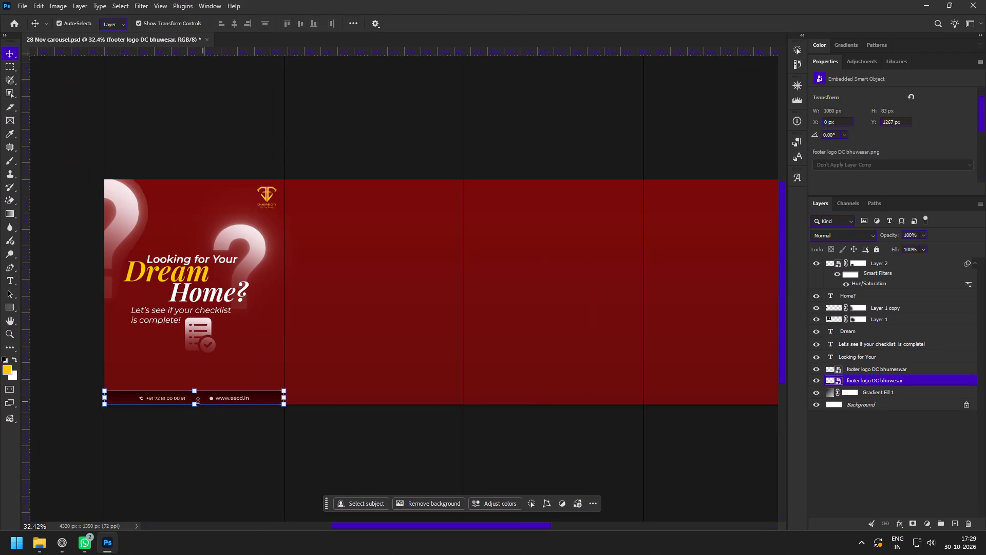
Copy the first slide's footer onto the second slide at X 1080 px and Y 1267 px.
left_click_drag(216, 396, 399, 390, "alt")
Copy the "Looking for Your" and "Dream" texts onto the second slide, placing "Dream" below "Looking for Your".
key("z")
left_click_drag(288, 403, 348, 452)
left_click_drag(324, 445, 289, 436)
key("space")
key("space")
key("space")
left_click_drag(429, 238, 433, 262)
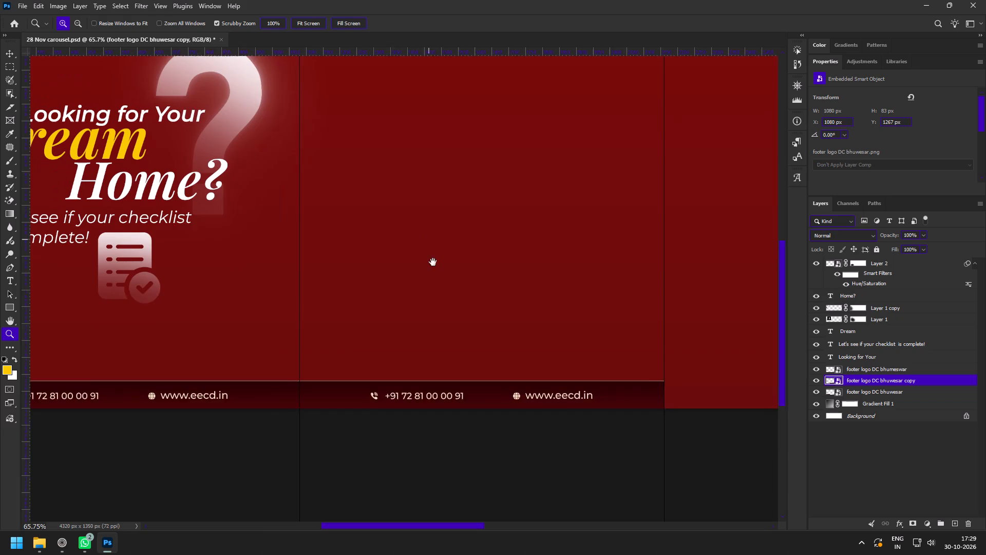
left_click_drag(433, 262, 441, 328)
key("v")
left_click(84, 208)
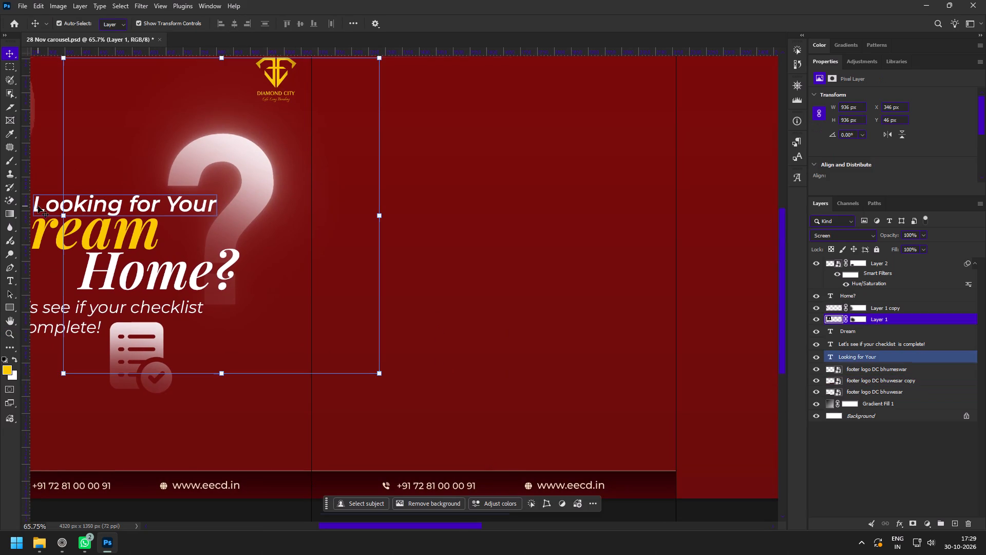
left_click(40, 206)
left_click_drag(42, 206, 370, 152, "alt")
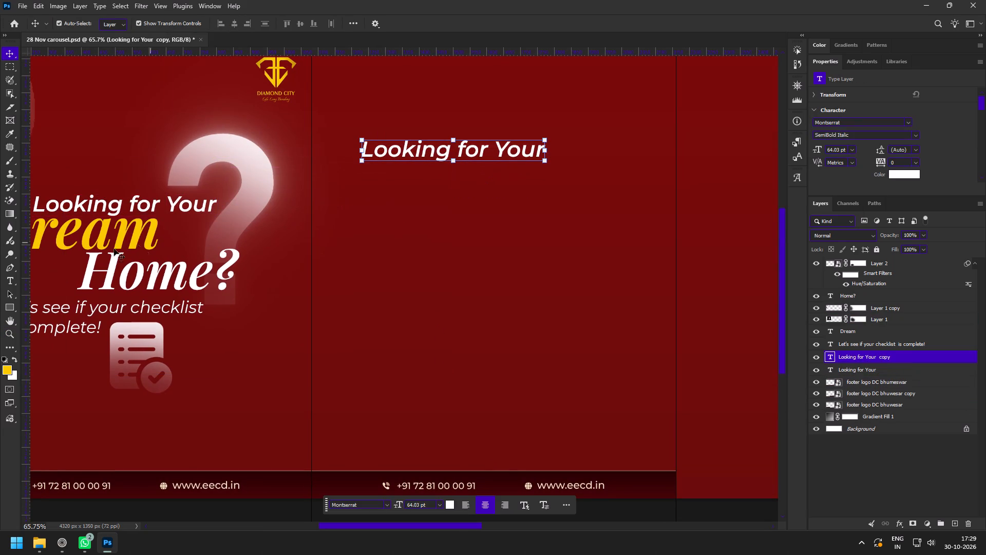
left_click(42, 237)
left_click_drag(42, 233, 451, 222, "alt")
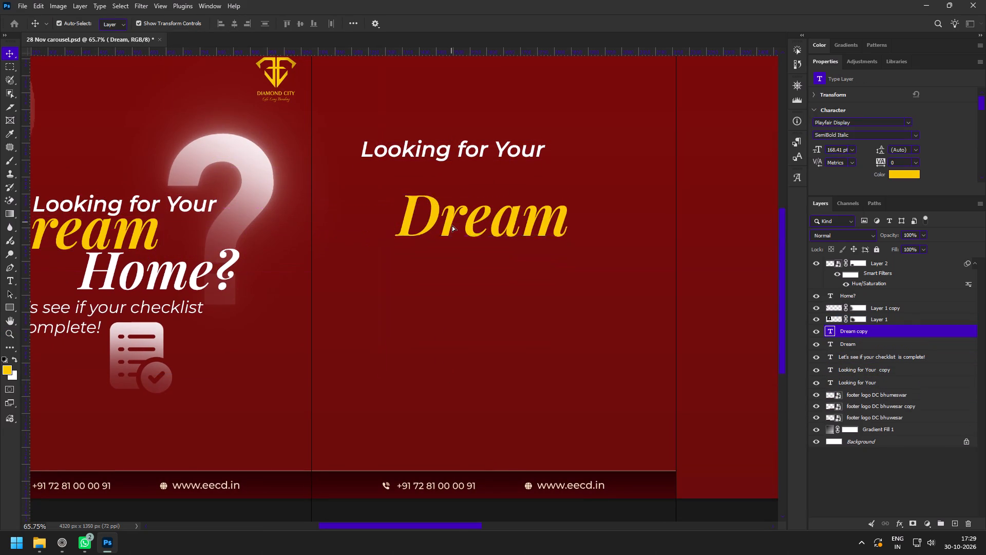
Draw an unfilled rectangle over the second slide, 1080 px wide and about 1239 px high.
left_click(450, 147)
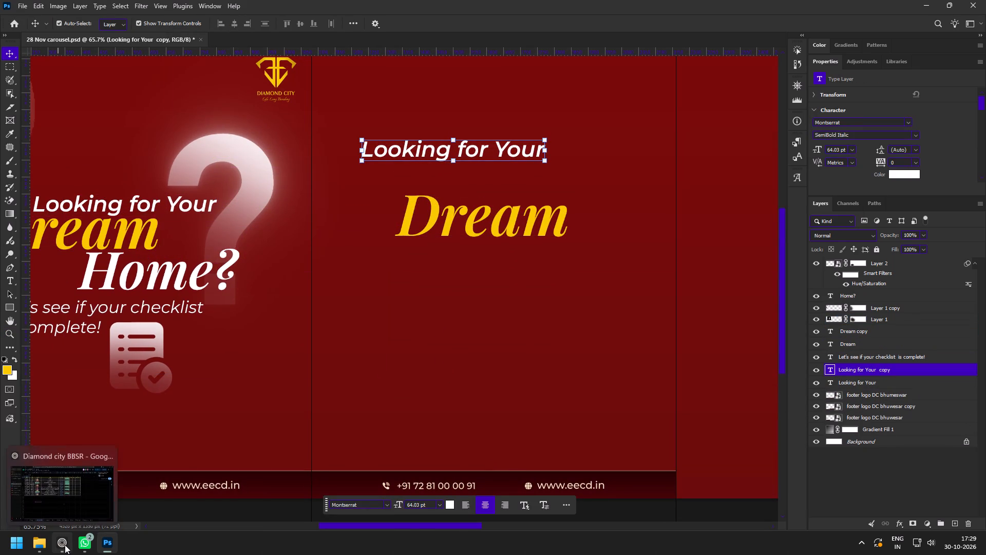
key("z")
left_click_drag(463, 330, 434, 322)
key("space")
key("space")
left_click_drag(475, 324, 425, 321)
left_click_drag(427, 310, 442, 336)
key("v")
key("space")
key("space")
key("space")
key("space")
left_click_drag(536, 338, 431, 339)
left_click(12, 303)
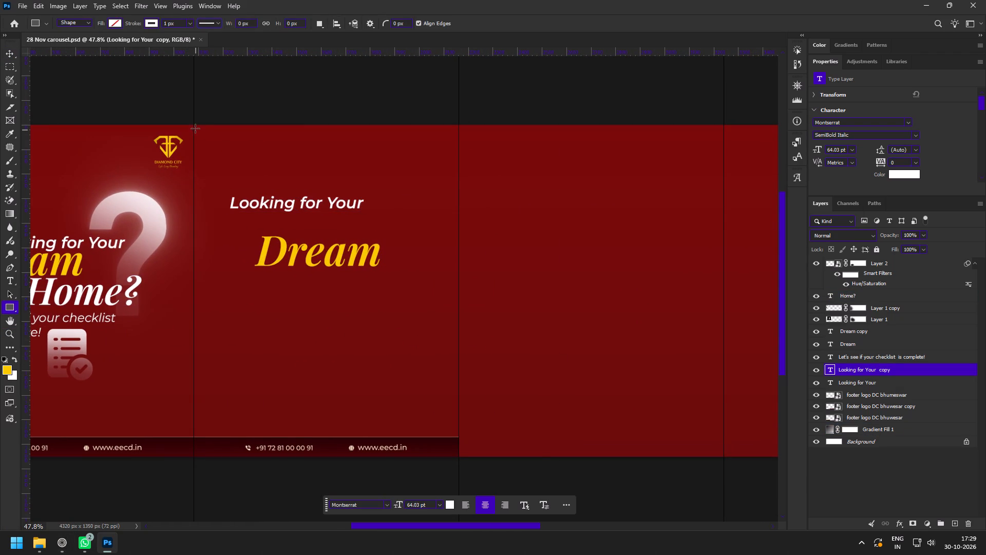
left_click_drag(195, 128, 457, 433)
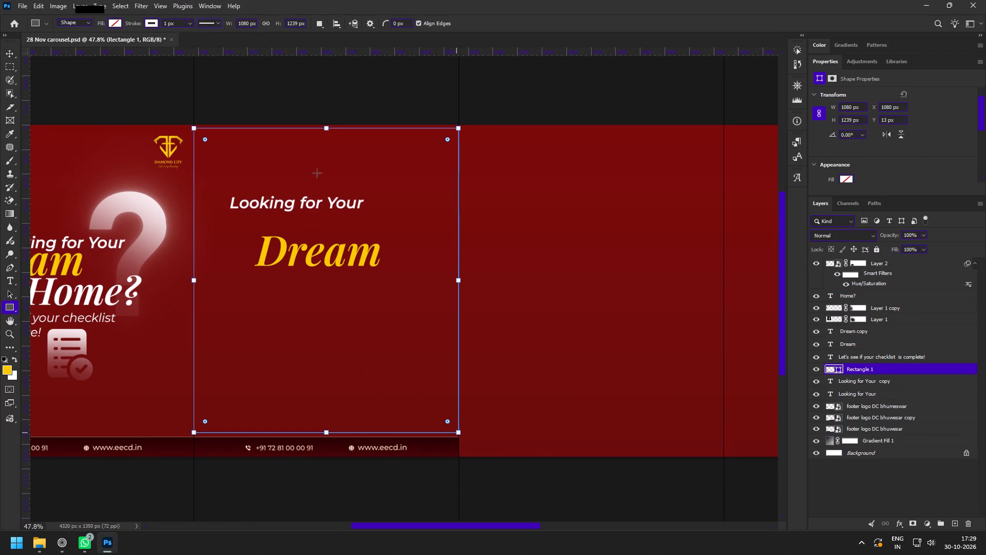
Stretch the rectangle to the canvas's top and bottom edges, making it about 1349 px high.
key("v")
left_click(323, 129)
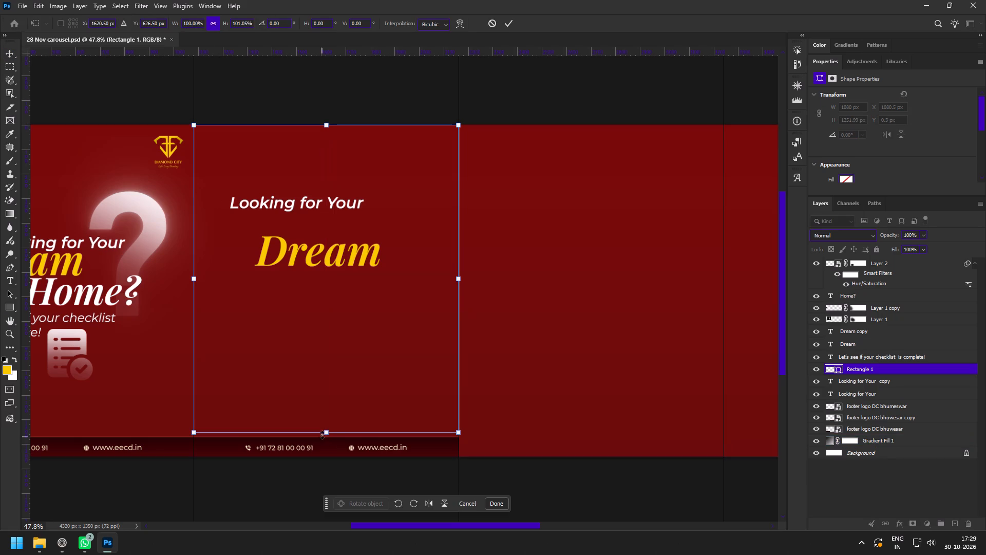
left_click_drag(325, 434, 326, 455, "shift")
key("Return")
left_click(506, 25)
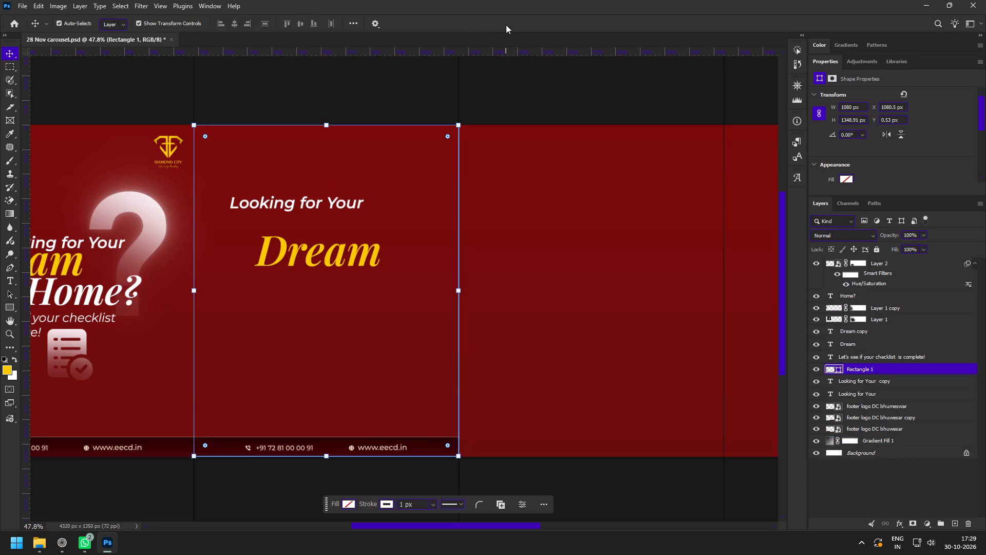
Place the rectangle's layer directly above Gradient Fill 1, beneath the texts and footers, and fill it with white.
left_click_drag(853, 364, 850, 430)
left_click(850, 177)
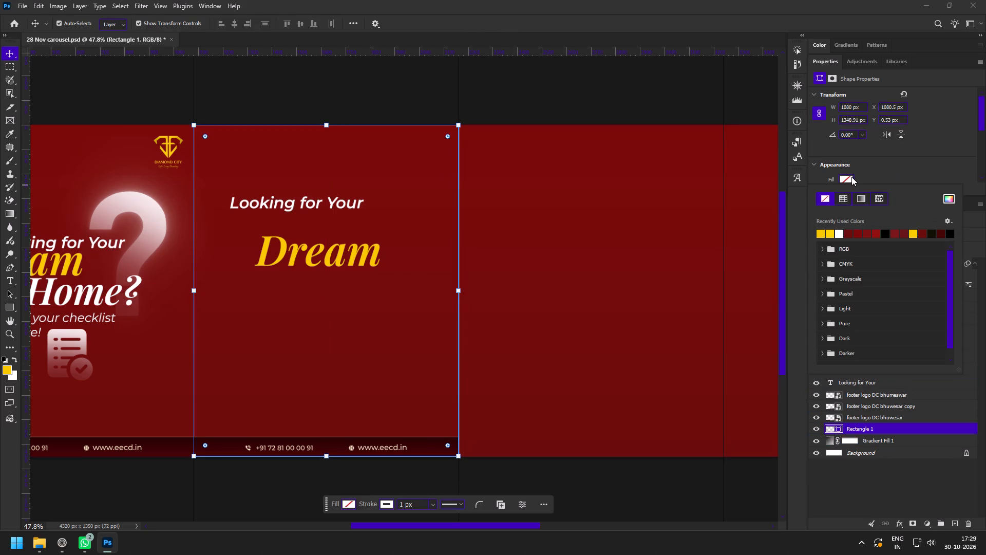
left_click(842, 238)
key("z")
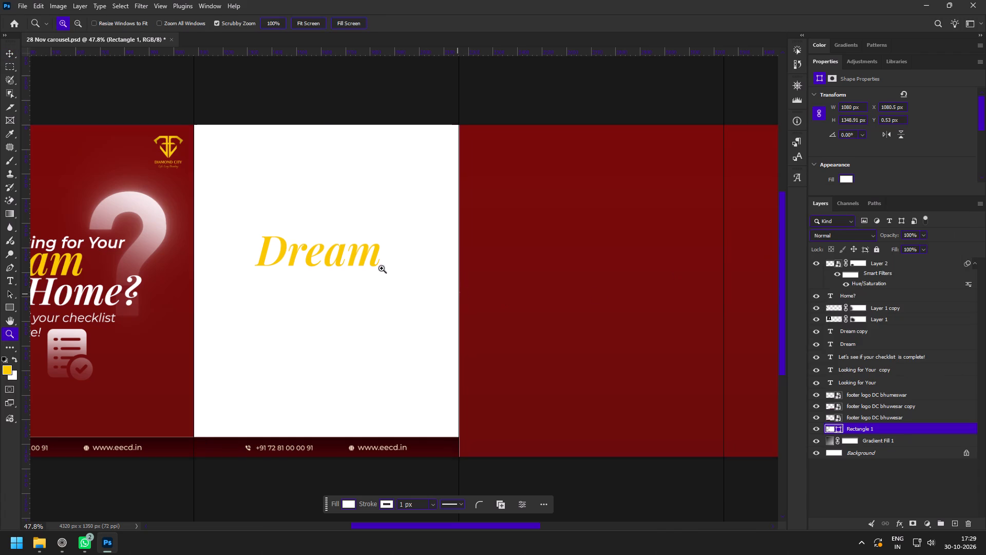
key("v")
left_click(299, 212)
Duplicate the second slide's white rectangle onto the fourth slide, at X 3240.5 px and the same height position.
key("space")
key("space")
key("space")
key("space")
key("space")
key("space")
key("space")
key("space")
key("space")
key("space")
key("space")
left_click_drag(508, 356, 229, 314)
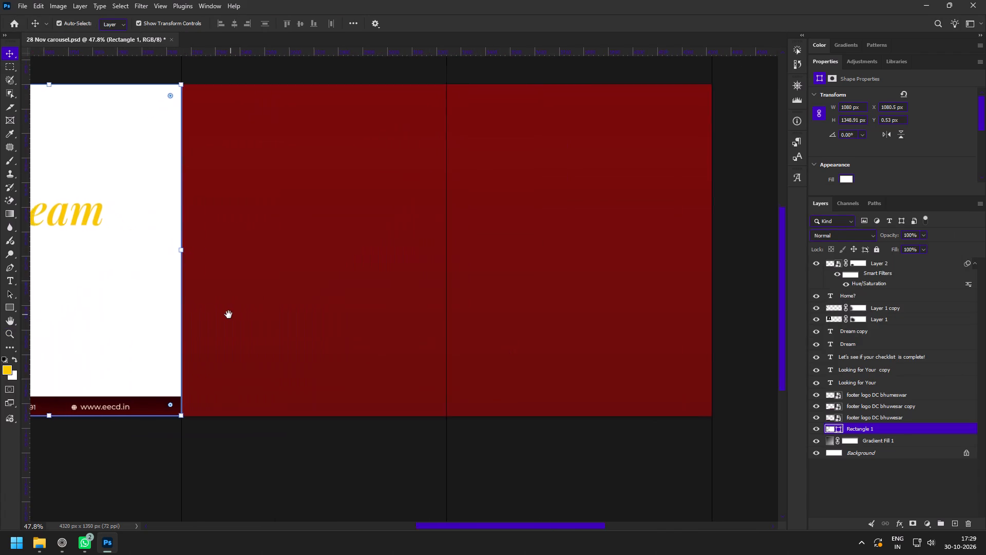
left_click_drag(229, 314, 224, 314)
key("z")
left_click_drag(254, 330, 234, 324)
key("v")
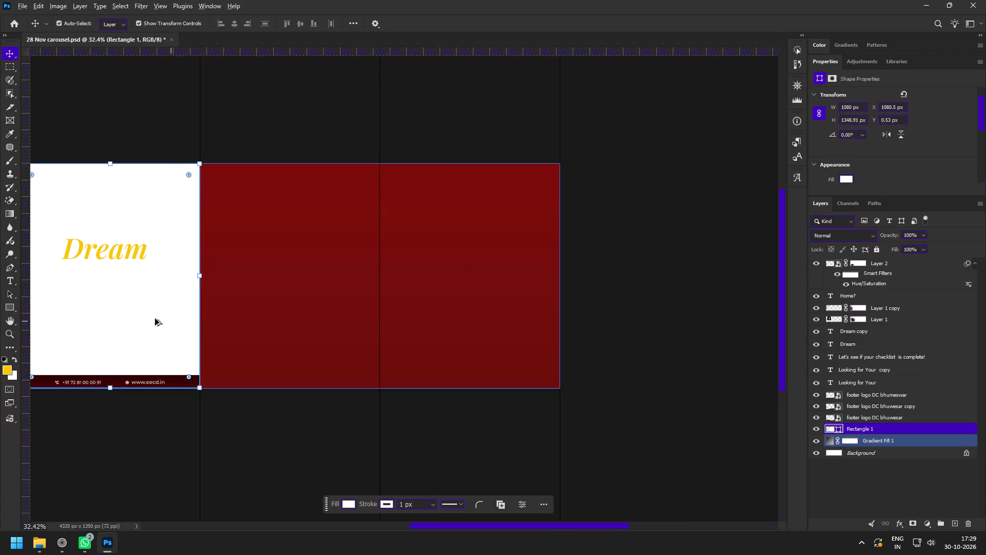
left_click_drag(155, 319, 514, 327, "alt+shift")
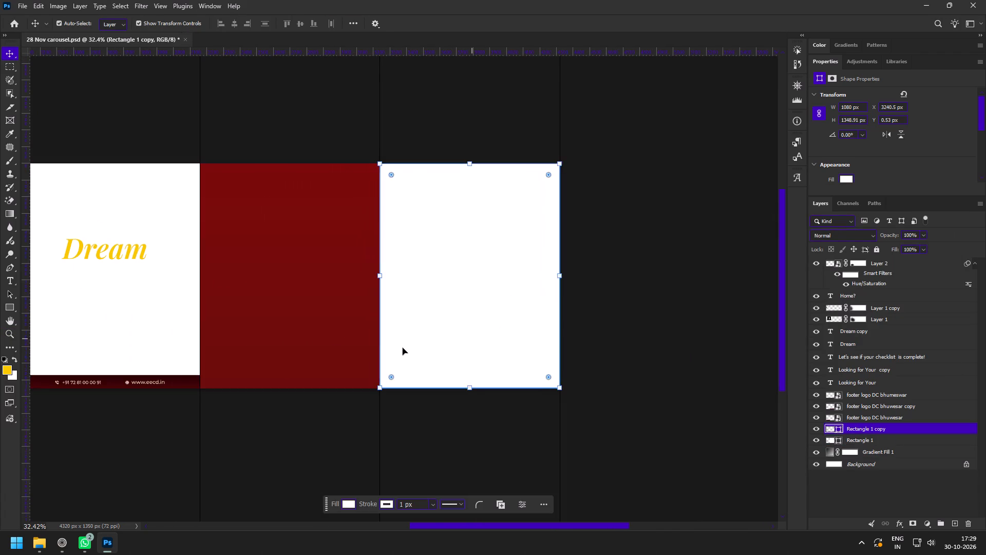
Shift the red gradient background layer slightly downward.
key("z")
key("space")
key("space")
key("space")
left_click_drag(170, 323, 392, 328)
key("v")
left_click_drag(446, 384, 470, 416)
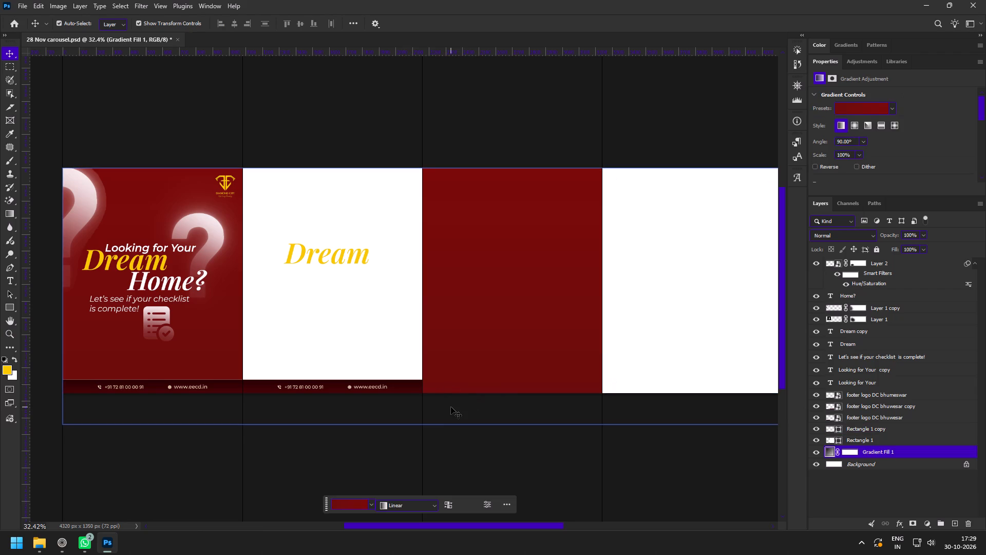
Duplicate the second slide's footer onto the third and fourth slides, aligning the last copy with its slide edge at X 3239 px.
left_click(382, 385)
left_click_drag(390, 386, 569, 386, "alt")
key("space")
left_click_drag(657, 372, 485, 355)
left_click_drag(393, 369, 569, 368, "alt")
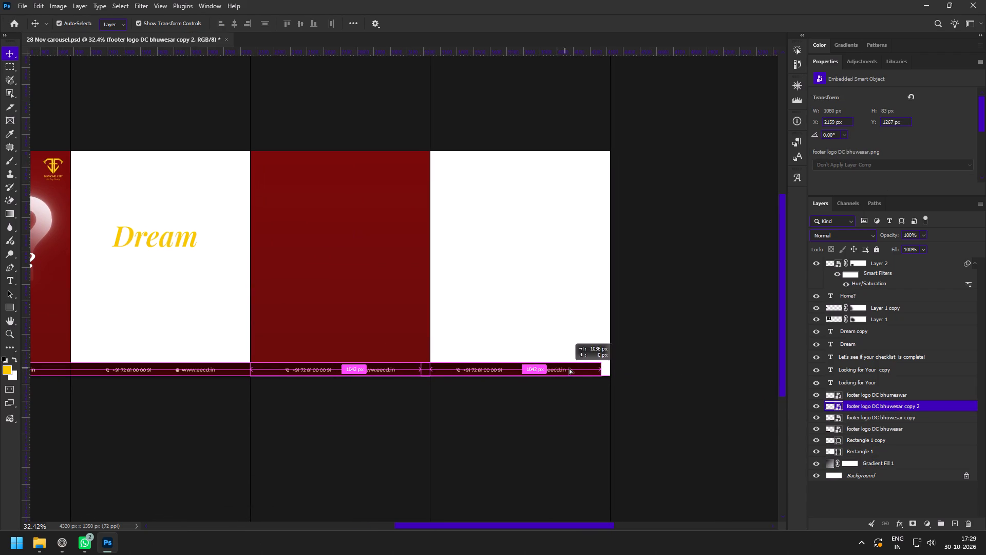
left_click_drag(569, 368, 574, 368, "alt")
key("z")
left_click_drag(459, 383, 531, 429)
key("v")
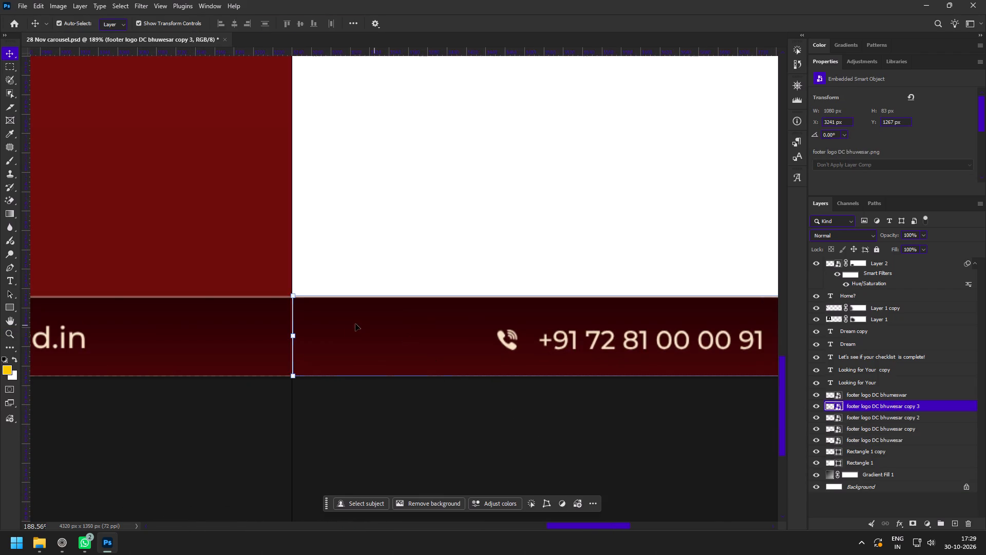
left_click(345, 331)
Examine the footers and slide backgrounds from the fourth slide back to the first.
key("z")
left_click_drag(371, 371, 314, 343)
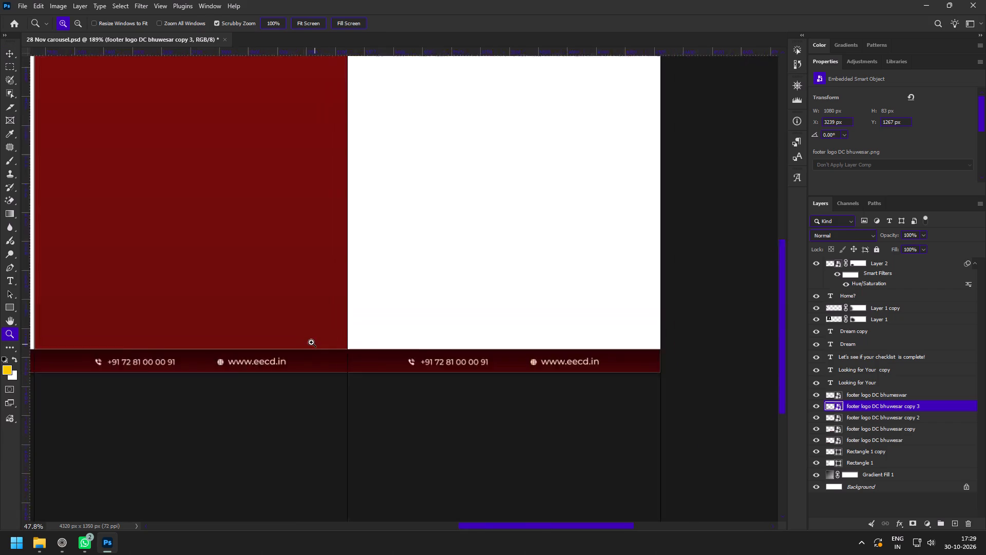
key("space")
key("space")
key("space")
key("space")
key("space")
key("space")
key("space")
key("space")
key("space")
key("space")
key("space")
key("space")
key("space")
key("space")
key("space")
key("space")
key("space")
key("space")
key("space")
key("space")
left_click_drag(335, 355, 468, 378)
left_click_drag(346, 324, 487, 357)
left_click_drag(419, 310, 427, 322)
key("space")
left_click_drag(262, 346, 331, 317)
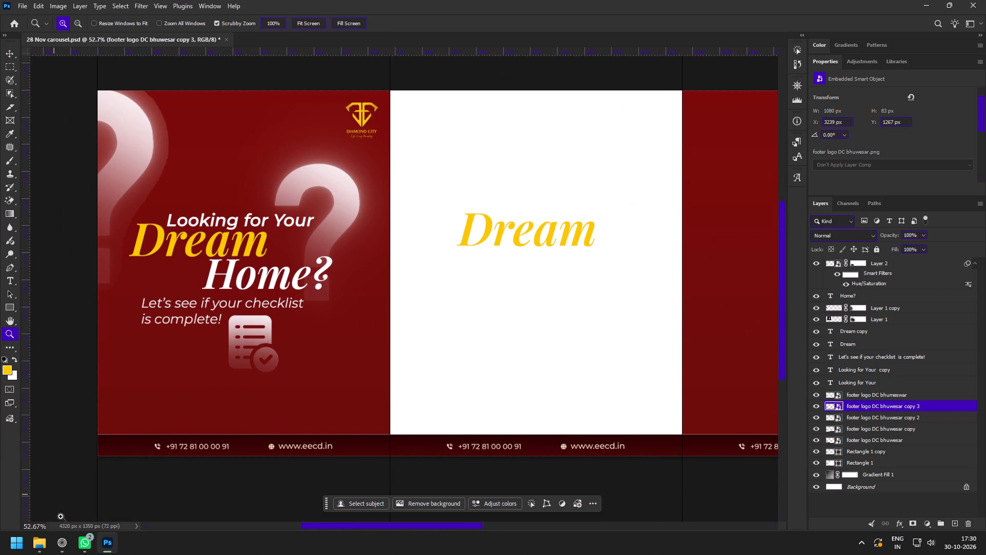
Switch to Zen and check the slide text in the "Diamond city content" document.
left_click(64, 550)
left_click(43, 187)
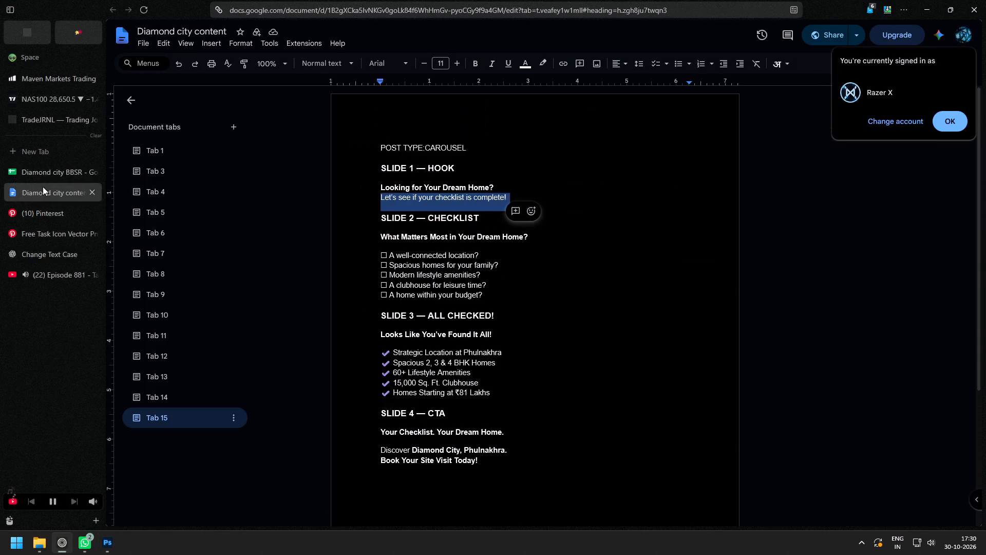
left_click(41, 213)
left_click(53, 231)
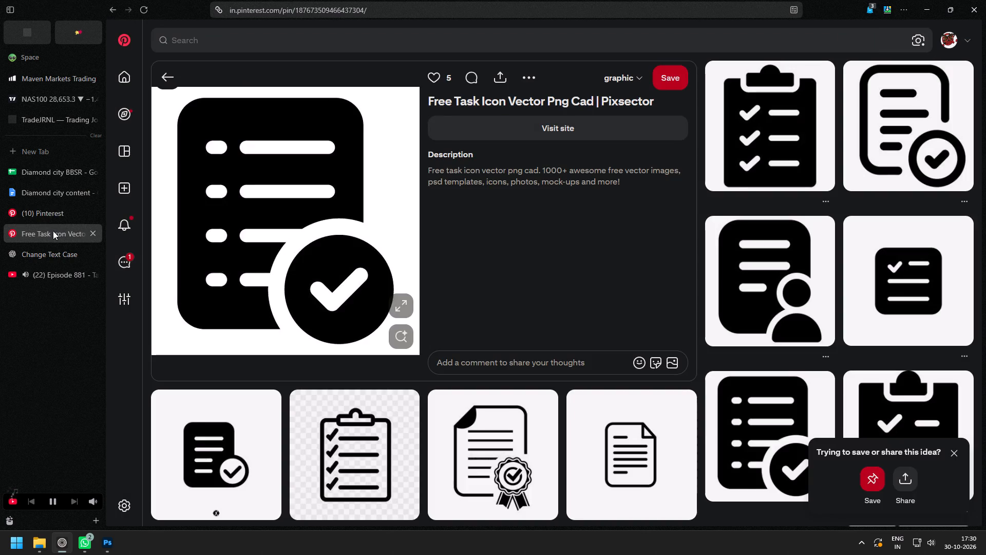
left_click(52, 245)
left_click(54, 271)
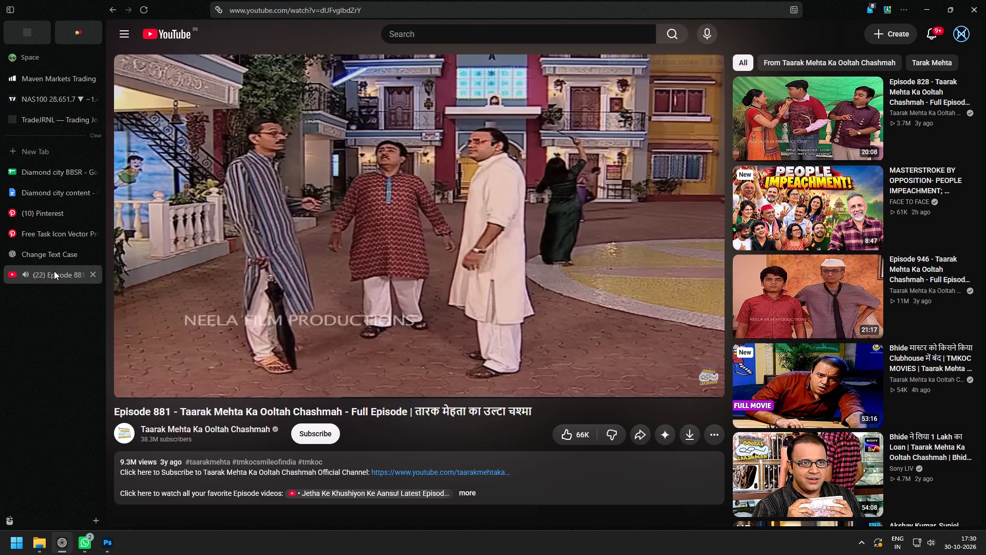
Switch to the TradingView page and check the recent NAS100 price action on the one-minute chart.
left_click(49, 96)
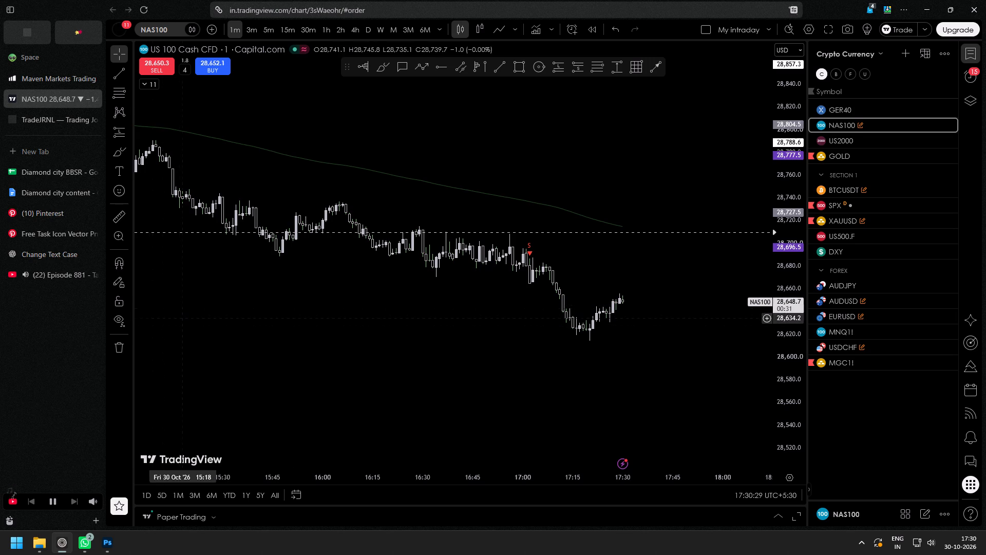
scroll(396, 274, "down", 3)
left_click_drag(538, 195, 406, 199)
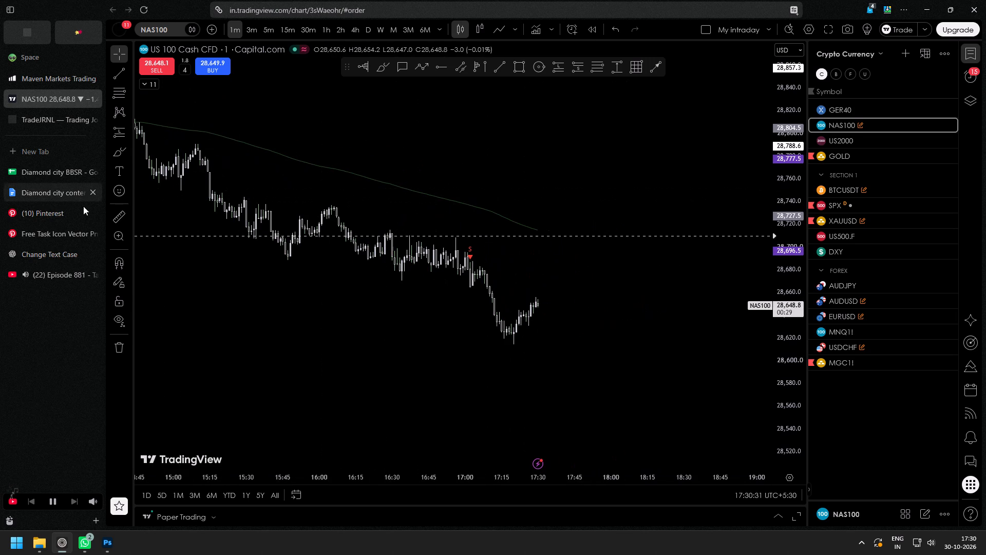
Show the GOLD chart at the 15-minute interval.
left_click(879, 152)
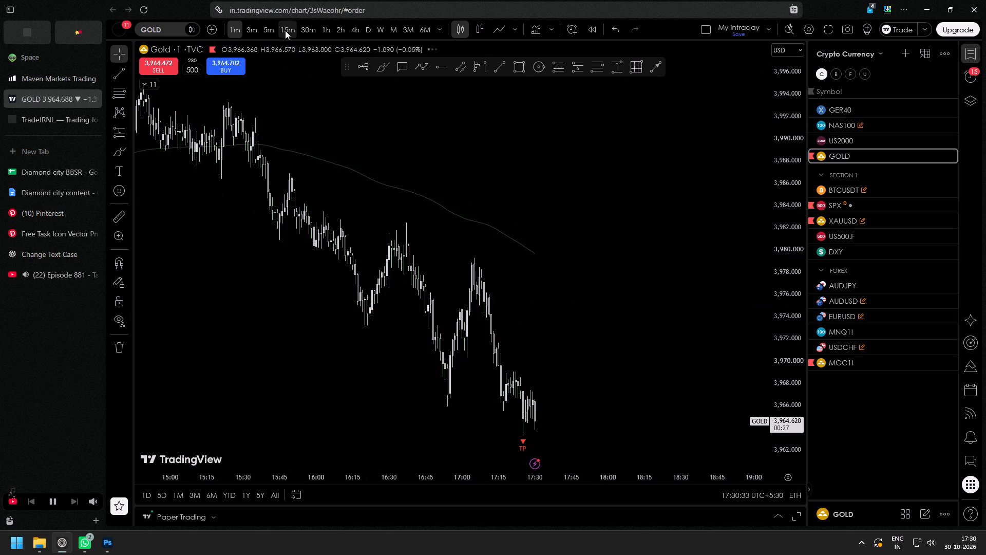
left_click(285, 30)
Extend the GOLD short position's right edge to Fri 30 Oct '26 18:45, past the latest candles.
left_click_drag(781, 143, 747, 427)
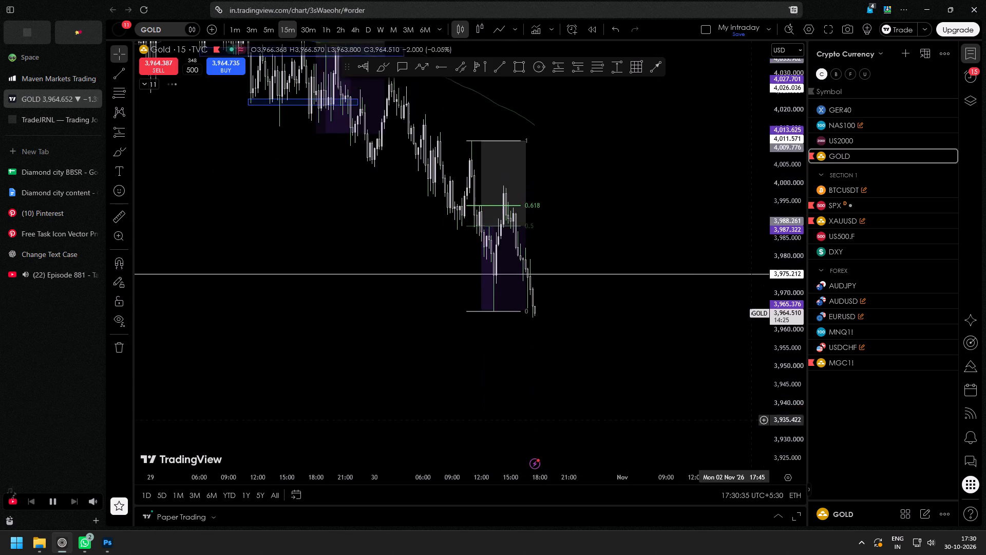
left_click_drag(747, 427, 745, 430)
scroll(427, 387, "up", 4)
left_click_drag(313, 345, 566, 339)
scroll(566, 339, "up", 5)
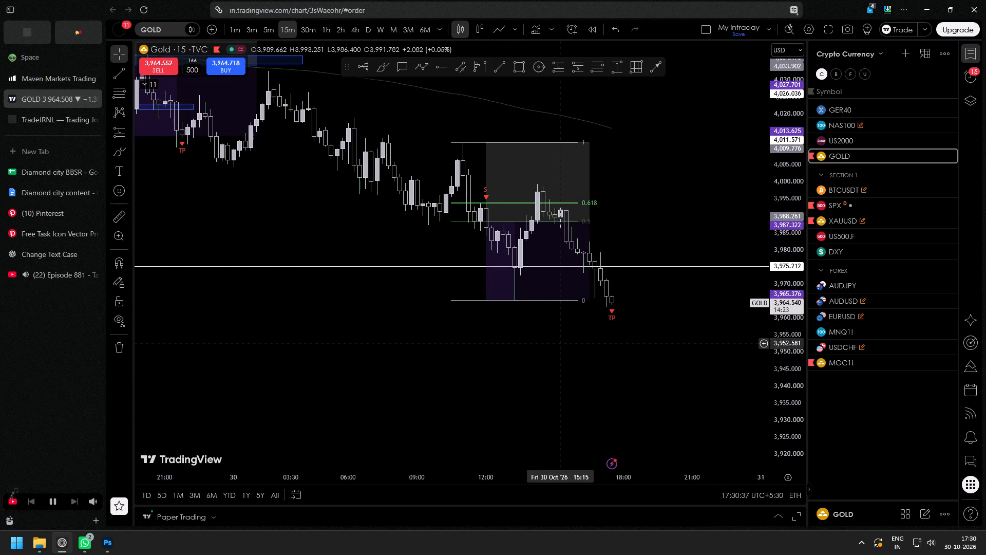
scroll(559, 341, "up", 3)
left_click_drag(778, 435, 768, 277)
left_click_drag(794, 119, 769, 317)
left_click_drag(633, 355, 589, 361)
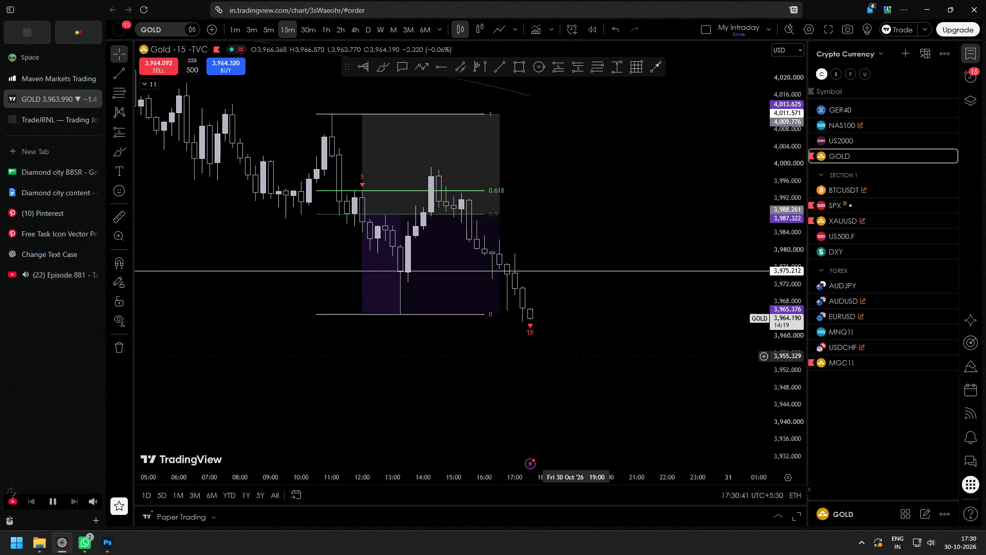
left_click_drag(499, 211, 566, 216)
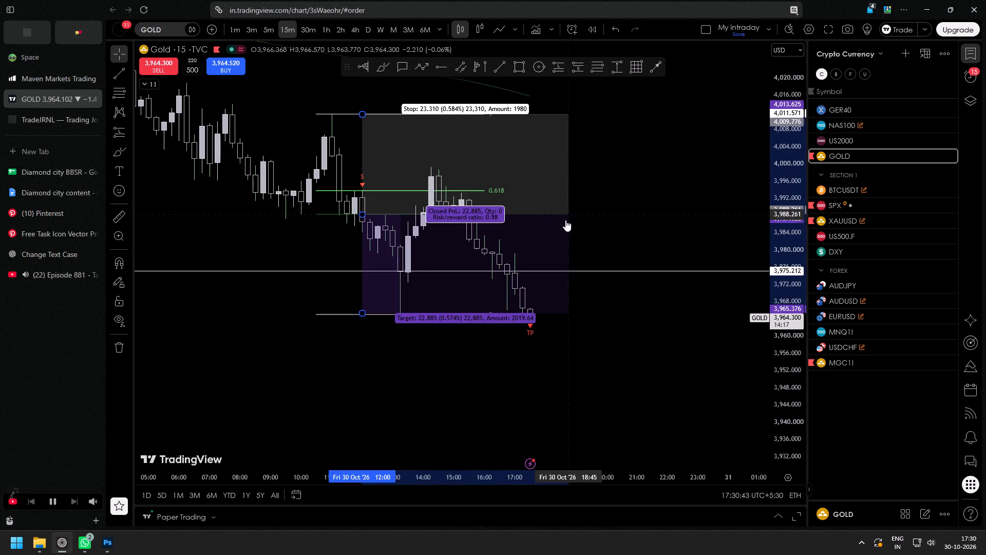
left_click(447, 369)
Lower the GOLD short position's target to about 3,962.61 and nudge its entry level to about 3,988.29.
left_click_drag(652, 170, 647, 217)
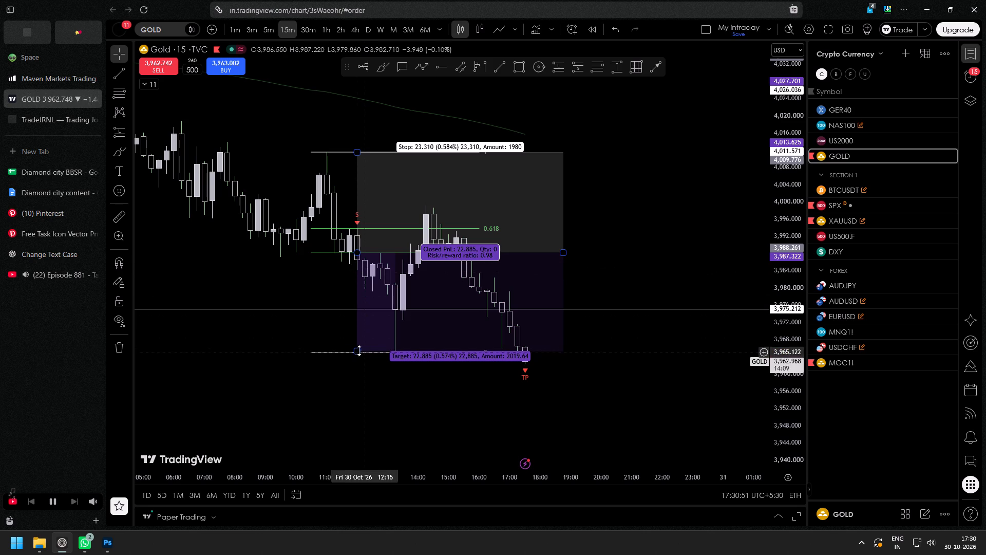
left_click_drag(357, 348, 357, 360)
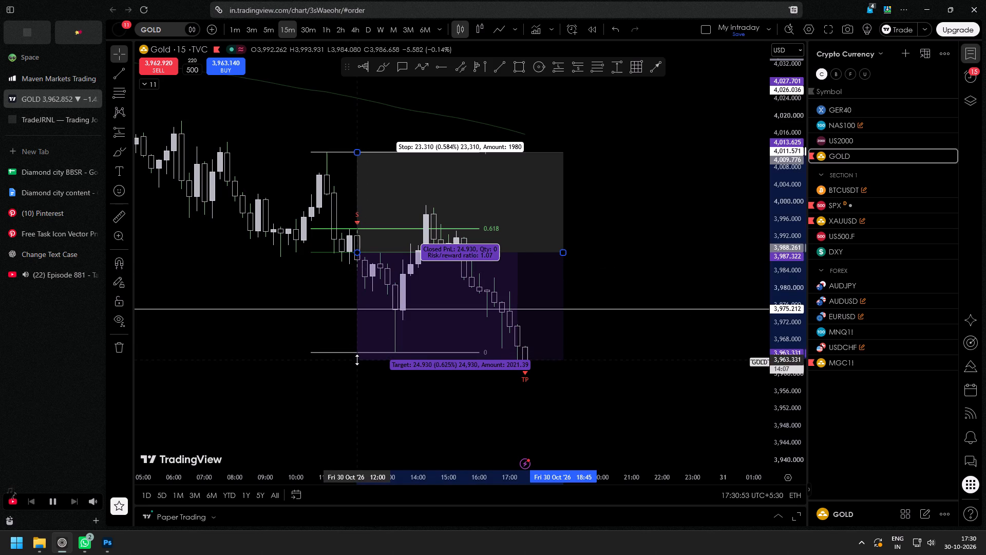
left_click_drag(357, 360, 357, 363)
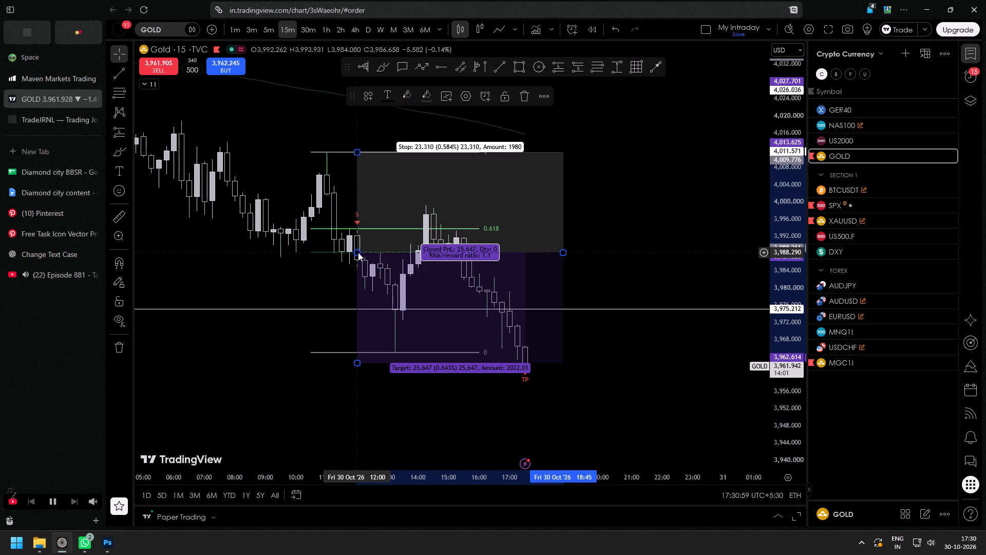
scroll(205, 276, "down", 1)
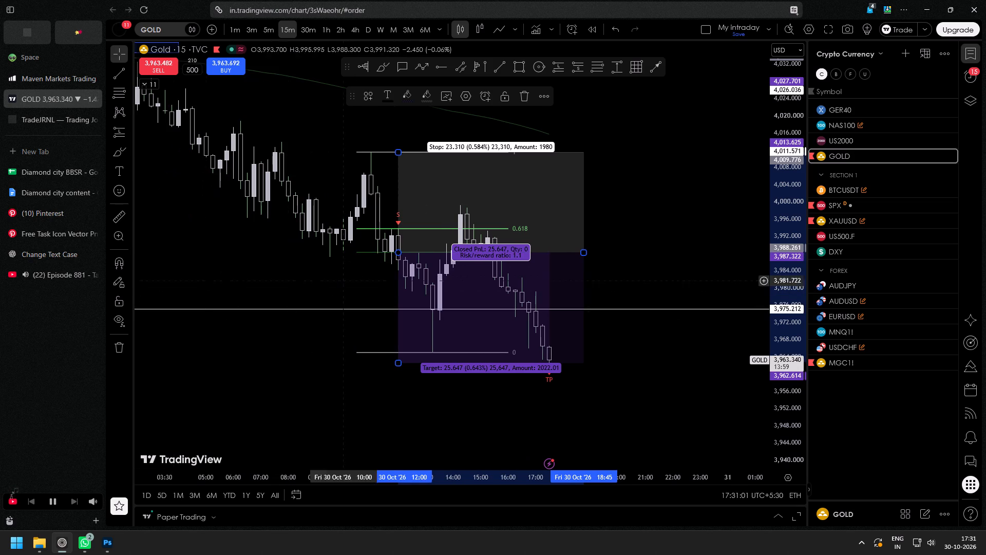
left_click(400, 253)
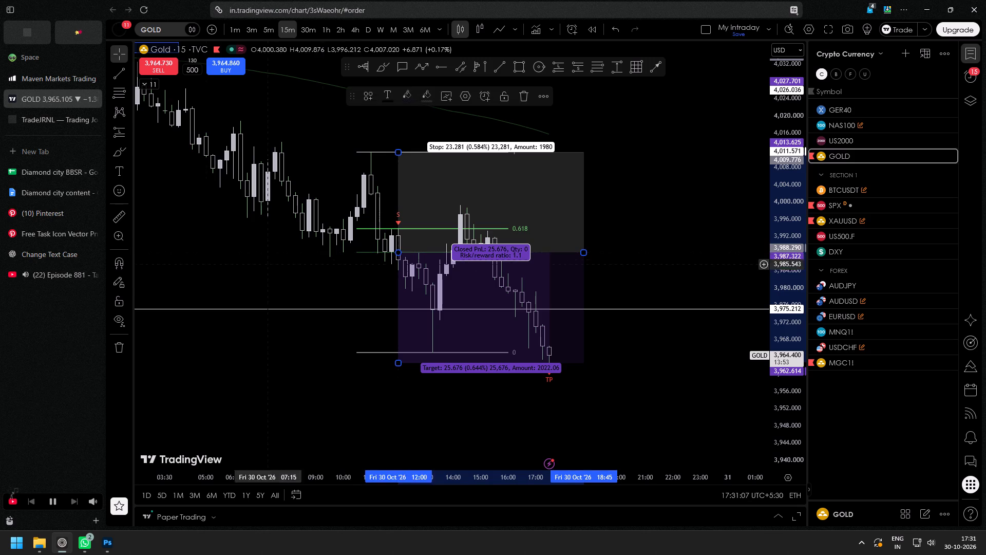
left_click(198, 272)
Return to the Episode 881 video on YouTube.
left_click(41, 274)
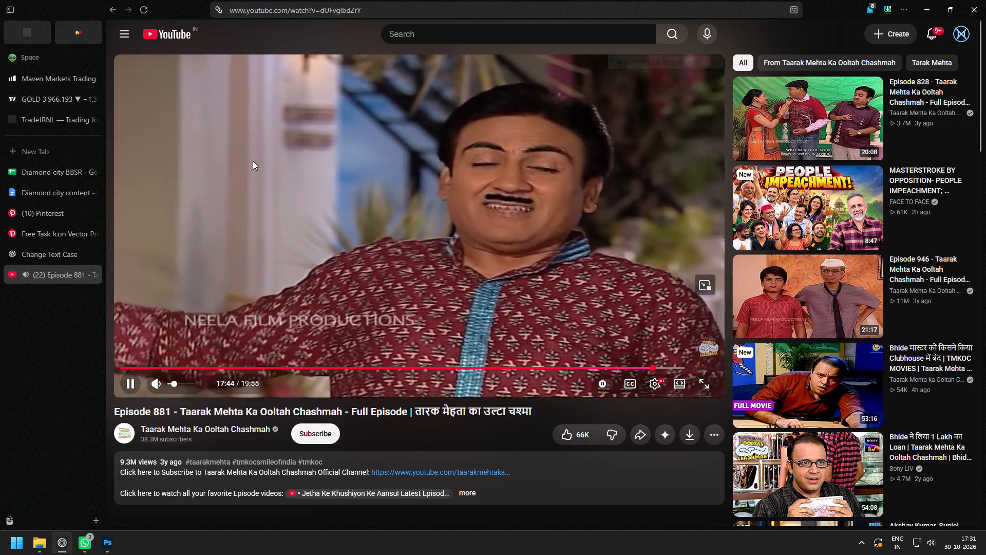
Open the "Diamond city BBSR" spreadsheet page and close it.
left_click(48, 175)
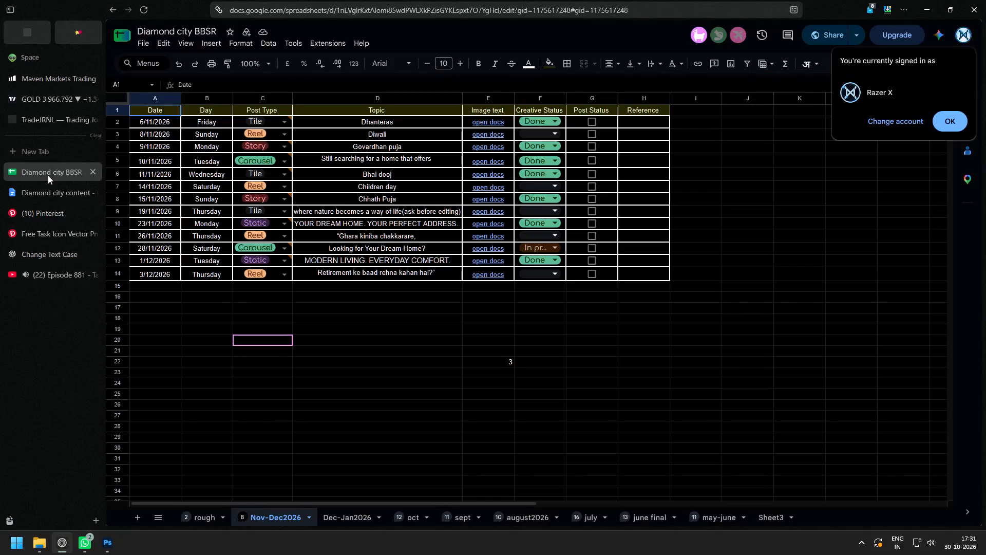
left_click(92, 170)
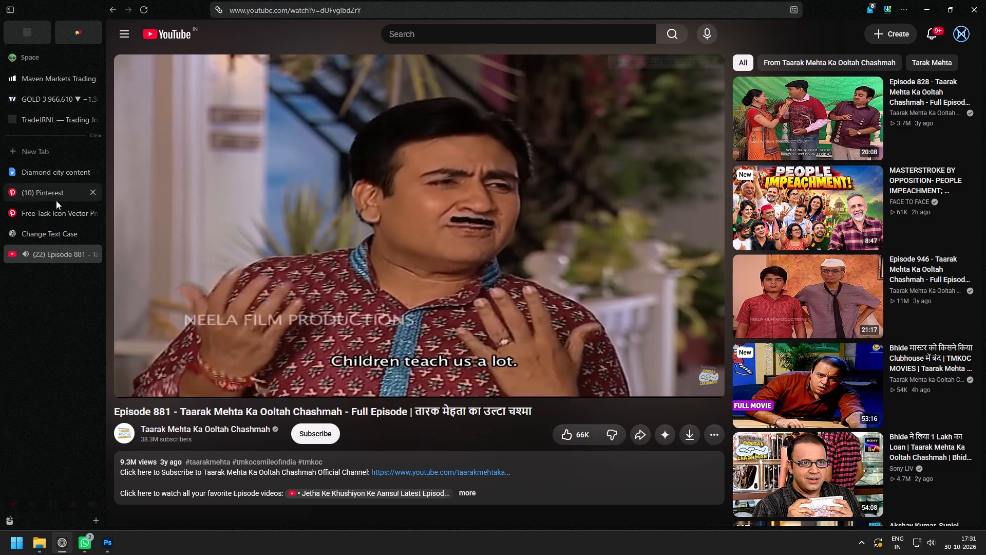
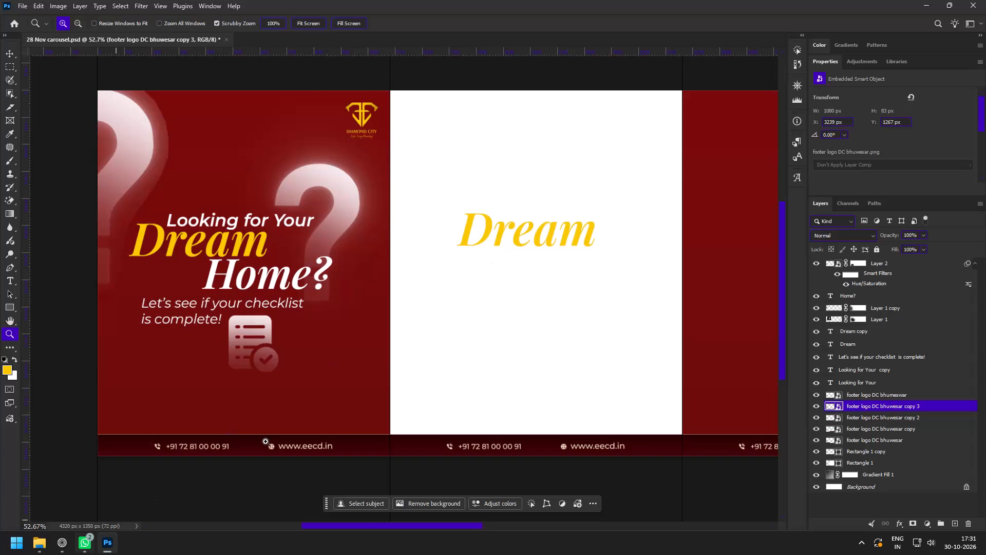
Recolour the white "Looking for Your" copy on slide 2 with the red sampled from slide 1's background.
left_click(487, 190)
left_click_drag(533, 201, 511, 197)
key("v")
left_click(492, 190)
left_click(492, 198)
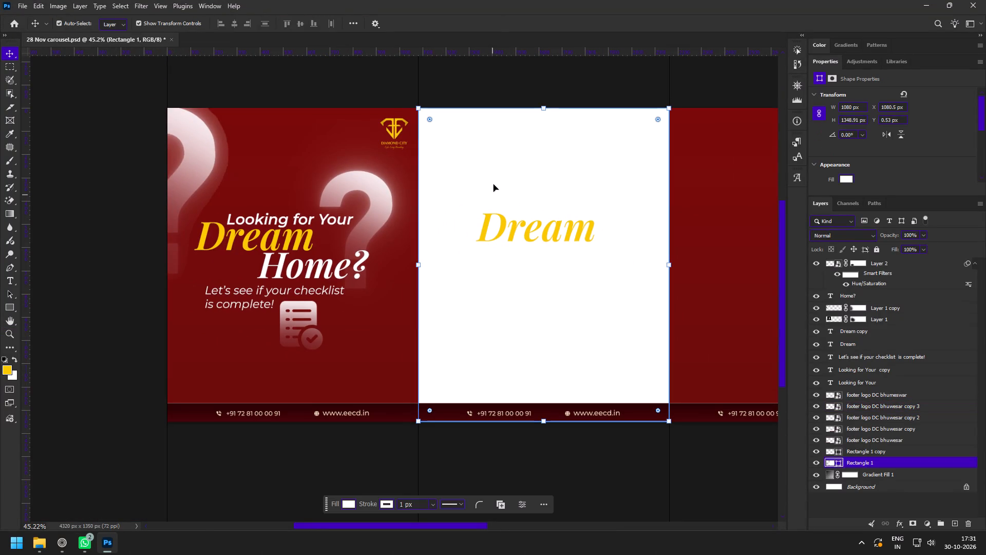
key("space")
key("space")
key("space")
key("space")
key("space")
key("space")
key("space")
key("space")
key("space")
key("space")
key("space")
key("space")
key("space")
key("space")
key("space")
key("space")
key("space")
left_click_drag(682, 313, 575, 316)
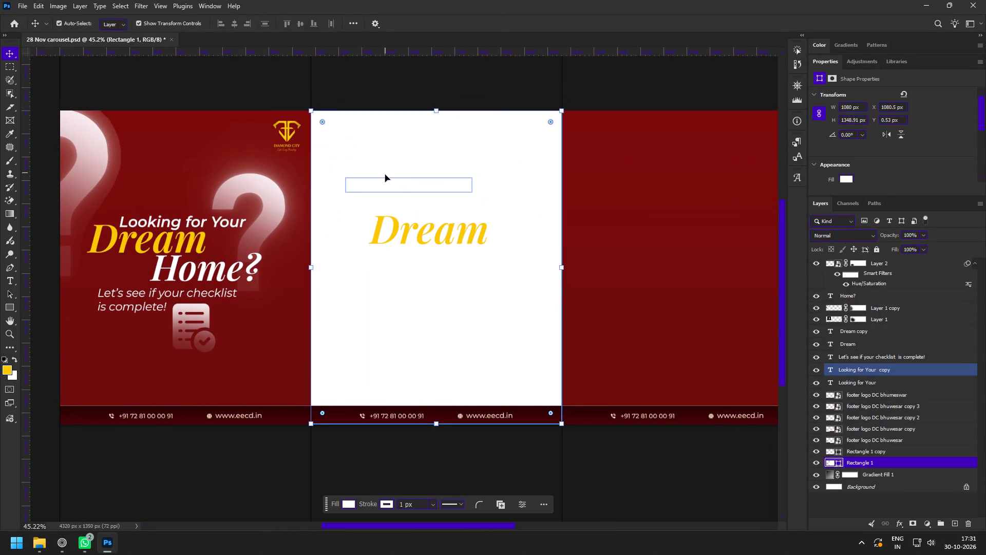
left_click(388, 188)
key("i")
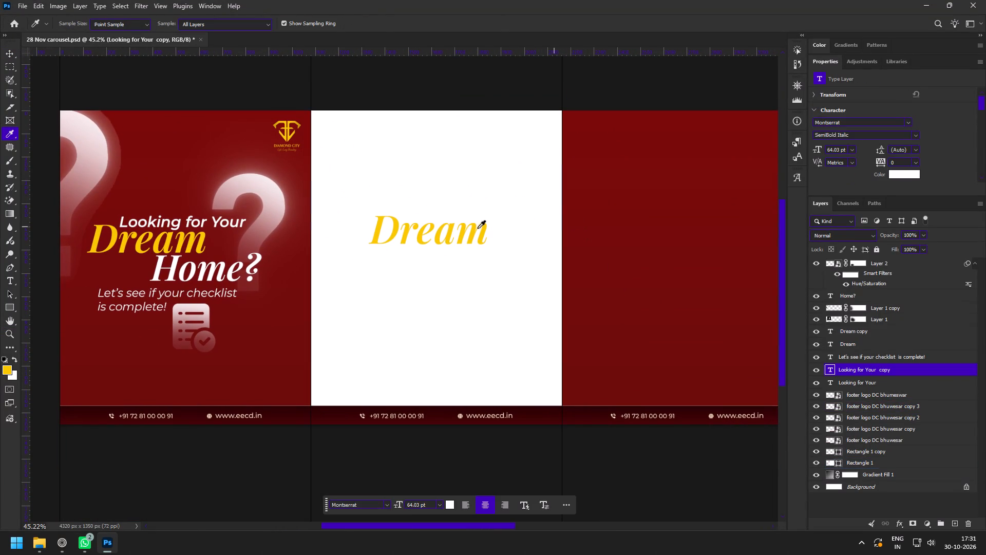
left_click(285, 174)
key("alt+BackSpace")
key("z")
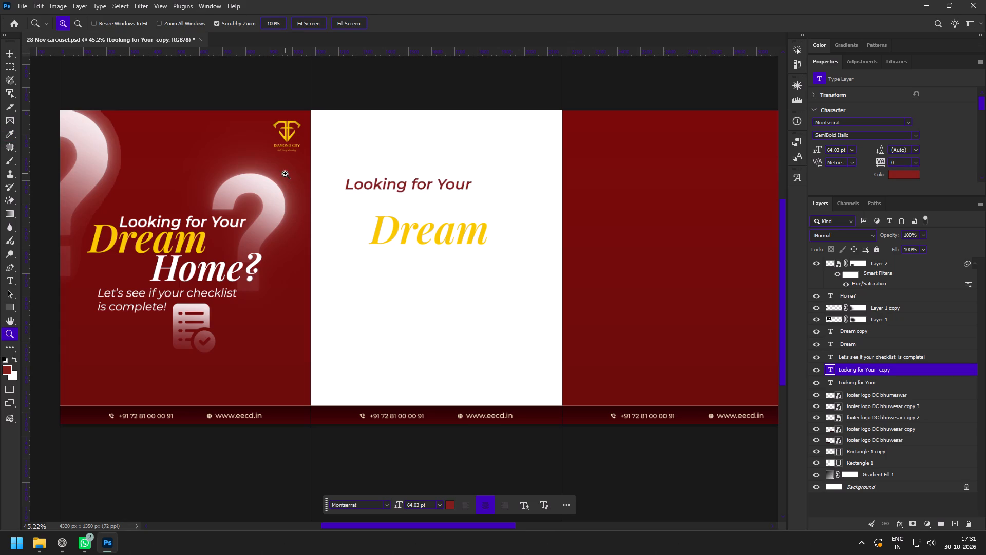
key("space")
key("space")
key("space")
left_click_drag(553, 339, 468, 339)
key("v")
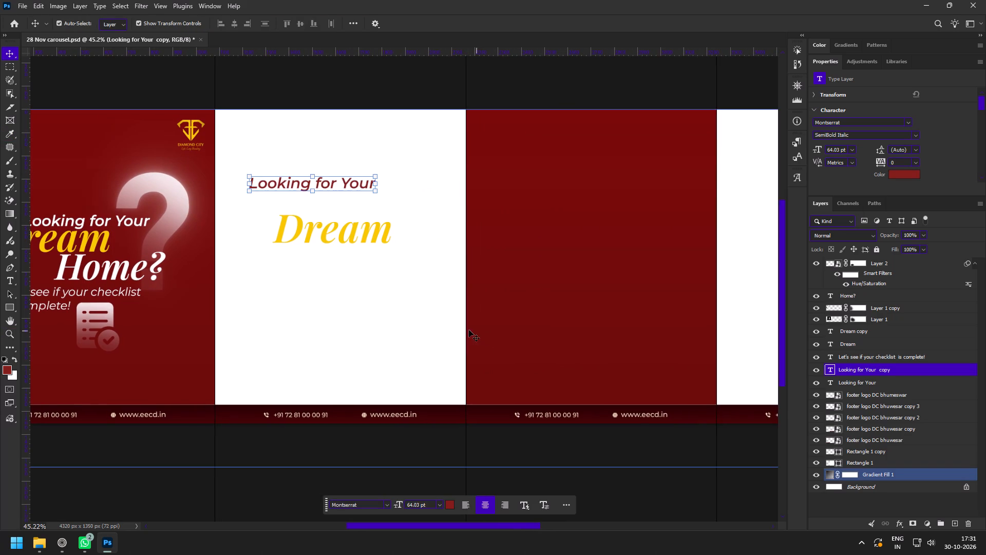
Switch to the browser and copy the slide 2 heading "What Matters Most in Your Dream Home?" from the Diamond city content document.
left_click(63, 547)
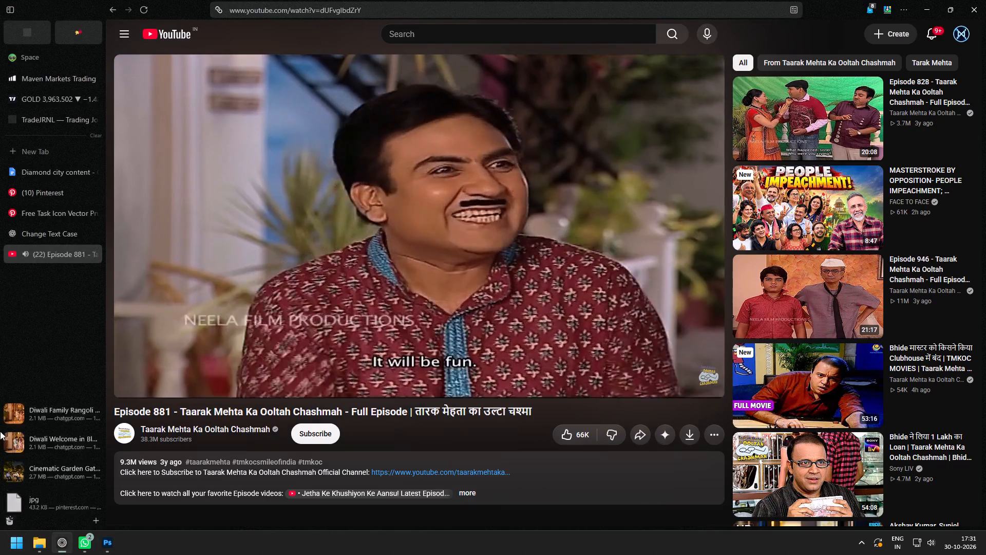
left_click(45, 172)
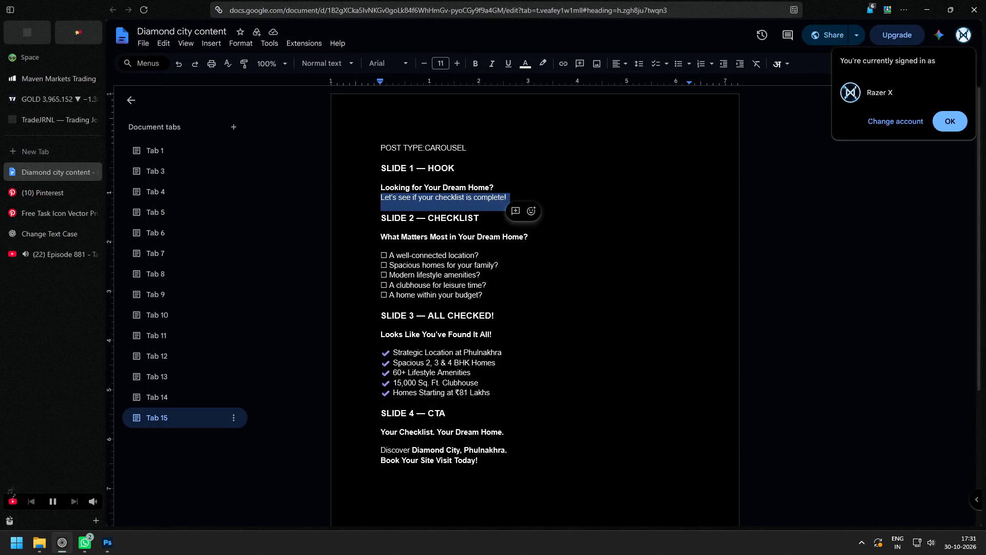
left_click(381, 245)
left_click_drag(370, 242, 429, 244)
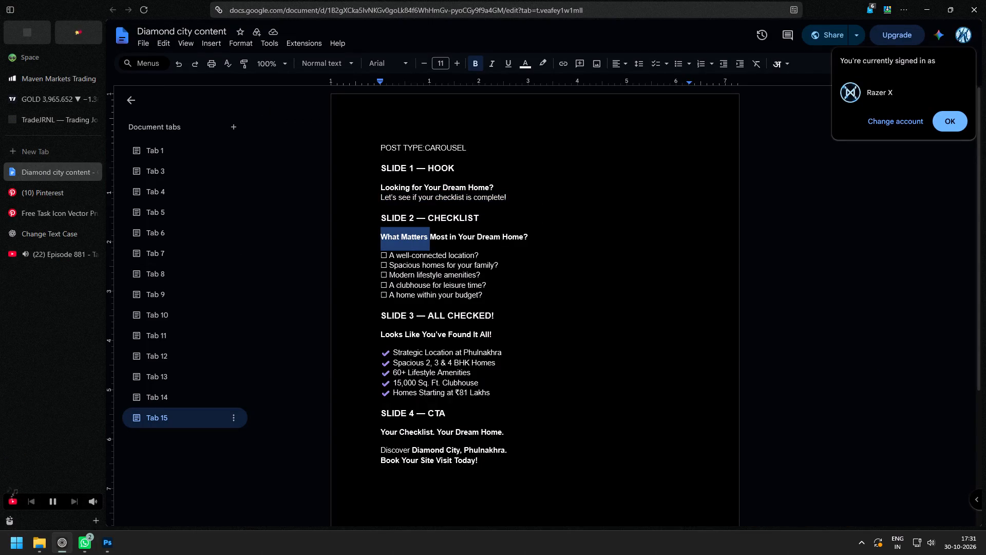
left_click_drag(429, 244, 539, 236)
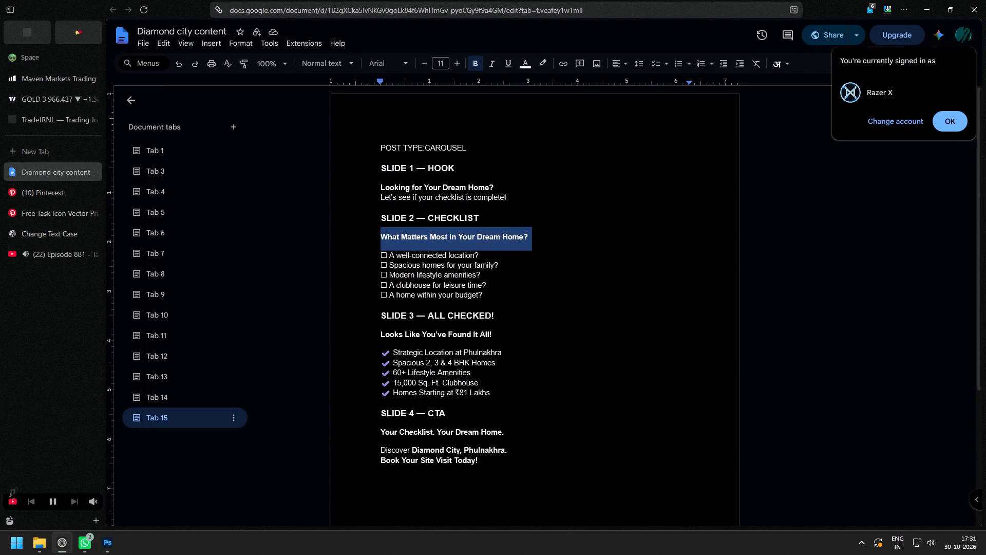
left_click_drag(539, 236, 540, 236)
key("ctrl+c")
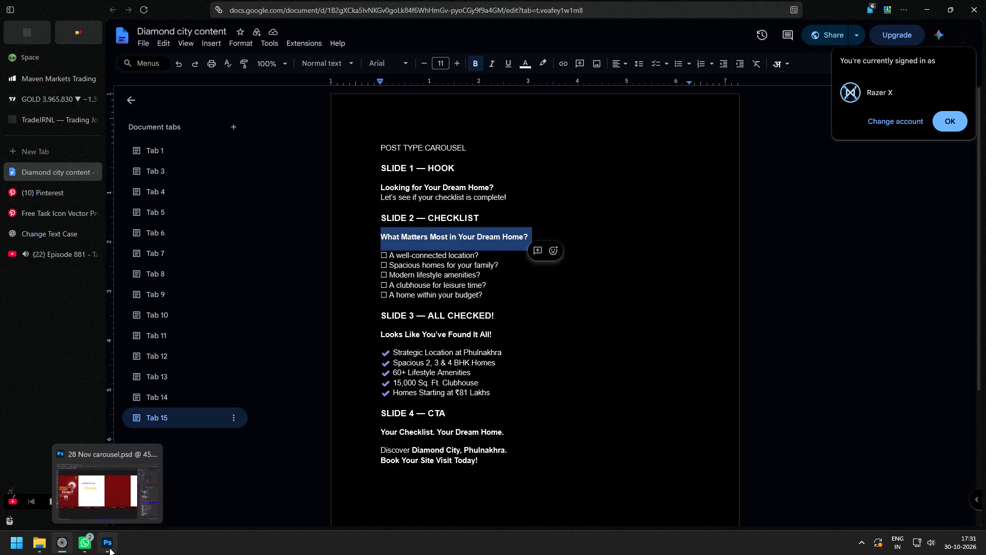
key("ctrl+c")
Back in Photoshop, replace slide 2's "Looking for Your" text with the copied heading, keeping only "What Matters Most in Your".
left_click(109, 548)
key("z")
left_click_drag(260, 152, 280, 177)
key("v")
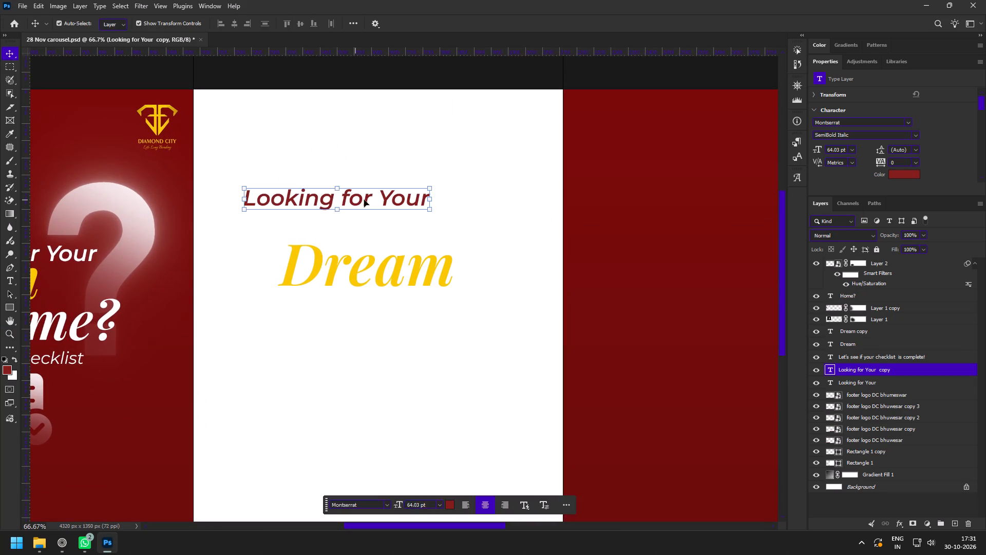
double_click(366, 200)
key("ctrl+v")
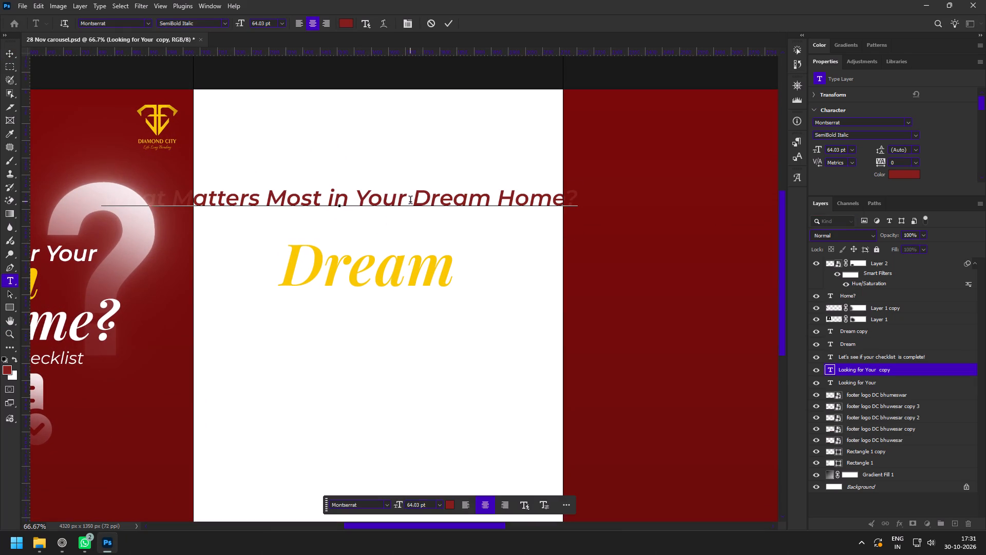
left_click_drag(410, 201, 720, 205)
key("ctrl+x")
key("BackSpace")
key("ctrl+Return")
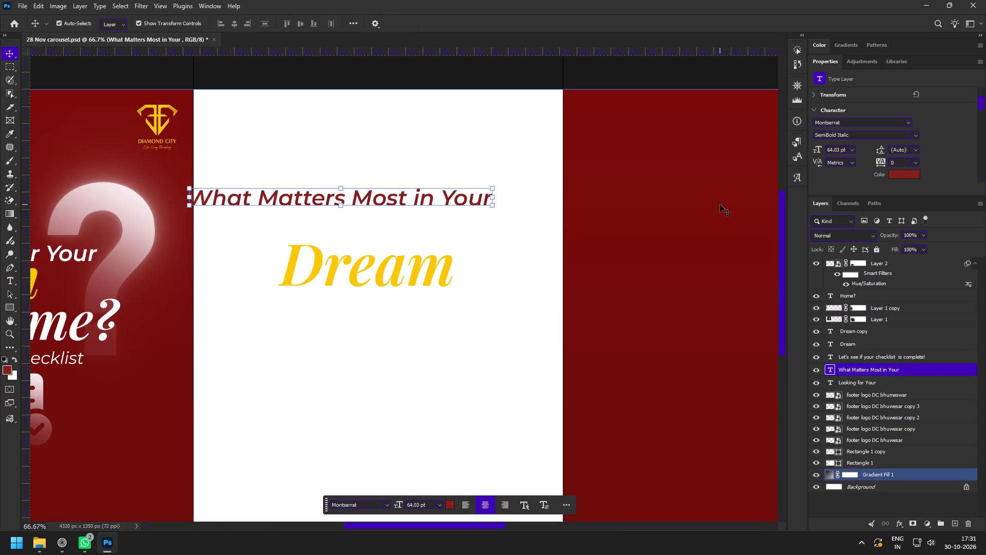
Scale the "What Matters Most in Your" text to about 75.3% and place it near slide 2's upper-left corner.
left_click_drag(408, 201, 438, 162)
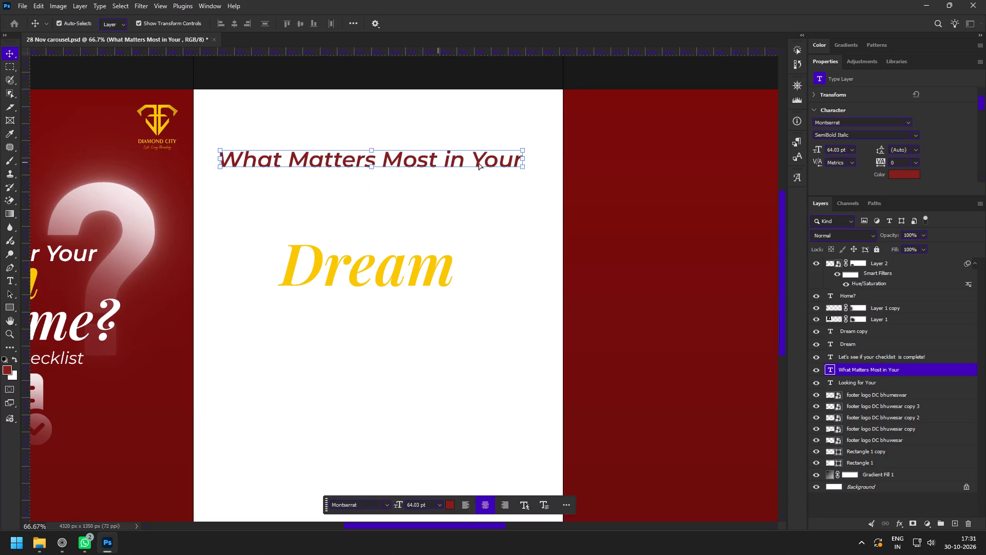
left_click(525, 159)
left_click_drag(529, 165, 469, 170)
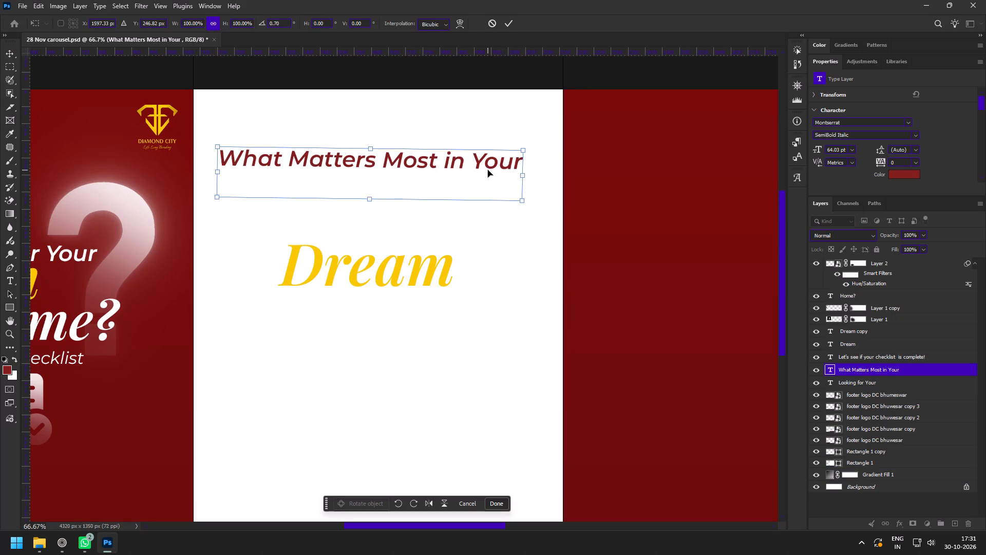
key("ctrl+z")
left_click_drag(524, 176, 448, 175)
left_click_drag(391, 172, 444, 172)
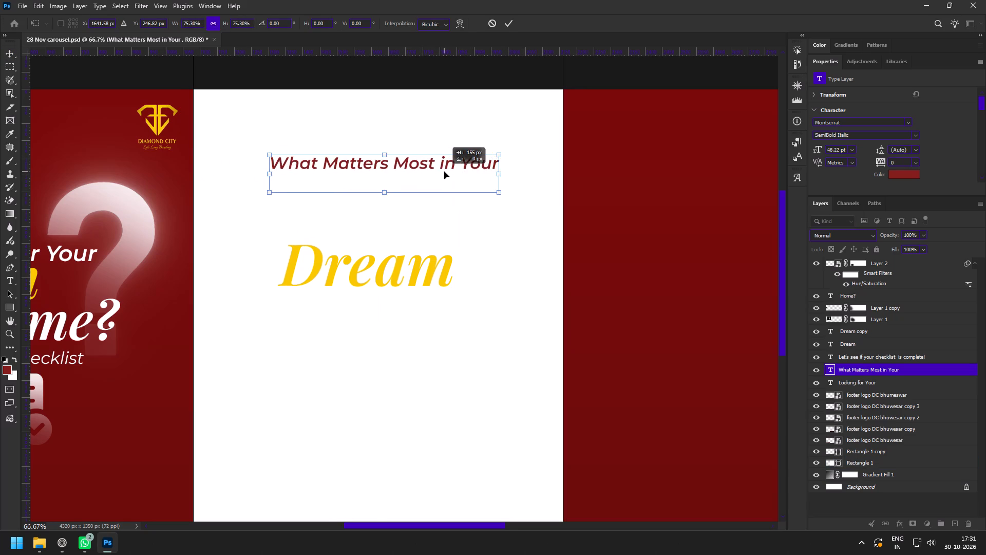
left_click_drag(444, 172, 399, 159)
left_click(507, 25)
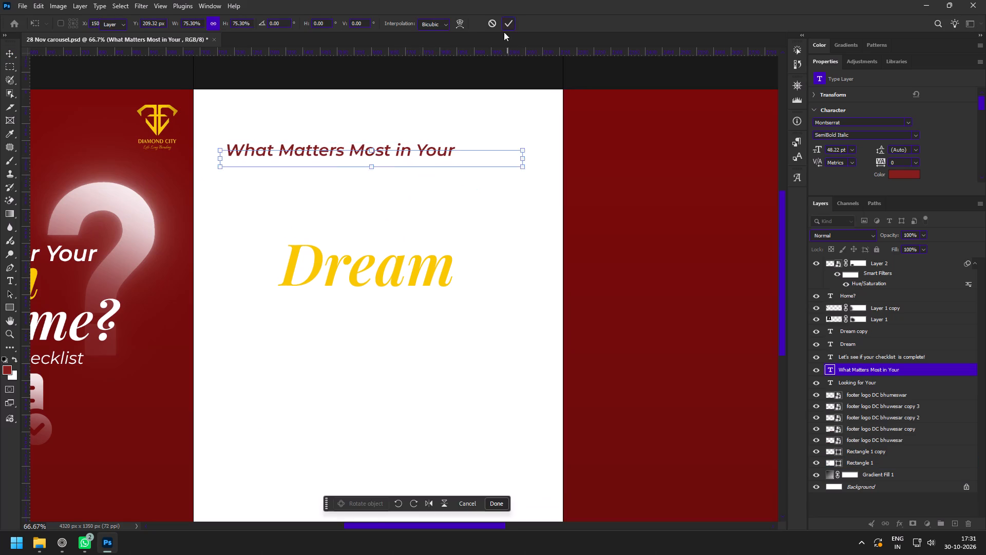
Break the heading into two lines before "Most", left-align it, and move it back near slide 2's left margin.
double_click(402, 151)
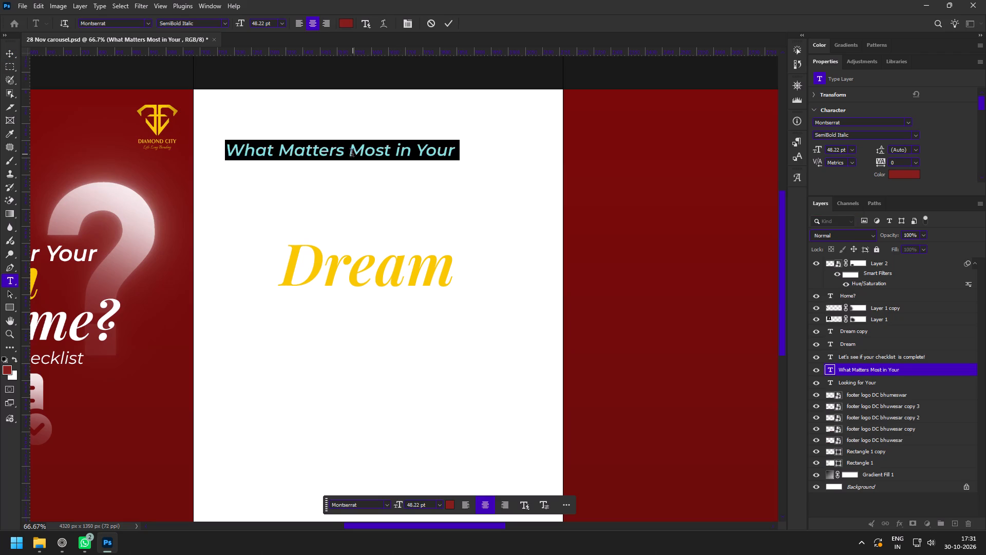
left_click(350, 153)
key("Return")
key("ctrl+a")
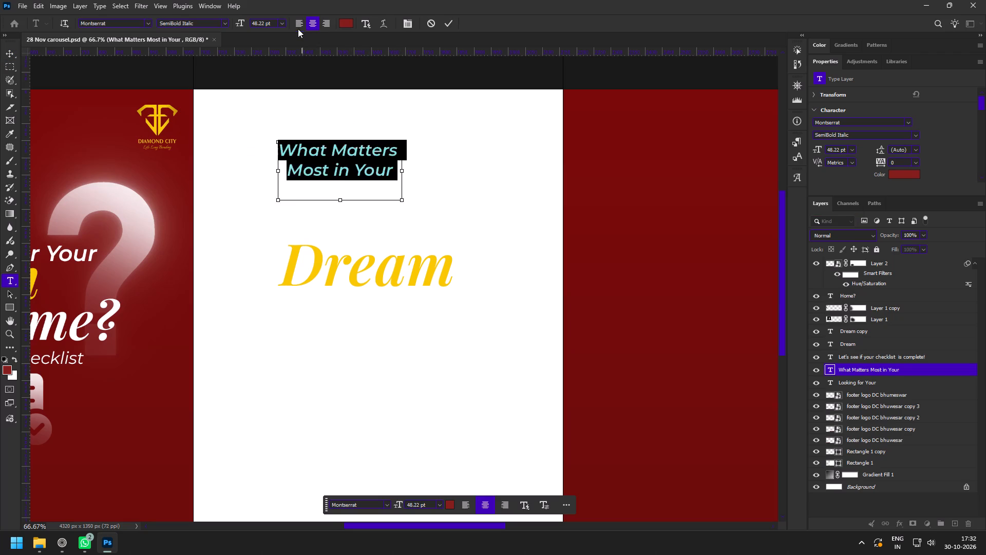
left_click(297, 27)
left_click(452, 17)
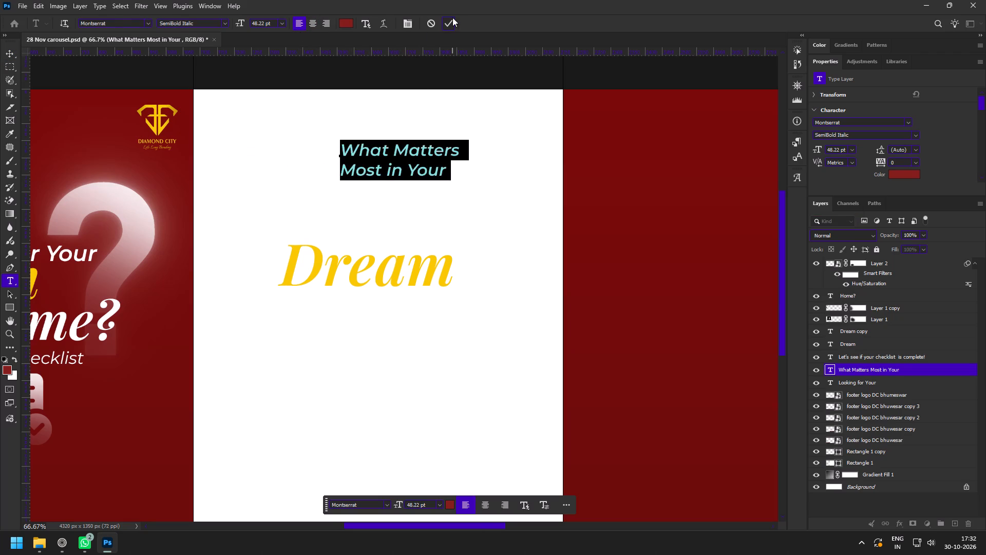
left_click_drag(409, 156, 297, 153)
Move the yellow "Dream" text up so it starts just after "Most in Your" on slide 2.
left_click(320, 266)
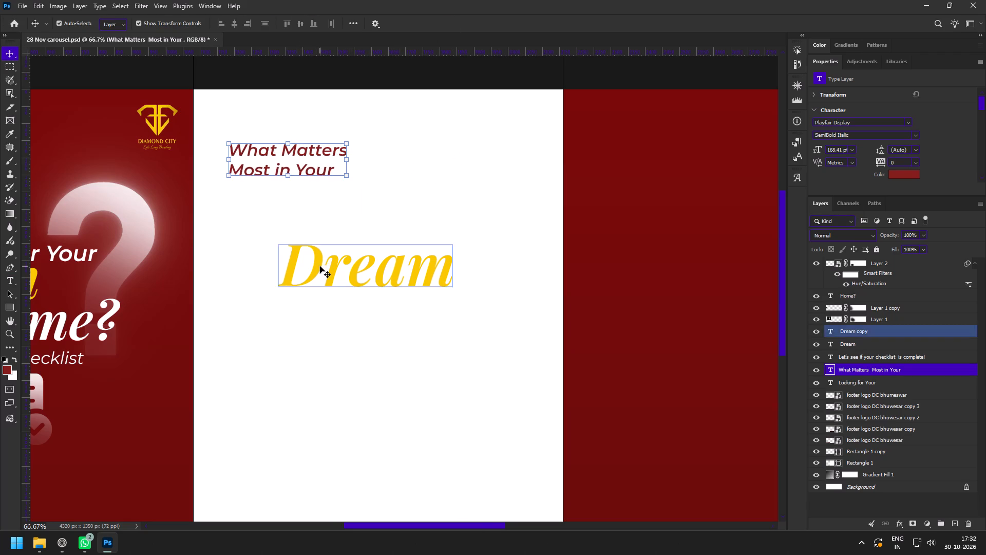
left_click_drag(325, 278, 375, 197)
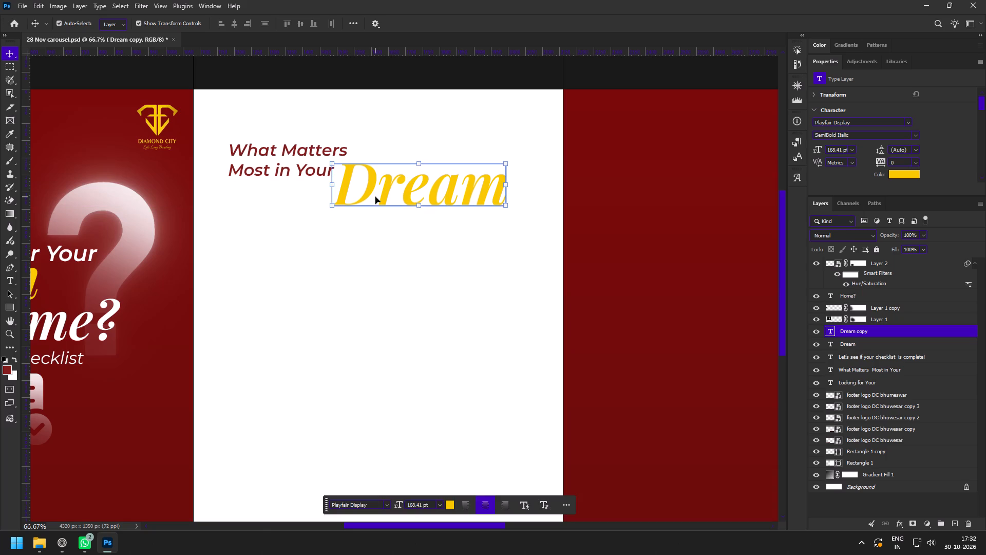
Duplicate slide 1's "Home?" text onto slide 2, just below "Dream".
key("space")
key("space")
left_click_drag(201, 323, 294, 274)
left_click(138, 278)
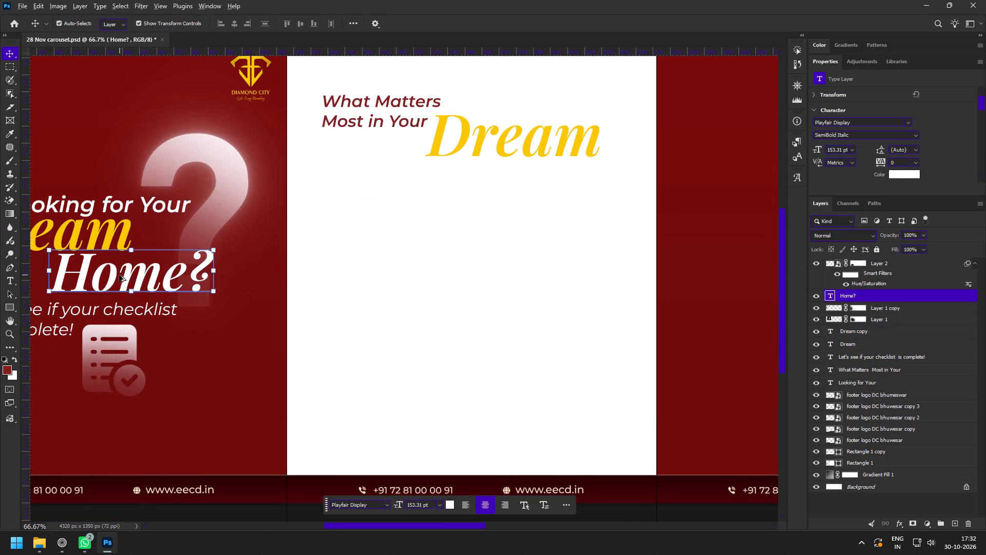
left_click_drag(119, 275, 453, 193, "alt")
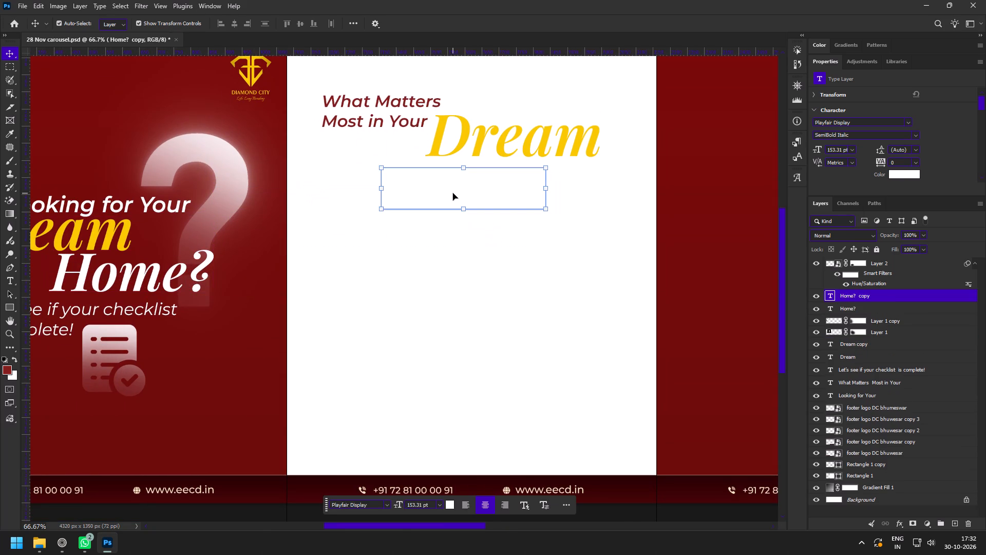
Recolour the "Home?" copy with the dark red sampled from slide 3's background.
key("i")
left_click(399, 103)
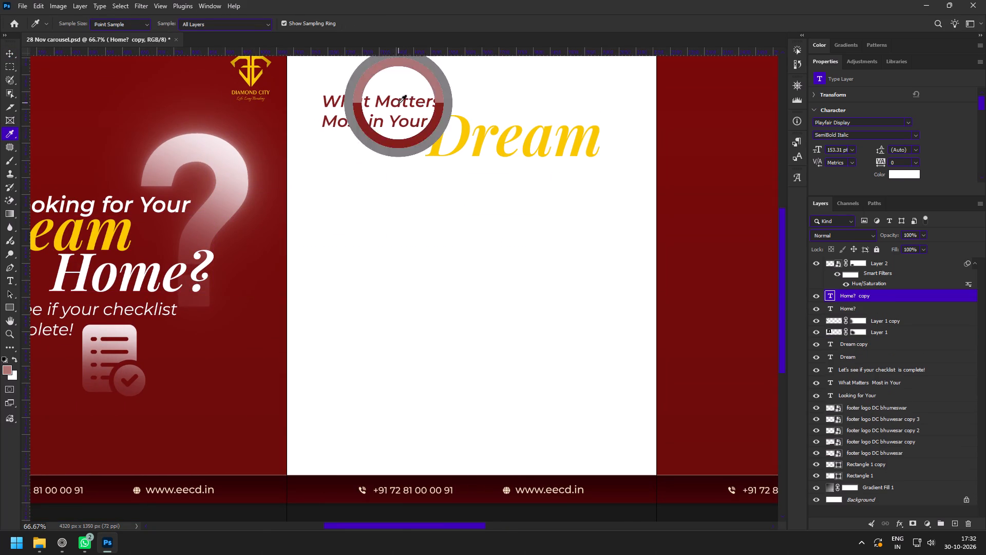
left_click(697, 120)
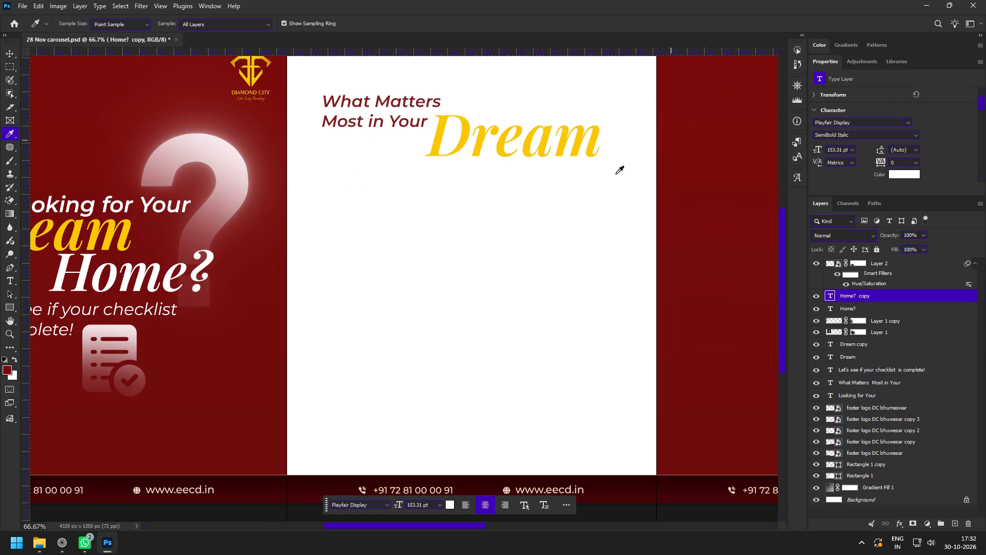
key("alt+BackSpace")
Scale the slide 2 "Home?" text down to about 89.7 pt and move it up close beneath "Dream".
key("z")
left_click_drag(480, 150, 498, 184)
key("v")
left_click(577, 212)
left_click_drag(597, 215, 507, 222)
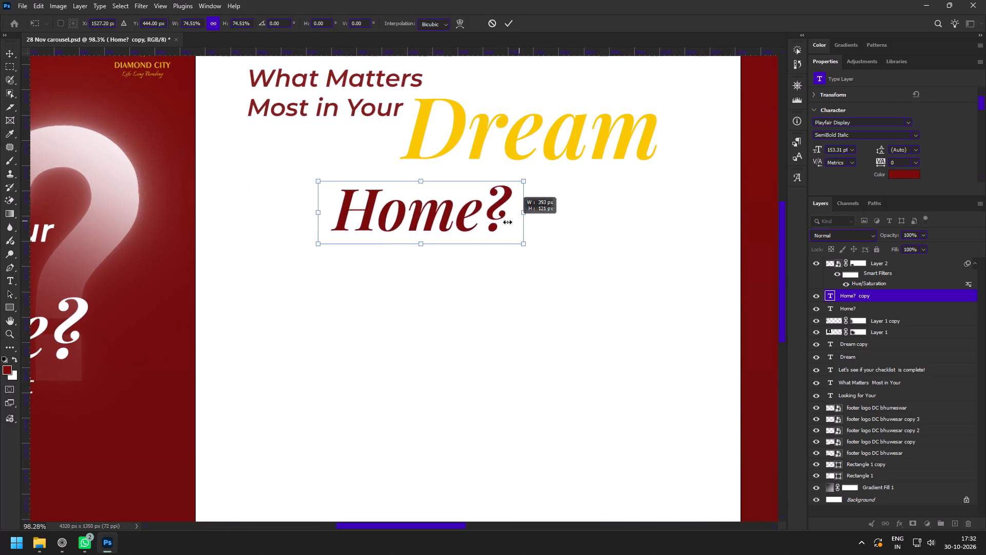
left_click_drag(507, 222, 482, 225)
left_click_drag(408, 219, 409, 186)
left_click(509, 21)
Move "Home?" across so it sits beneath the end of "Dream" on slide 2.
key("z")
left_click_drag(534, 172, 487, 163)
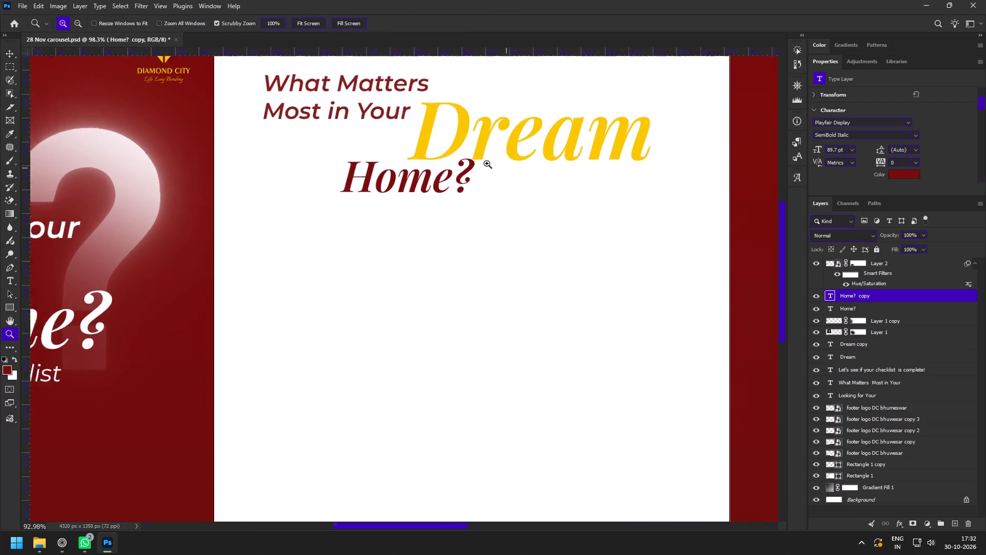
left_click_drag(487, 163, 480, 162)
key("space")
key("space")
left_click_drag(536, 215, 484, 226)
left_click_drag(439, 124, 458, 156)
left_click_drag(460, 154, 472, 181)
key("v")
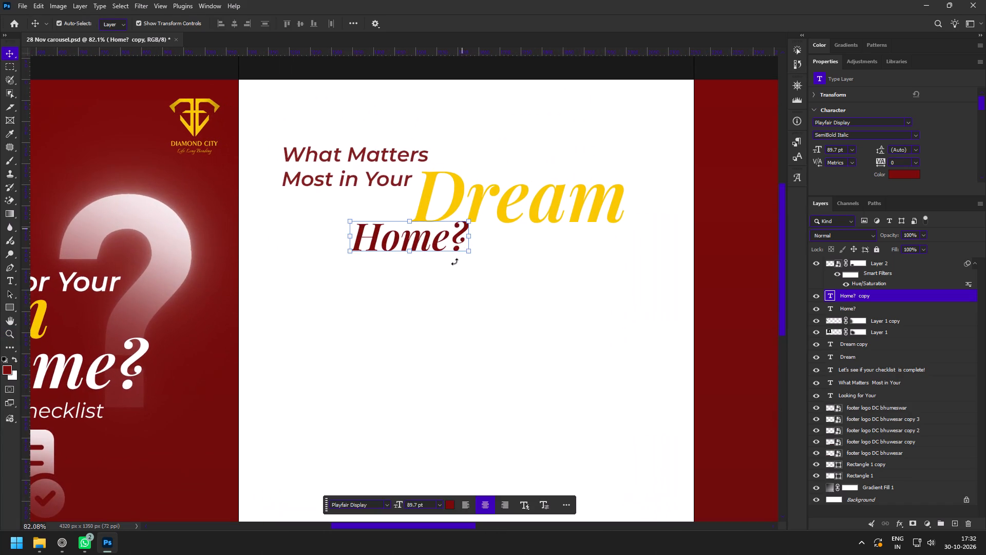
left_click_drag(421, 241, 598, 246)
left_click_drag(595, 247, 589, 252)
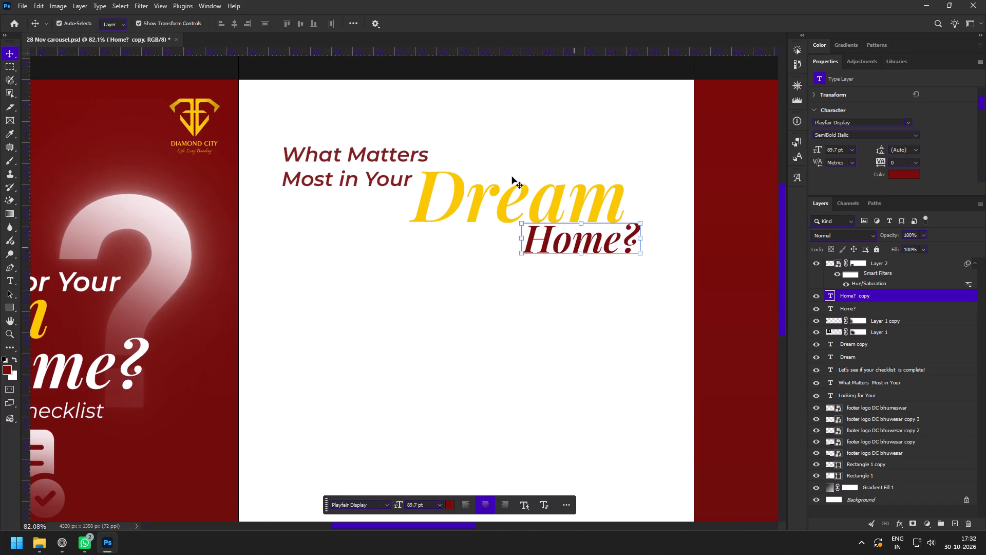
Remove the line break so "What Matters Most in Your" runs on a single line above "Dream".
key("z")
left_click_drag(547, 141, 556, 162)
key("v")
left_click(414, 227, "shift")
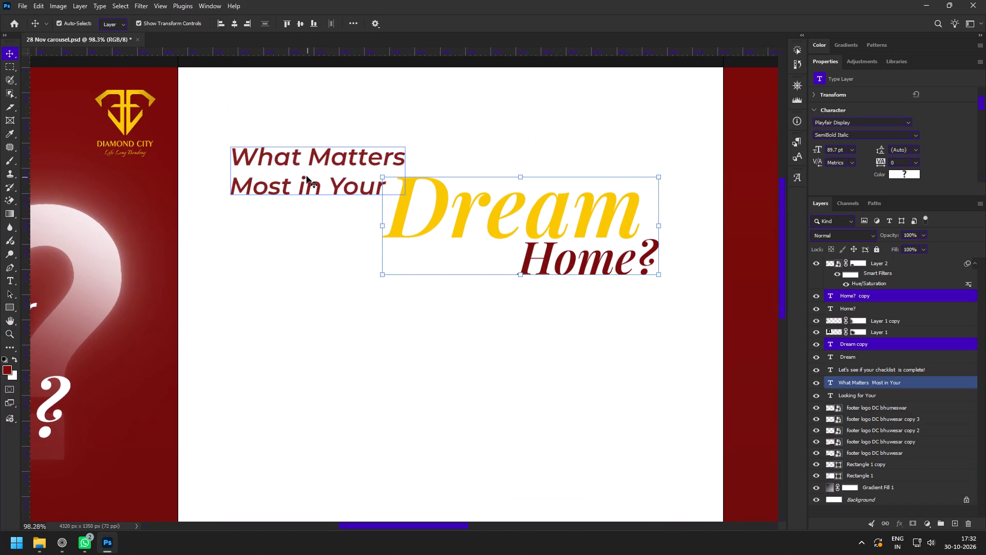
left_click(301, 171)
key("z")
left_click_drag(352, 224, 315, 210)
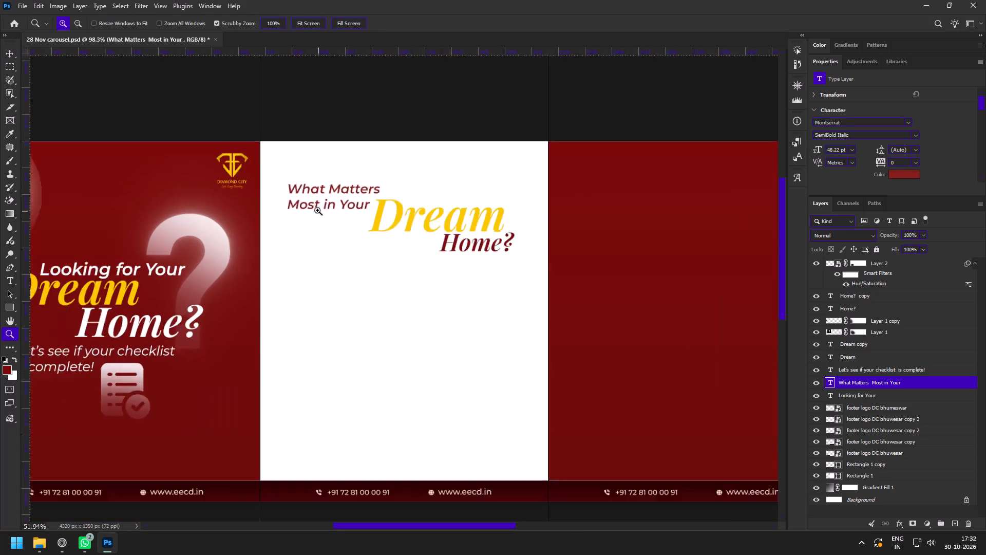
key("space")
key("space")
left_click_drag(347, 234, 321, 197)
left_click_drag(312, 143, 344, 200)
key("v")
double_click(281, 181)
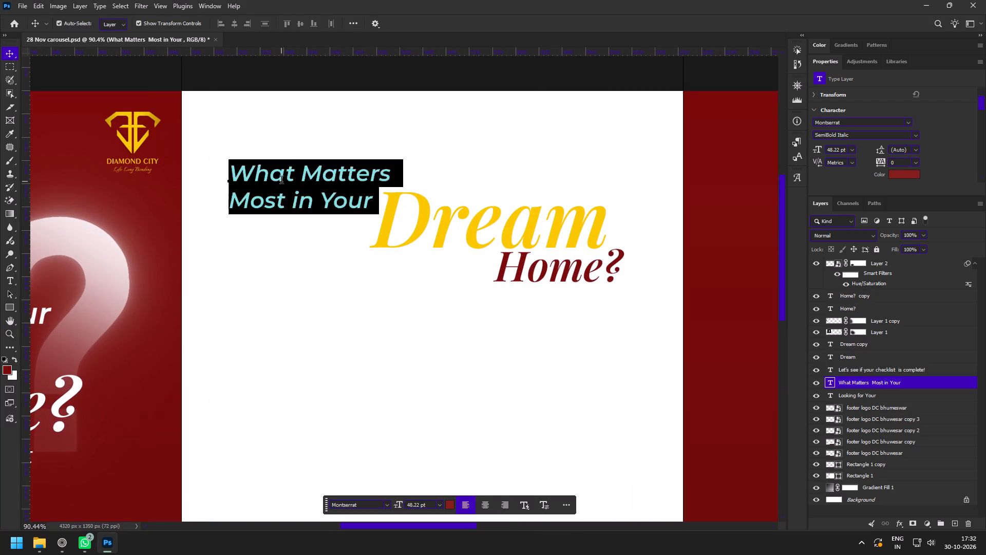
left_click(224, 201)
key("BackSpace")
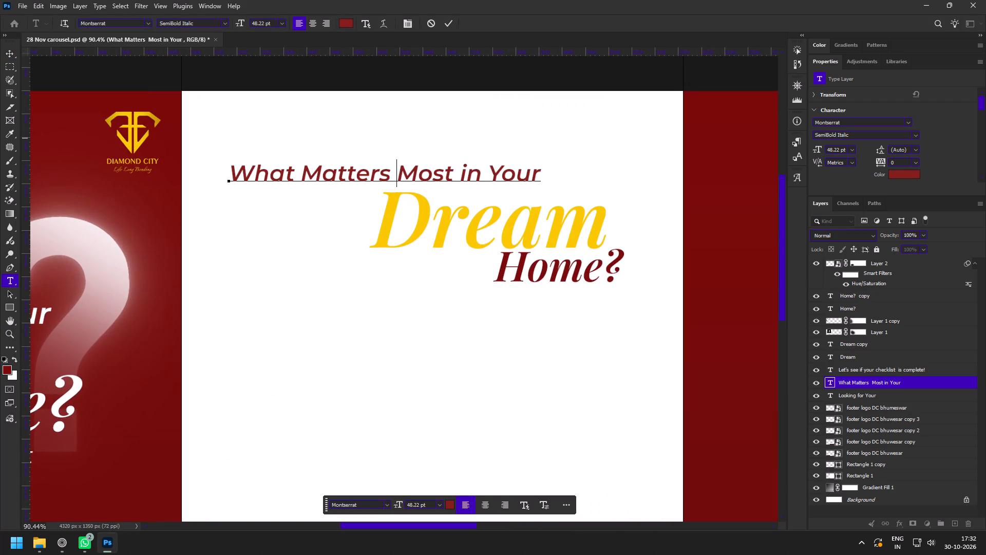
Set the whole "What Matters Most in Your" line to a font size of 37 pt.
key("ctrl+a")
left_click_drag(818, 150, 812, 150)
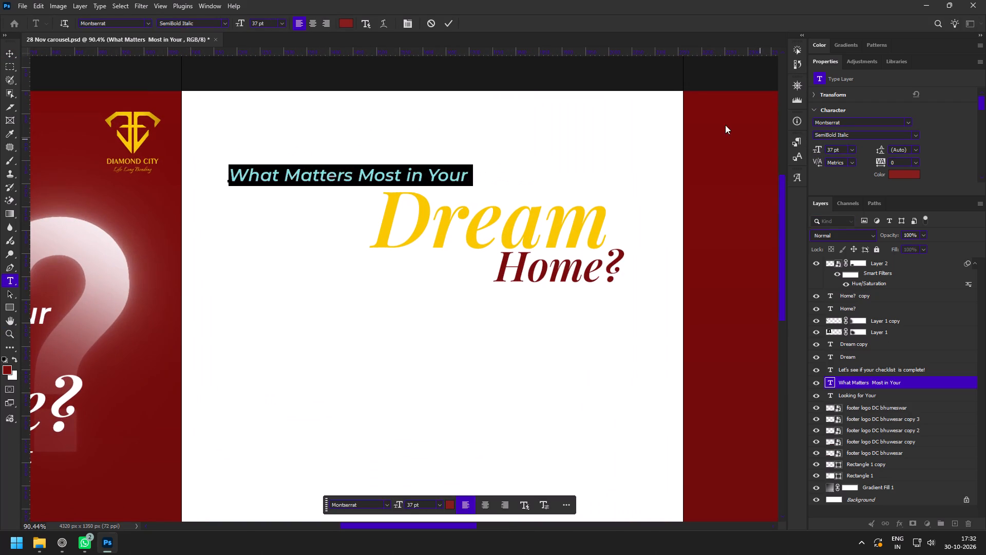
Move "Dream" and "Home?" together to the left so "Dream" starts beneath the start of "What Matters Most in Your".
left_click(448, 22)
left_click(412, 212)
left_click(560, 271, "shift")
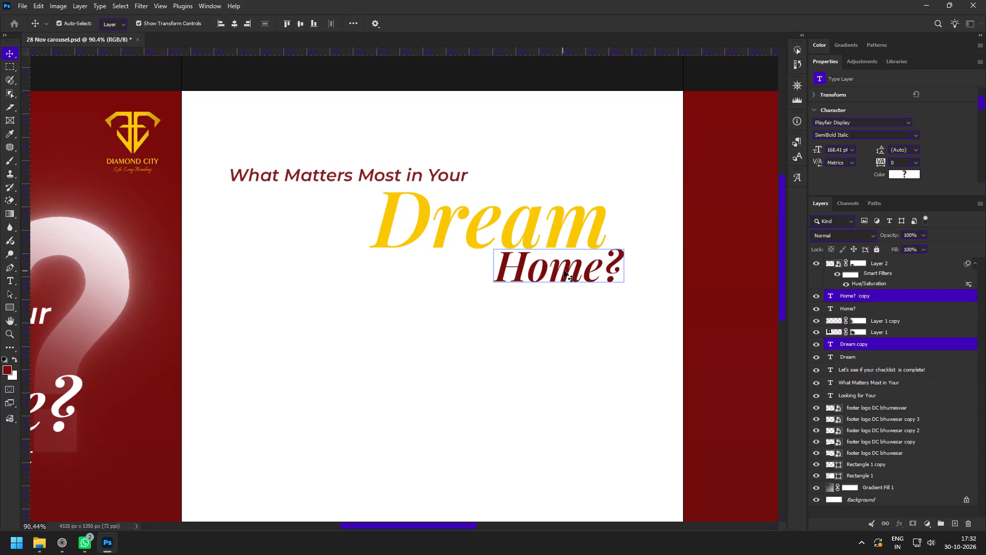
left_click_drag(557, 238, 406, 237)
Move all three heading lines together to the right, roughly to the horizontal middle of slide 2.
left_click(401, 175, "shift")
left_click_drag(404, 177, 501, 178)
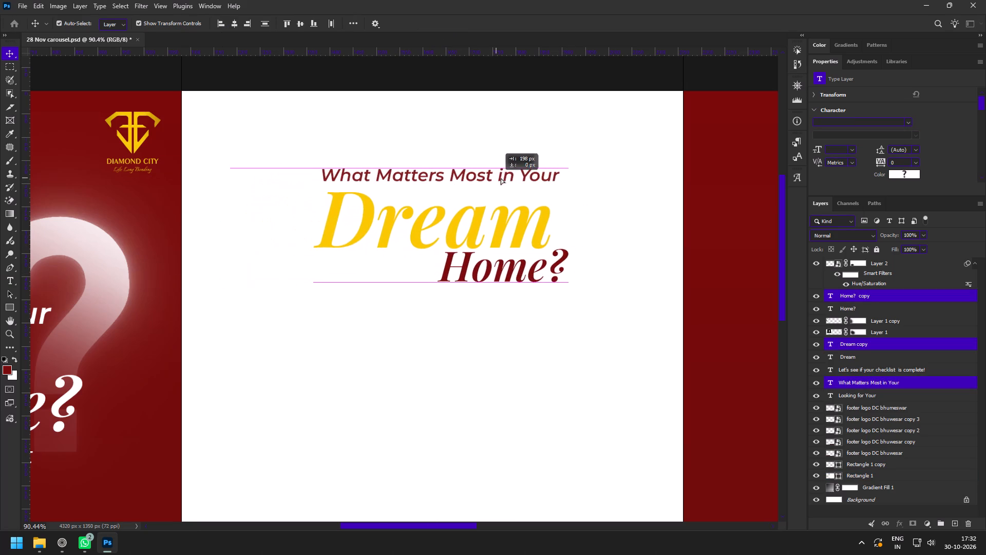
left_click_drag(501, 178, 485, 178)
Move "What Matters Most in Your" about 121 px right and 37 px down, overlapping the top of "Dream" beside its "D".
key("z")
left_click_drag(456, 165, 471, 191)
key("v")
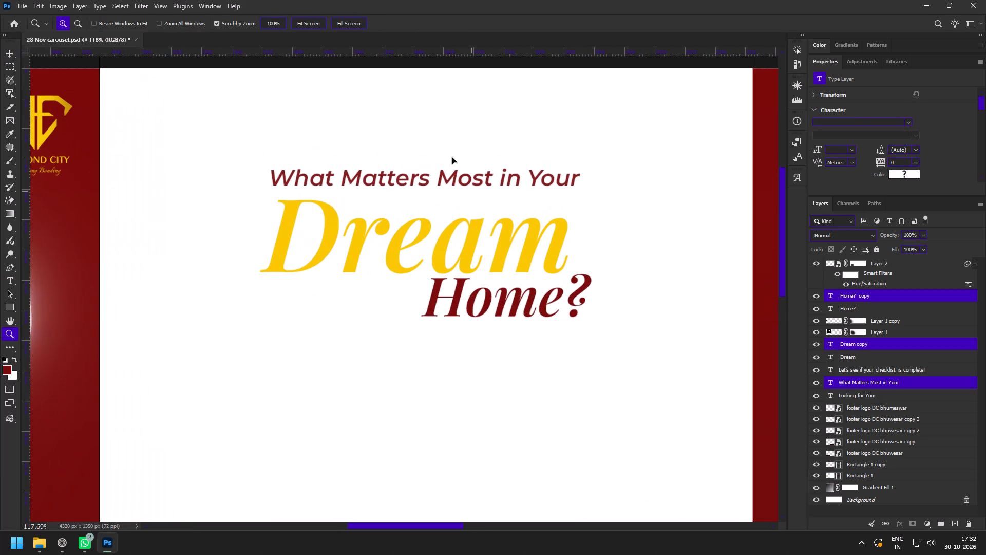
left_click(438, 129)
left_click(383, 179)
left_click_drag(368, 180, 443, 201)
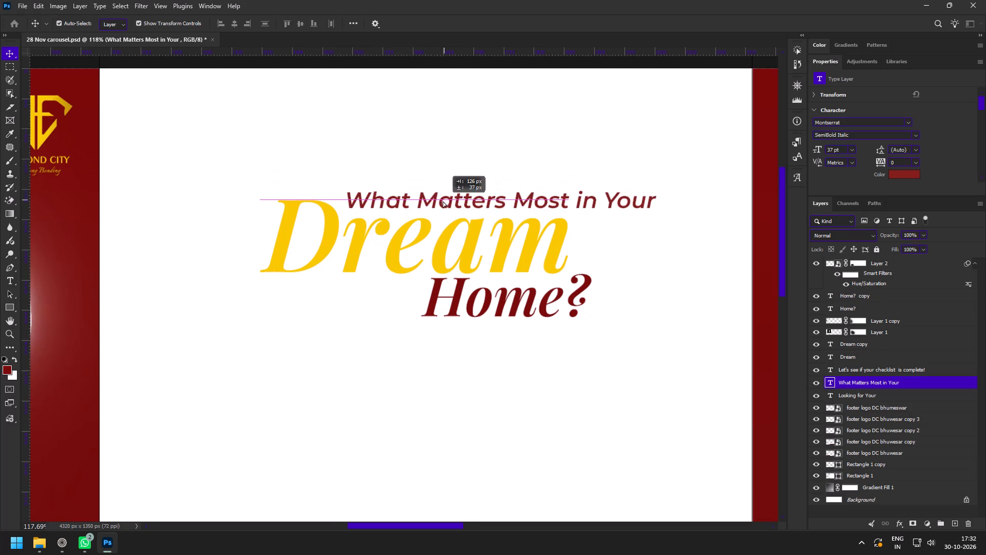
left_click_drag(443, 201, 441, 201)
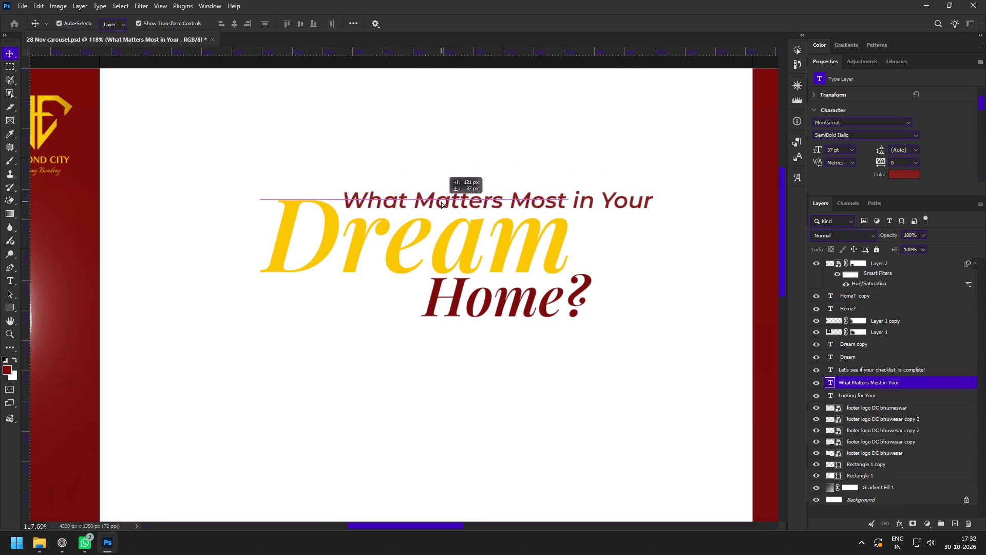
left_click_drag(441, 201, 441, 200)
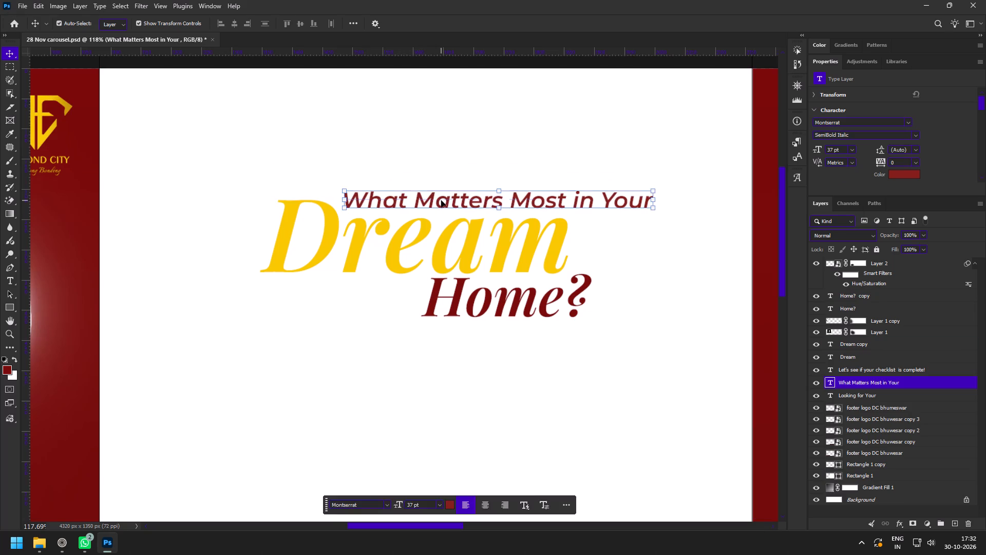
Move the three slide 2 heading lines together about 26 px left and 15 px up.
key("z")
left_click_drag(464, 272, 424, 250)
key("space")
key("space")
key("space")
key("space")
left_click_drag(431, 281, 421, 221)
left_click_drag(406, 196, 428, 225)
key("v")
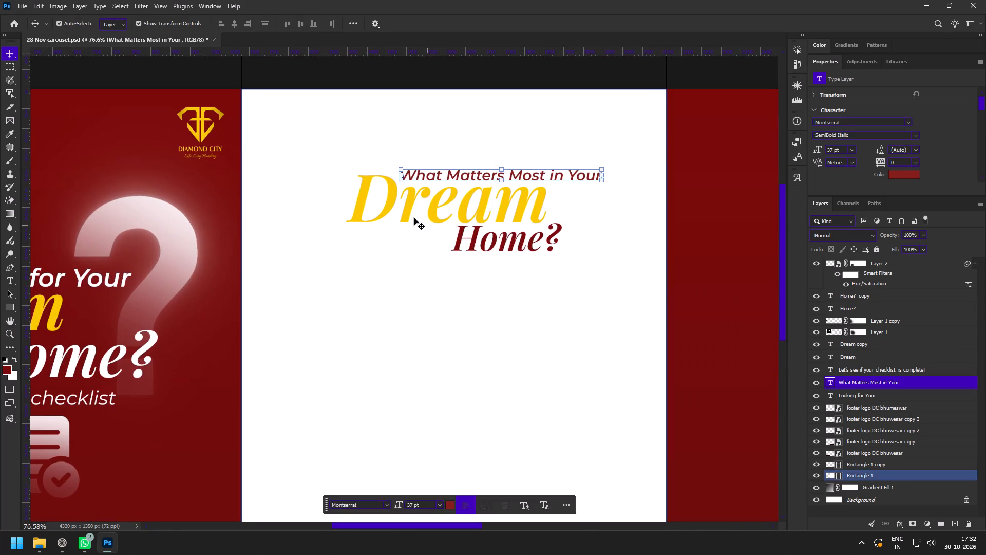
left_click(387, 202)
left_click(497, 249, "shift")
left_click(582, 179, "shift")
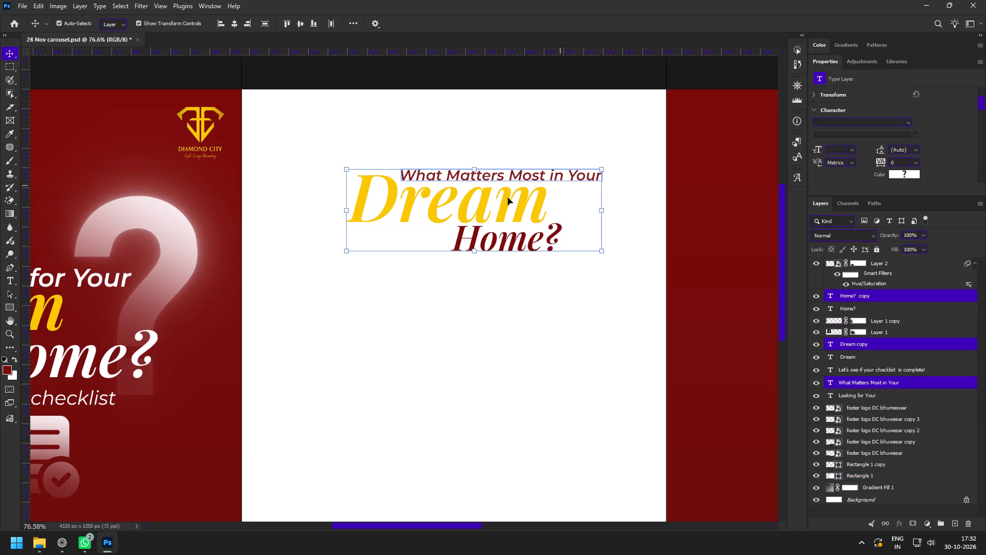
left_click_drag(479, 208, 469, 202)
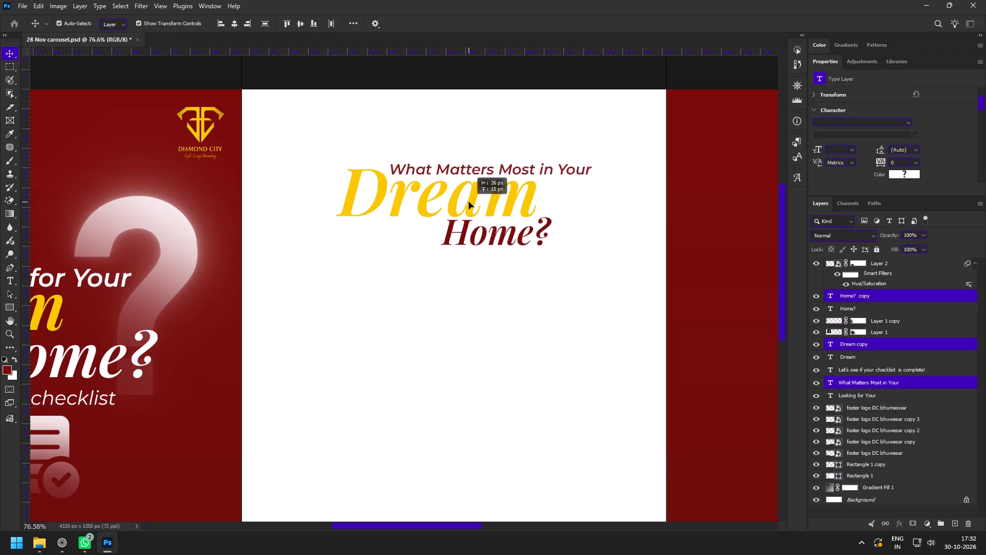
left_click_drag(469, 202, 468, 202)
Change the text colour of "Dream" on slide 2 to the darker gold b59305.
key("z")
left_click_drag(494, 253, 456, 236)
key("space")
key("space")
key("space")
left_click_drag(479, 267, 446, 232)
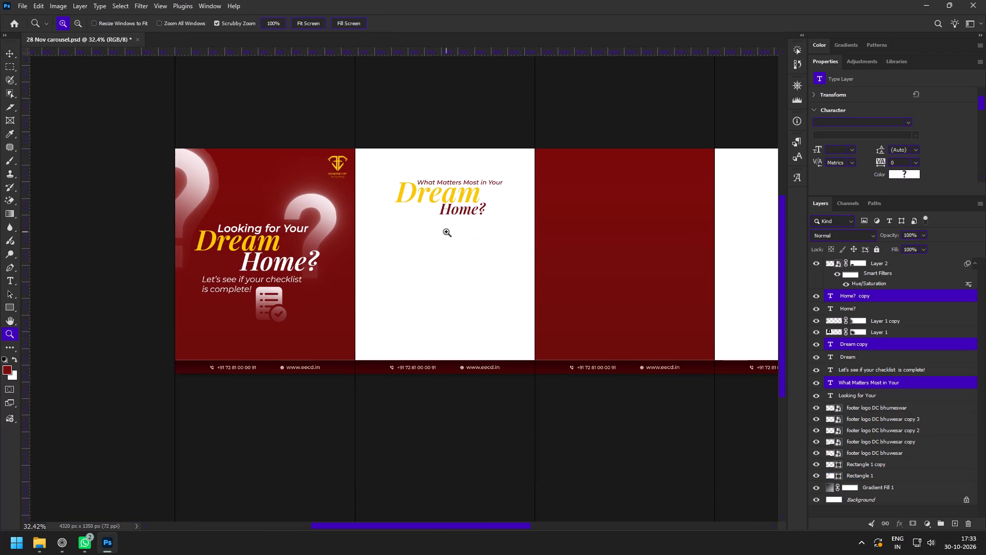
left_click_drag(435, 209, 460, 239)
left_click_drag(452, 197, 480, 233)
key("v")
left_click(509, 302)
left_click(505, 179)
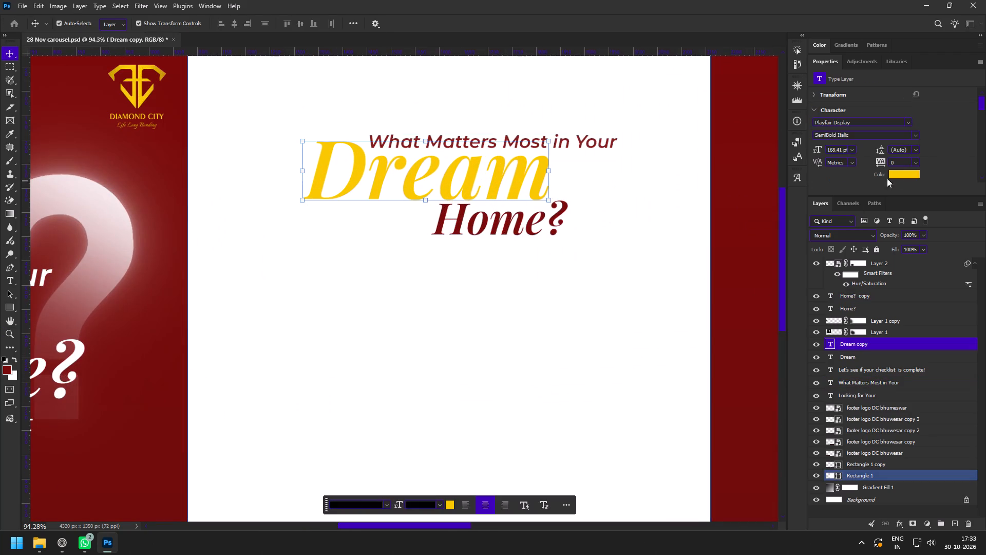
scroll(878, 179, "down", 1)
left_click(899, 165)
left_click_drag(690, 302, 690, 304)
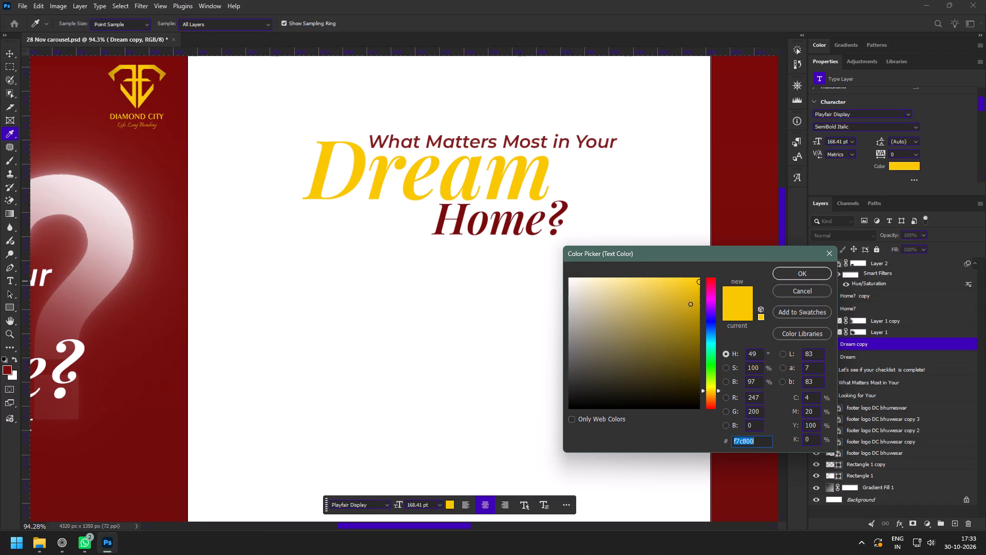
left_click_drag(690, 304, 693, 326)
left_click_drag(693, 326, 693, 307)
left_click(695, 312)
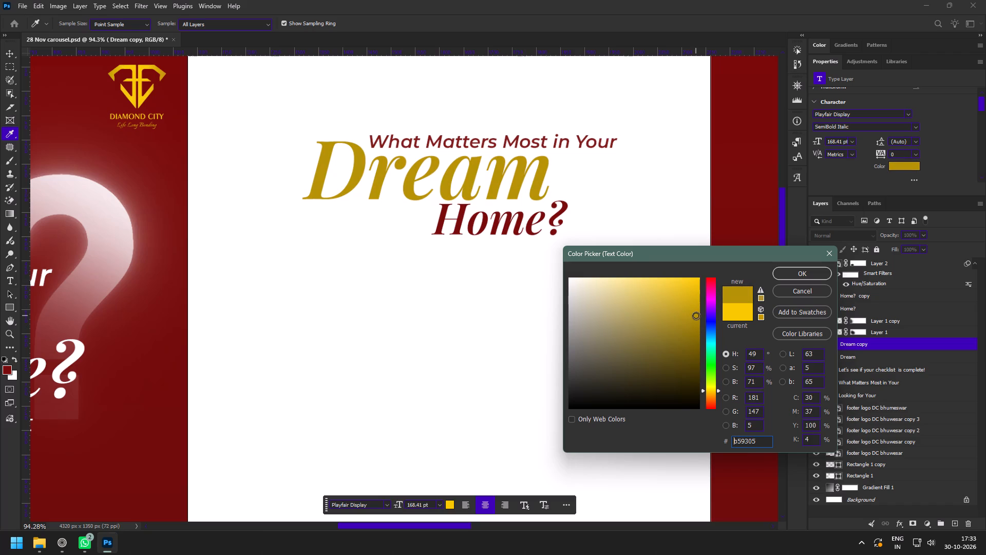
left_click(801, 271)
Examine the slide 2 heading alongside slide 1 and the neighbouring slides.
key("z")
left_click_drag(576, 266, 540, 236)
key("space")
key("space")
key("space")
key("space")
key("space")
key("space")
left_click_drag(561, 261, 501, 199)
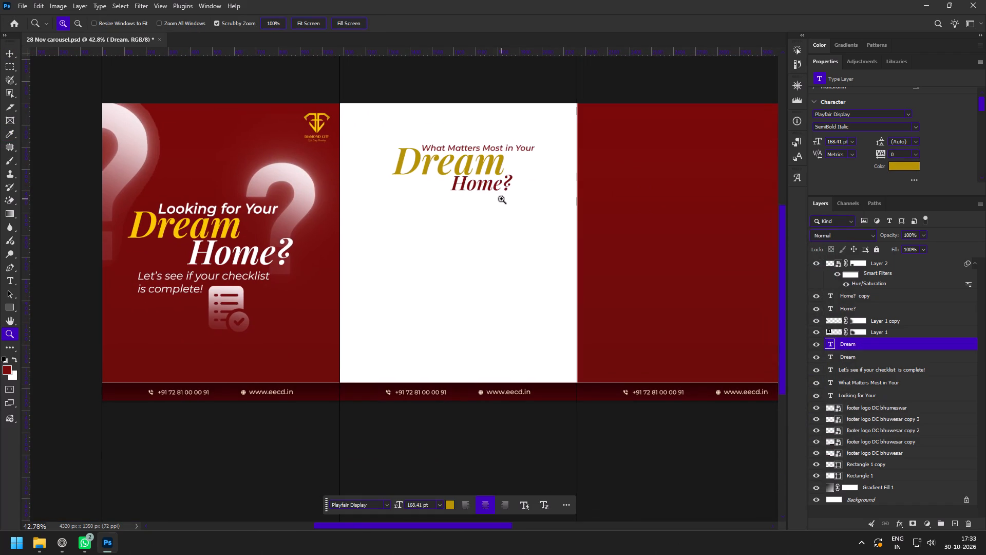
Switch to the browser's Diamond city content document and select the slide 2 checklist line "A well-connected location?".
left_click(69, 550)
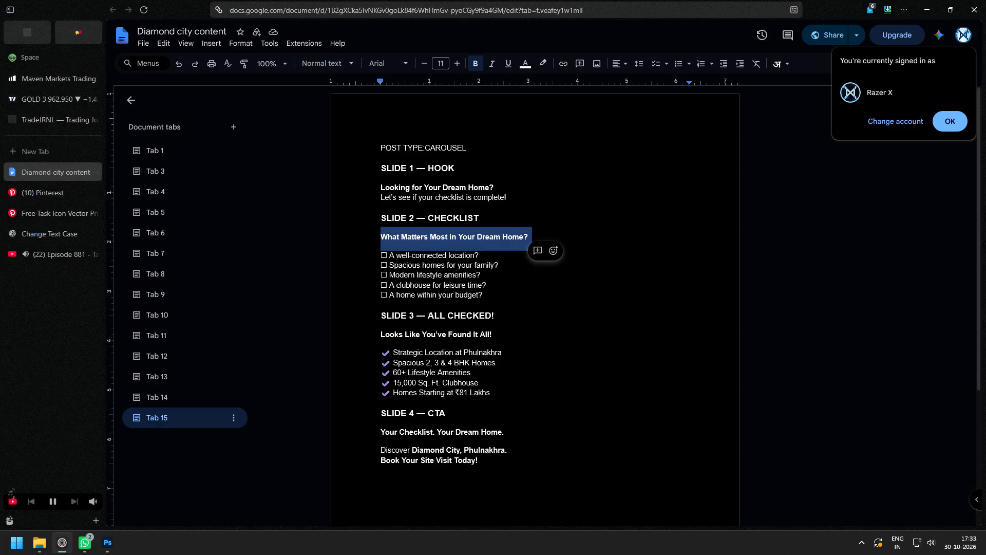
left_click_drag(390, 256, 479, 254)
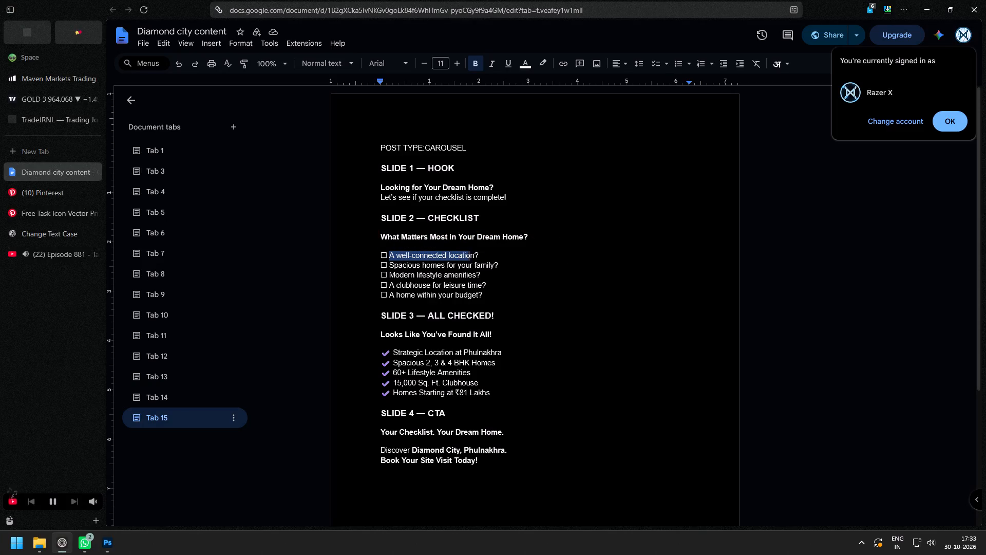
left_click_drag(479, 254, 485, 253)
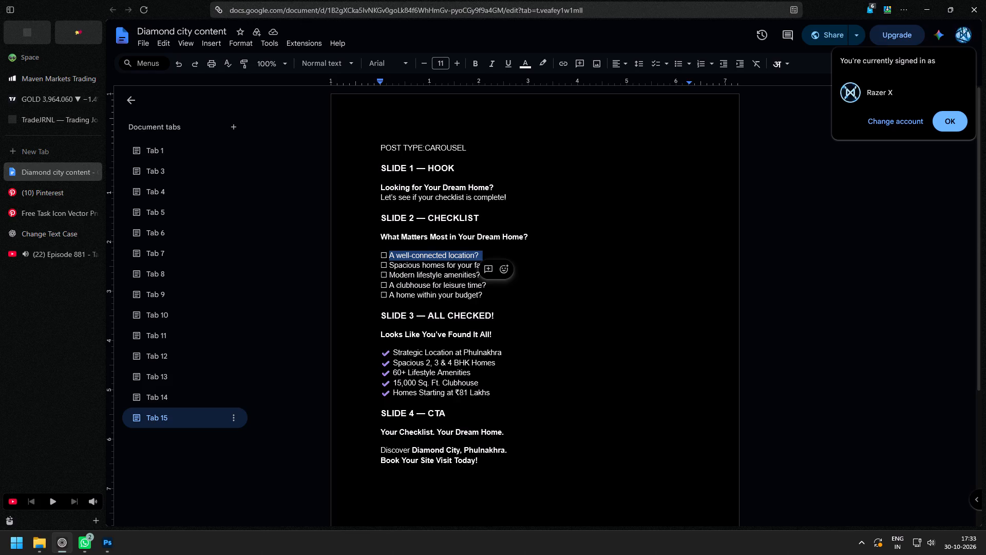
Search Pinterest for "checklist" from the task icon pin's page.
left_click(49, 197)
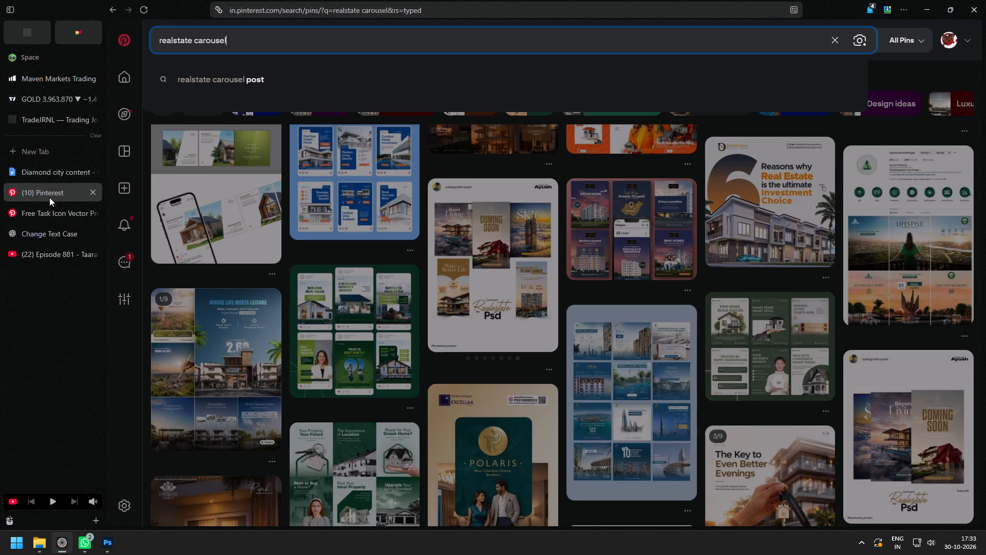
left_click(50, 213)
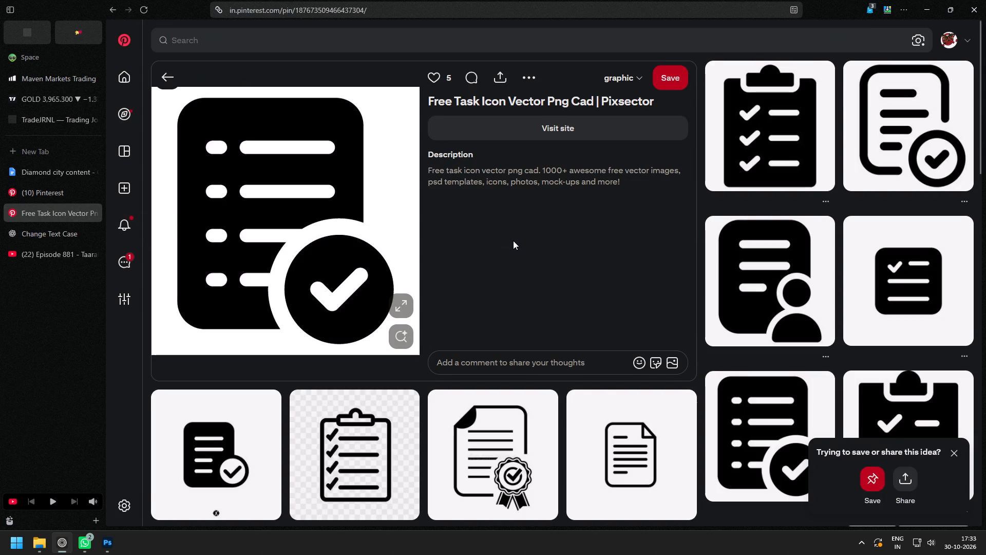
scroll(513, 240, "down", 2)
scroll(516, 310, "up", 4)
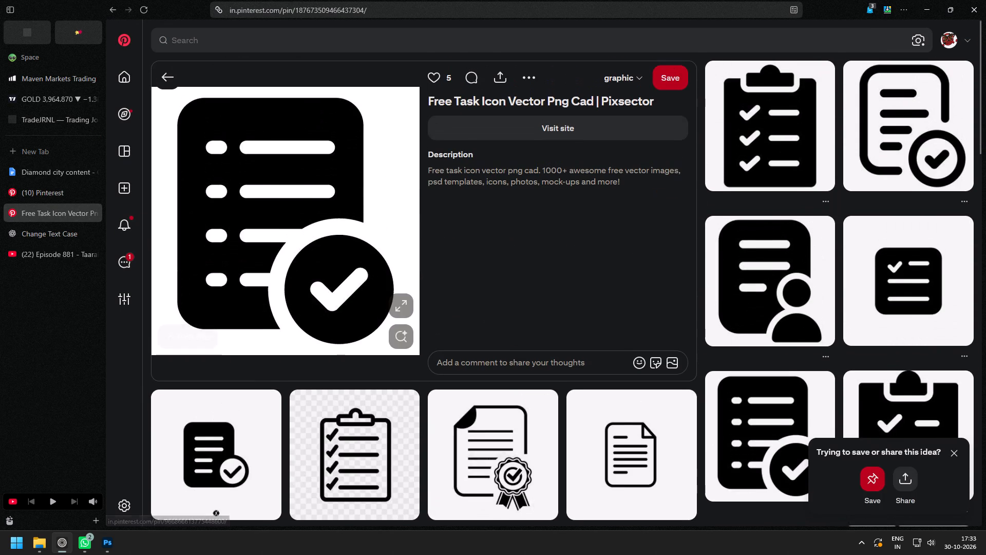
left_click(193, 42)
type("checklist")
key("space")
key("Return")
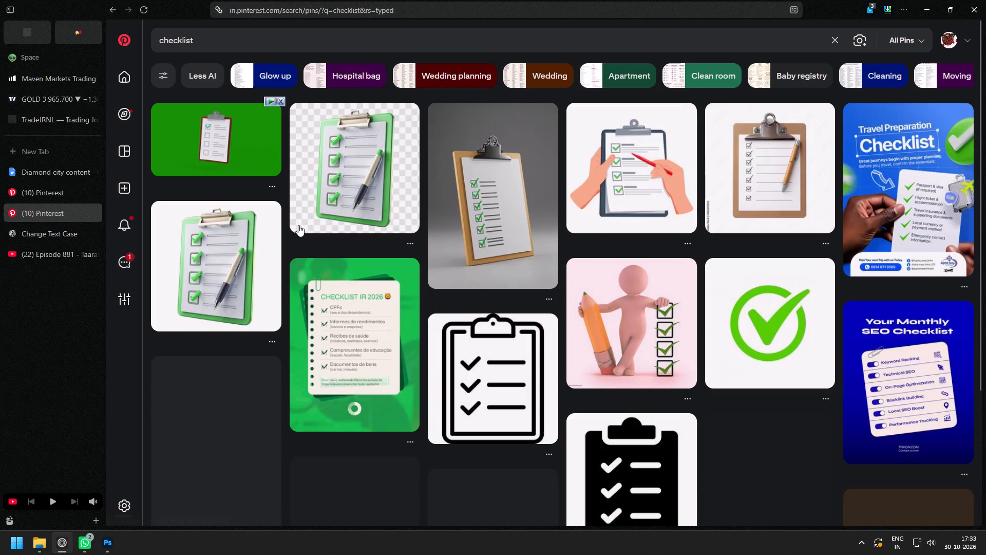
Refine the Pinterest search to "checklist design" and open the grey to-do list pin with five rounded, check-marked rows.
left_click(240, 35)
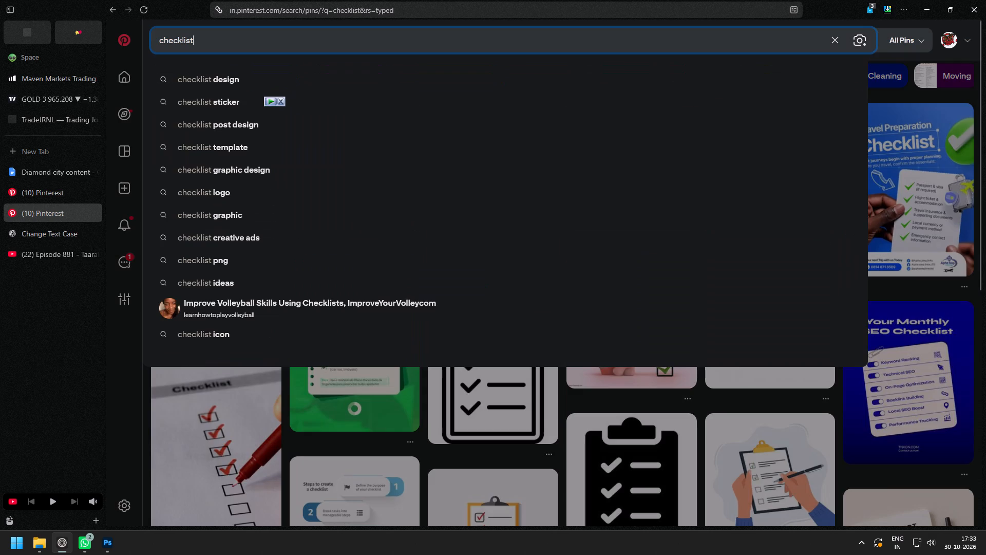
key("space")
type("design")
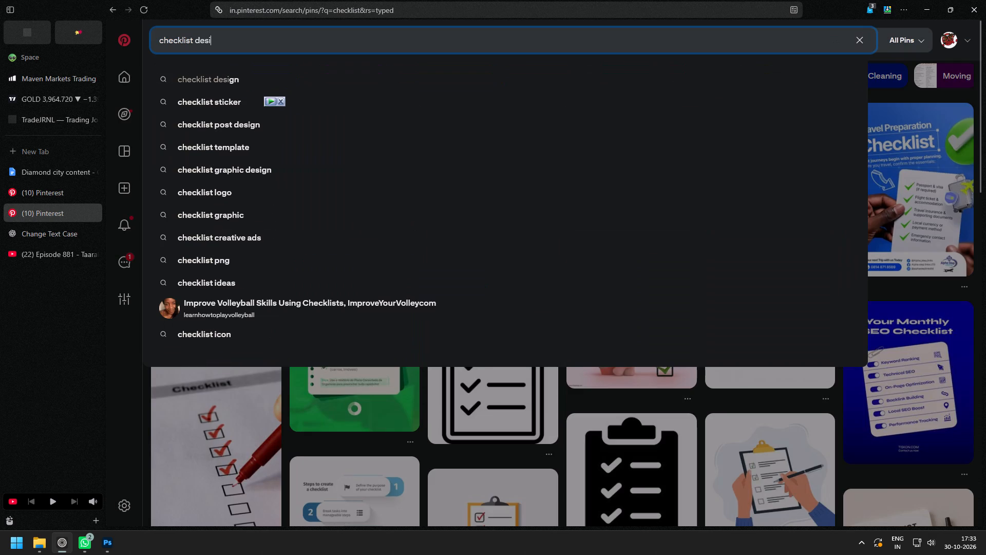
key("space")
key("Return")
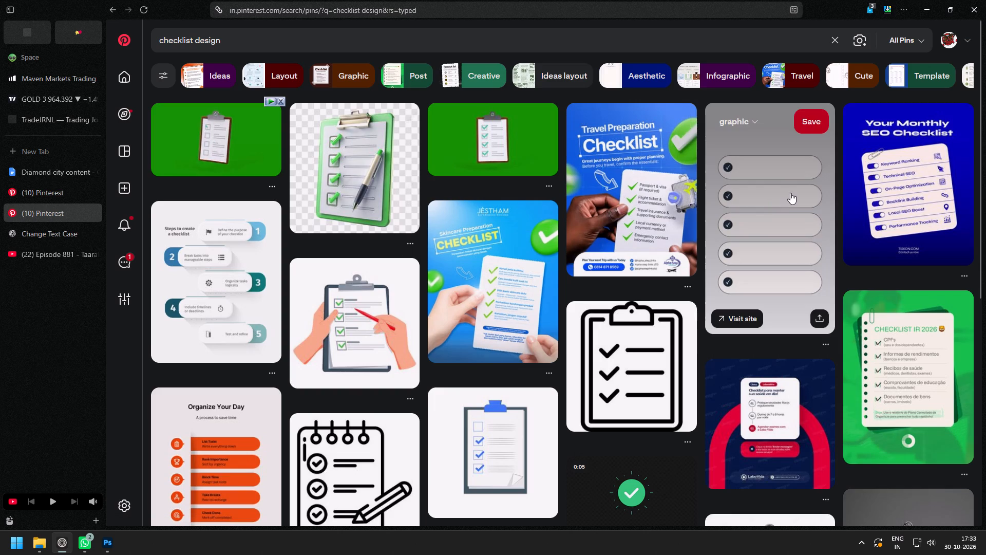
left_click(790, 193)
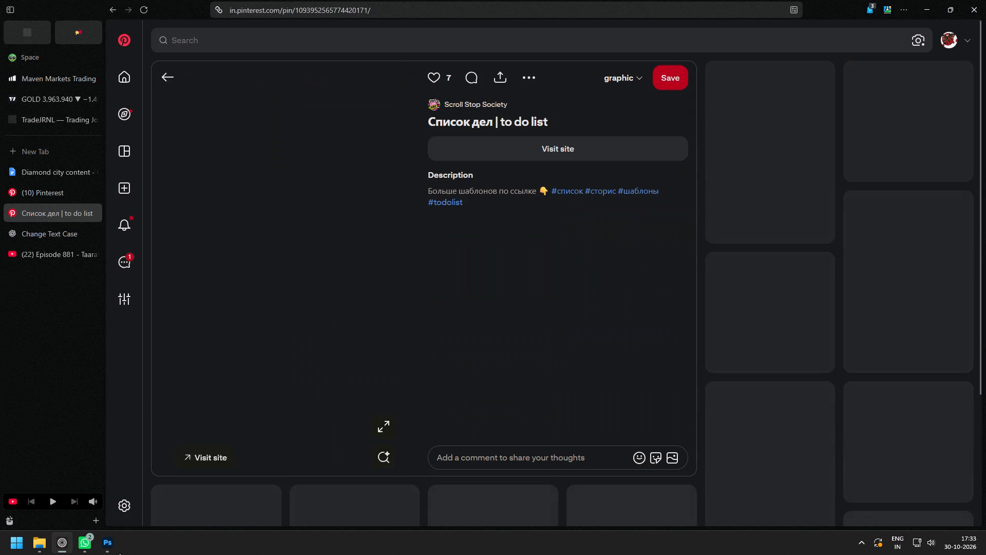
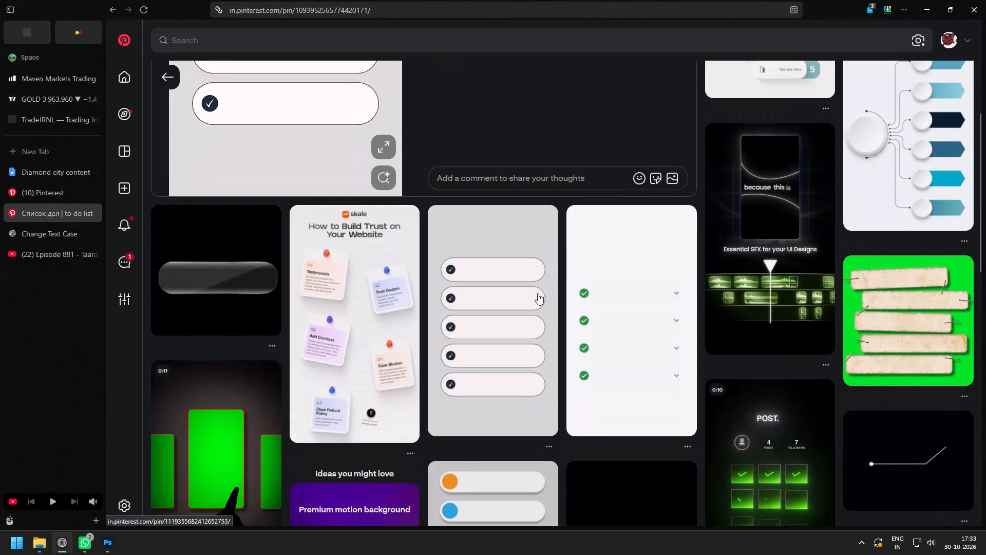
Examine the related Pinterest pins below the grey to-do list pin for checklist row and rounded bar design ideas.
scroll(535, 315, "up", 2)
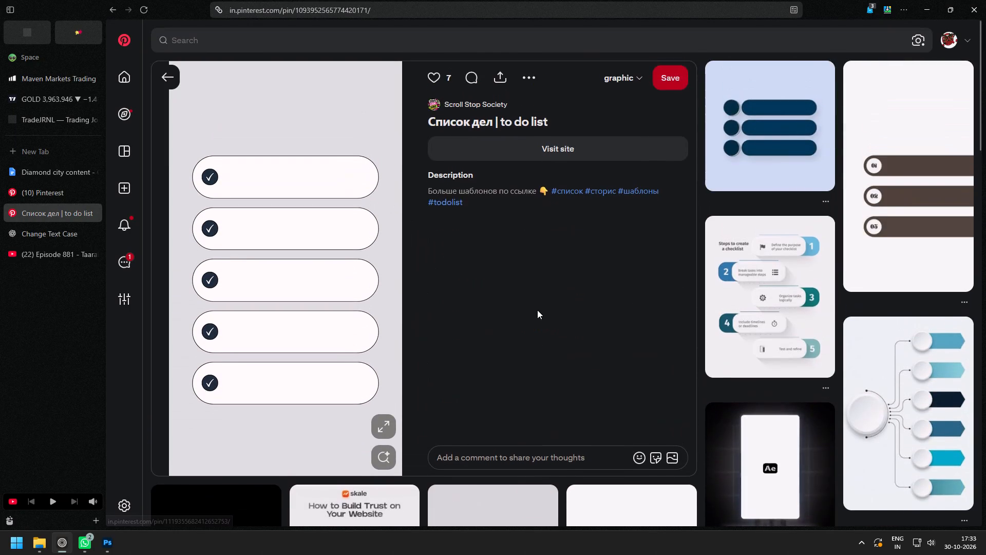
scroll(537, 310, "down", 2)
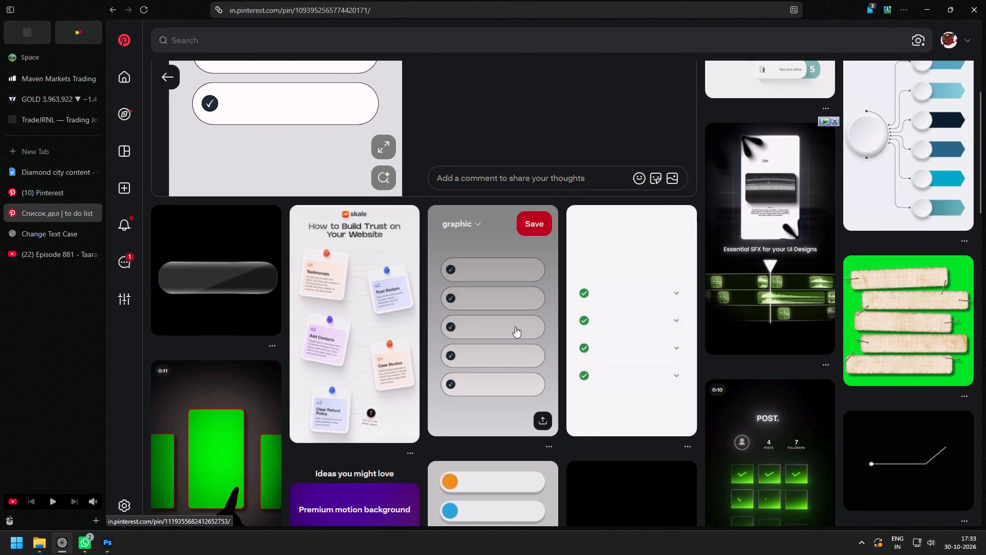
scroll(515, 326, "down", 3)
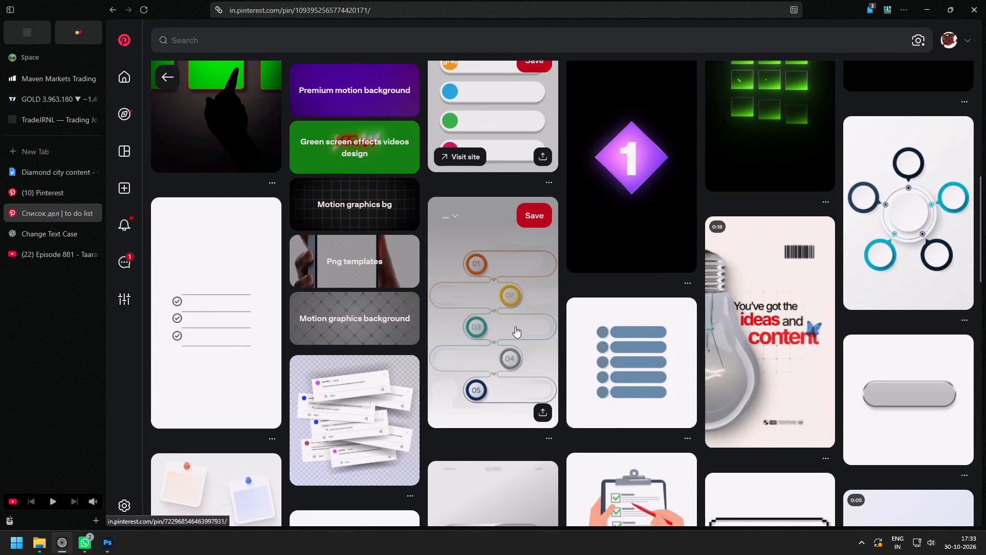
scroll(515, 326, "down", 1)
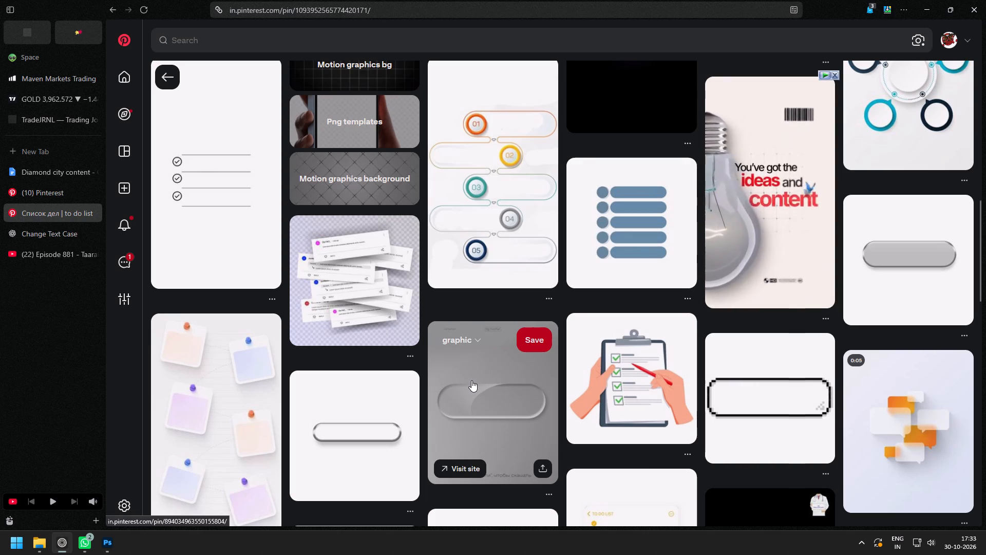
scroll(471, 380, "down", 2)
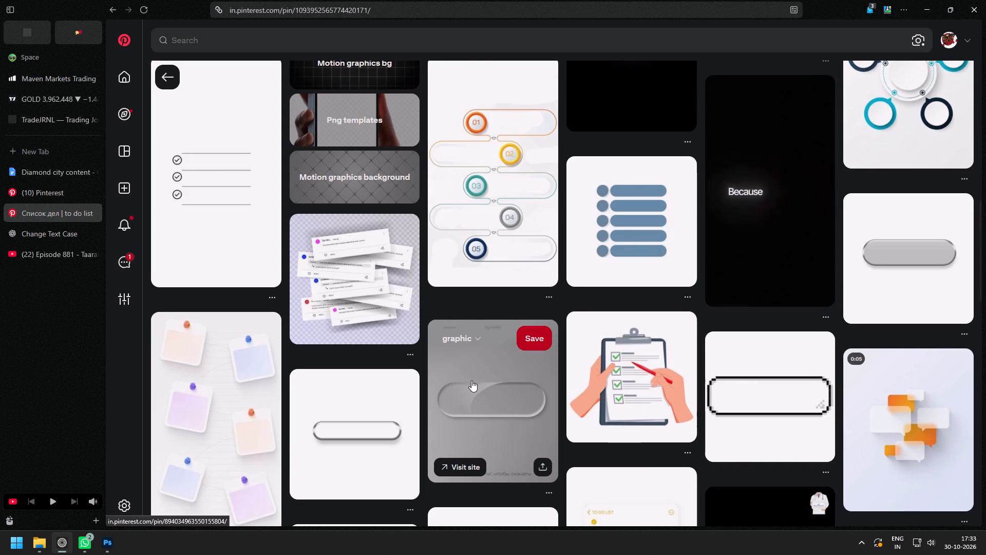
scroll(471, 380, "down", 1)
scroll(471, 380, "up", 3)
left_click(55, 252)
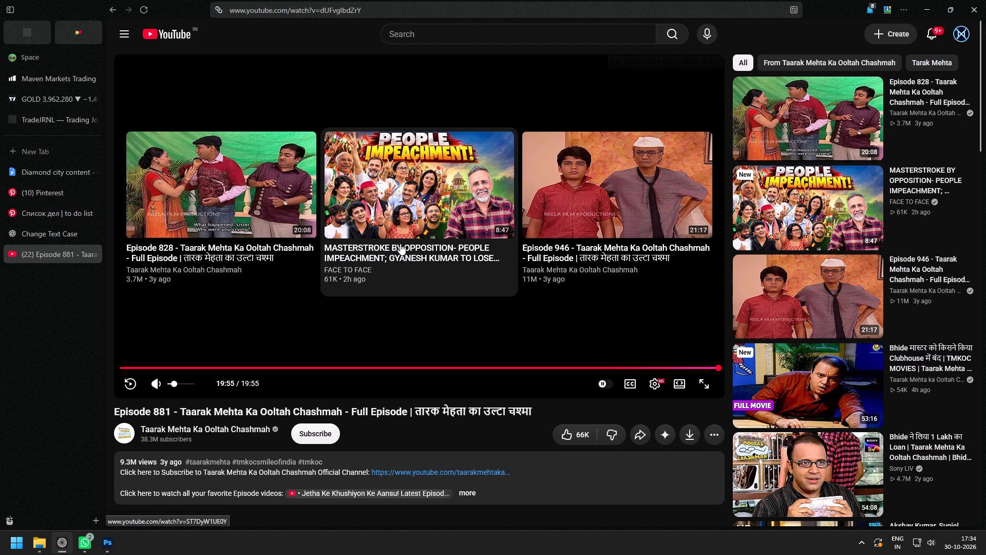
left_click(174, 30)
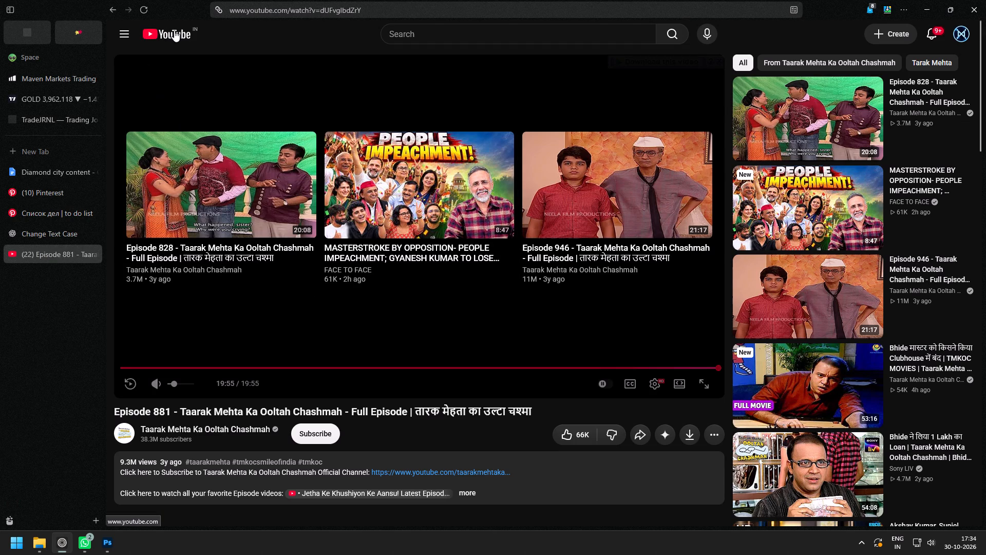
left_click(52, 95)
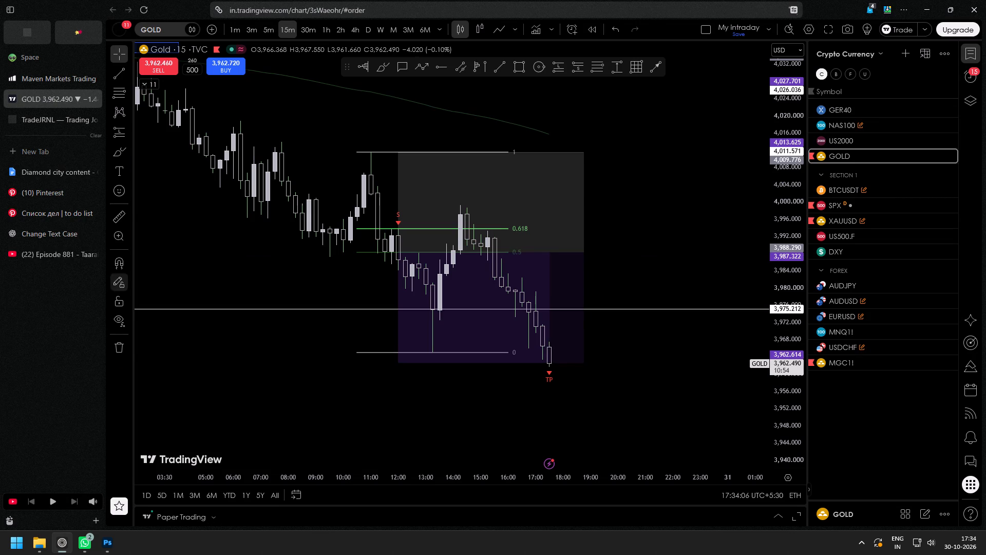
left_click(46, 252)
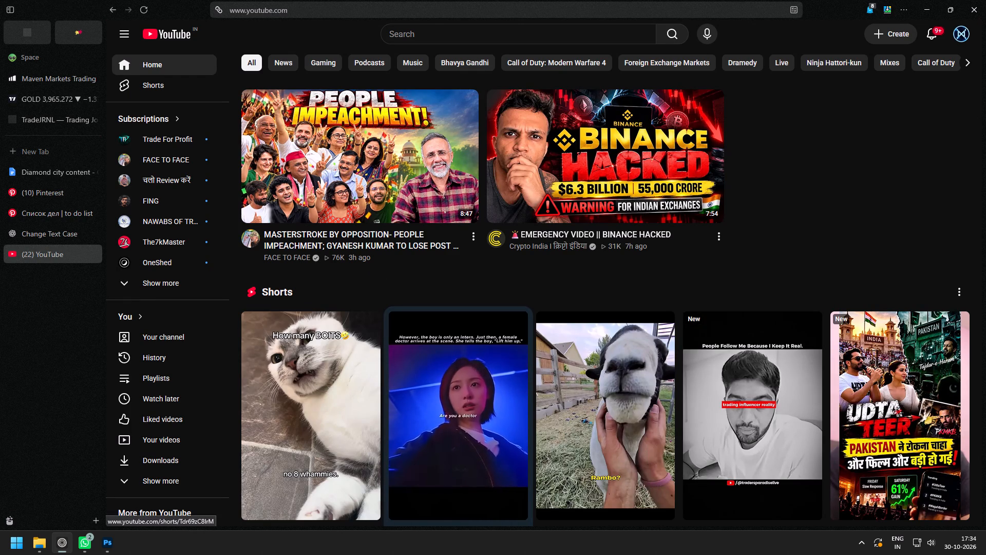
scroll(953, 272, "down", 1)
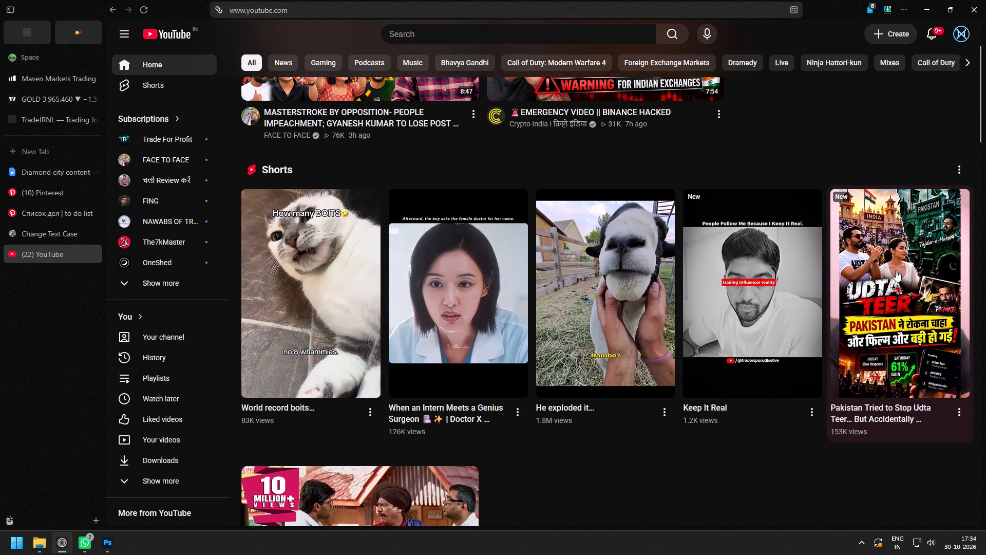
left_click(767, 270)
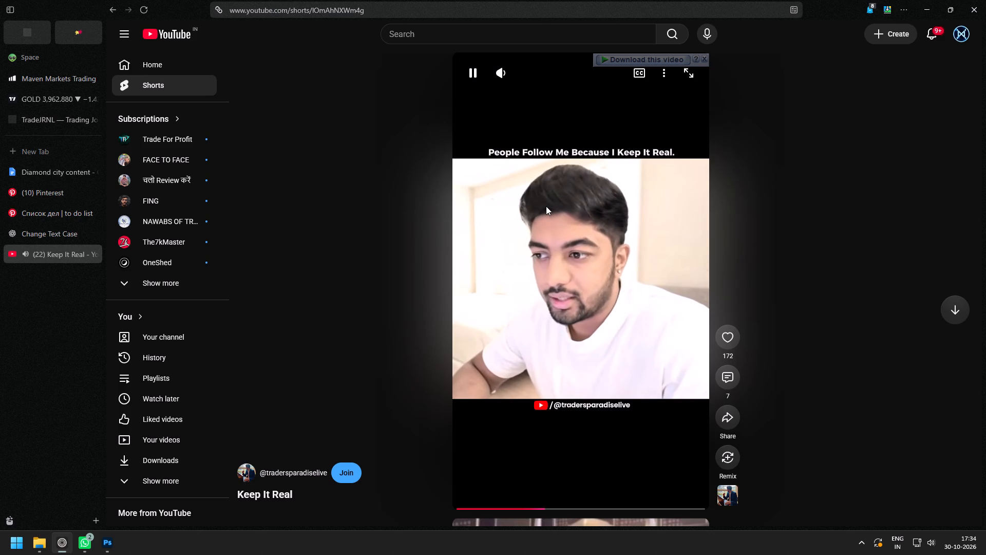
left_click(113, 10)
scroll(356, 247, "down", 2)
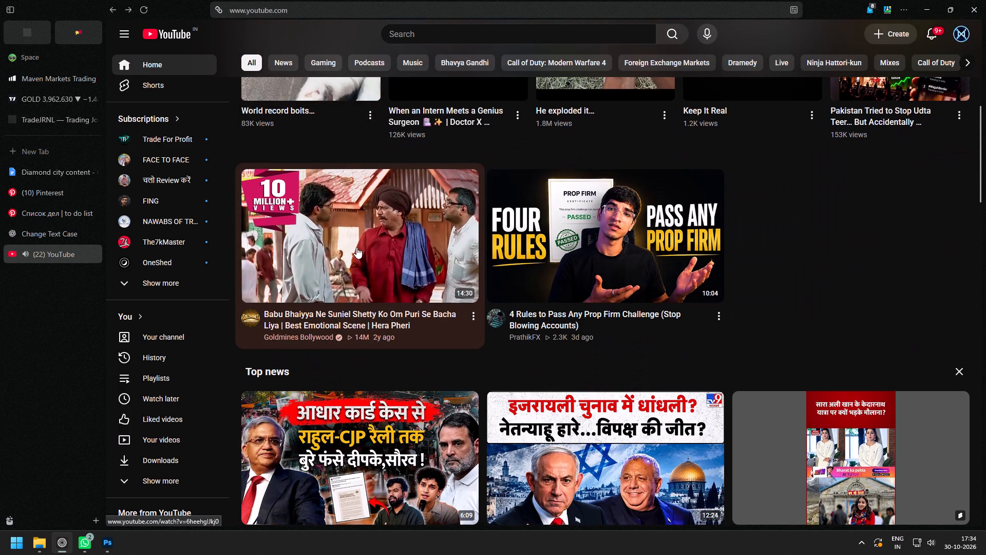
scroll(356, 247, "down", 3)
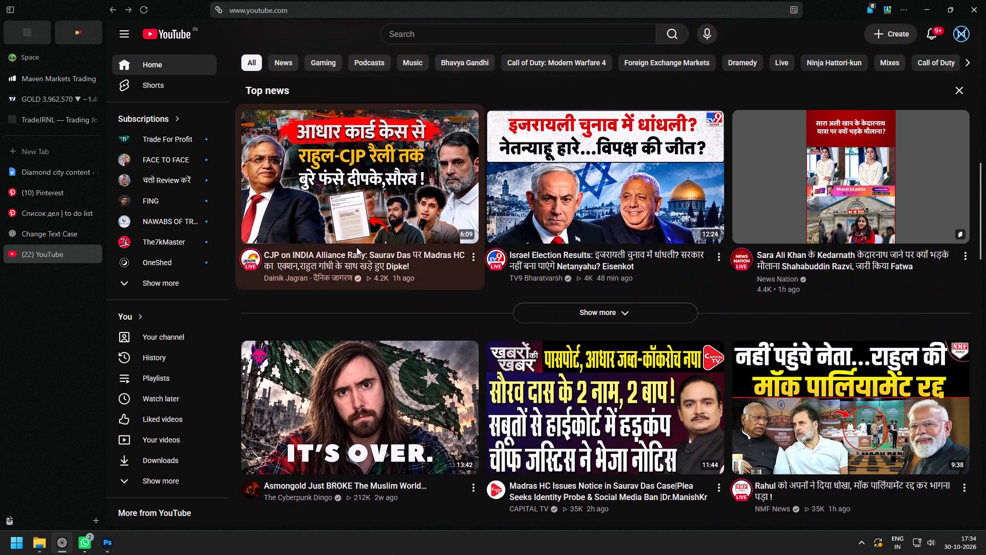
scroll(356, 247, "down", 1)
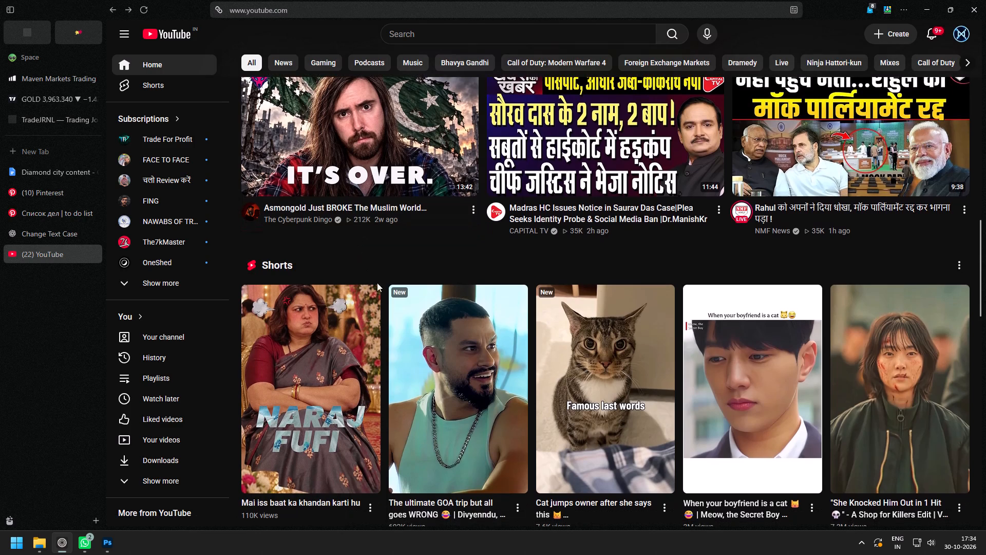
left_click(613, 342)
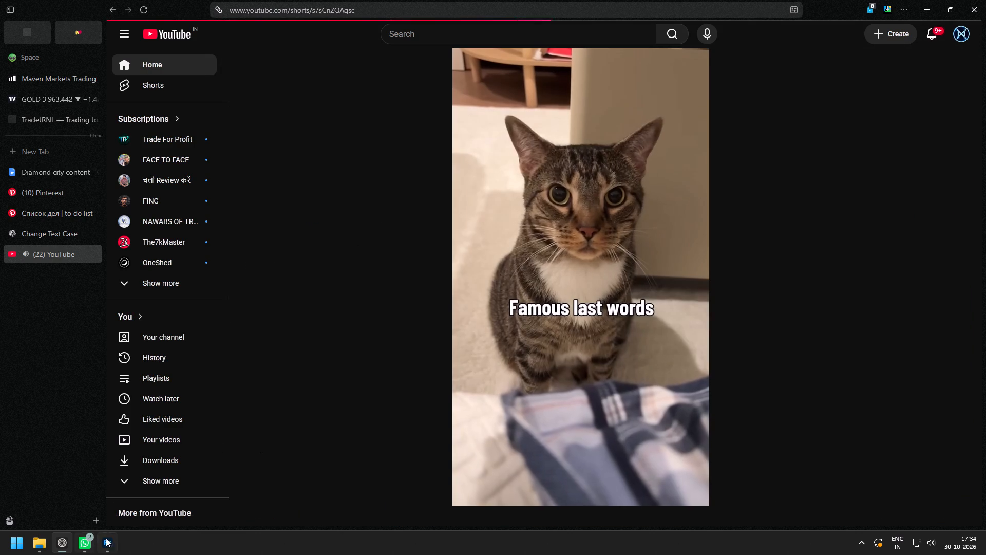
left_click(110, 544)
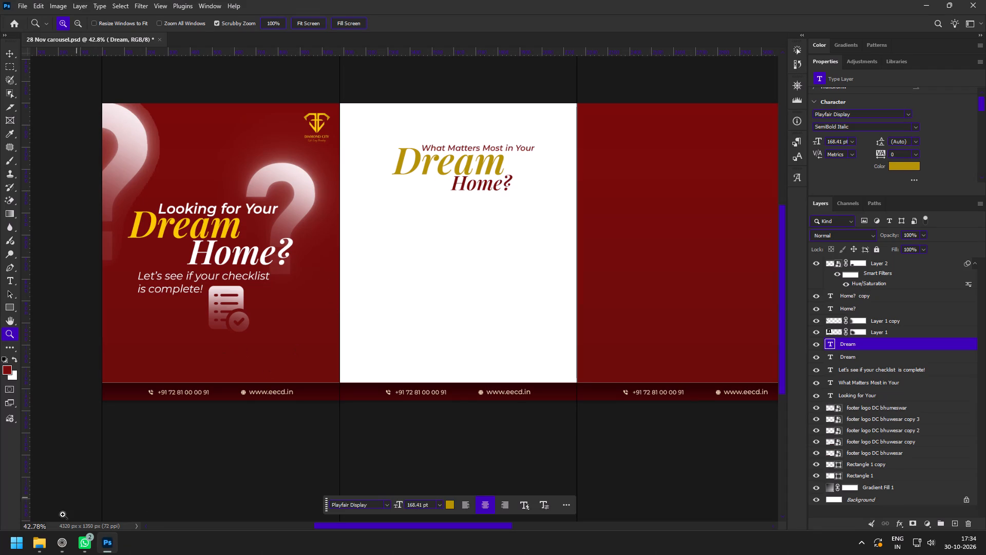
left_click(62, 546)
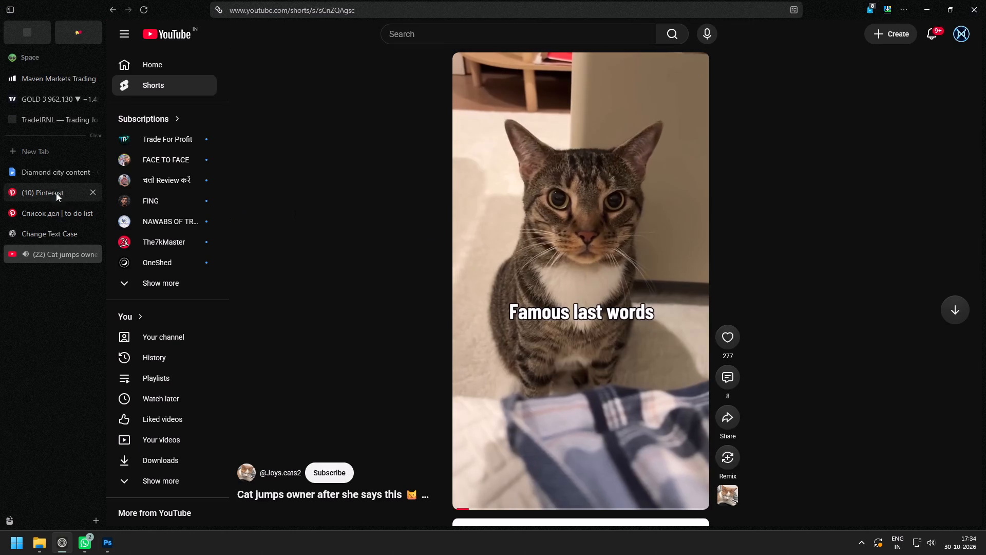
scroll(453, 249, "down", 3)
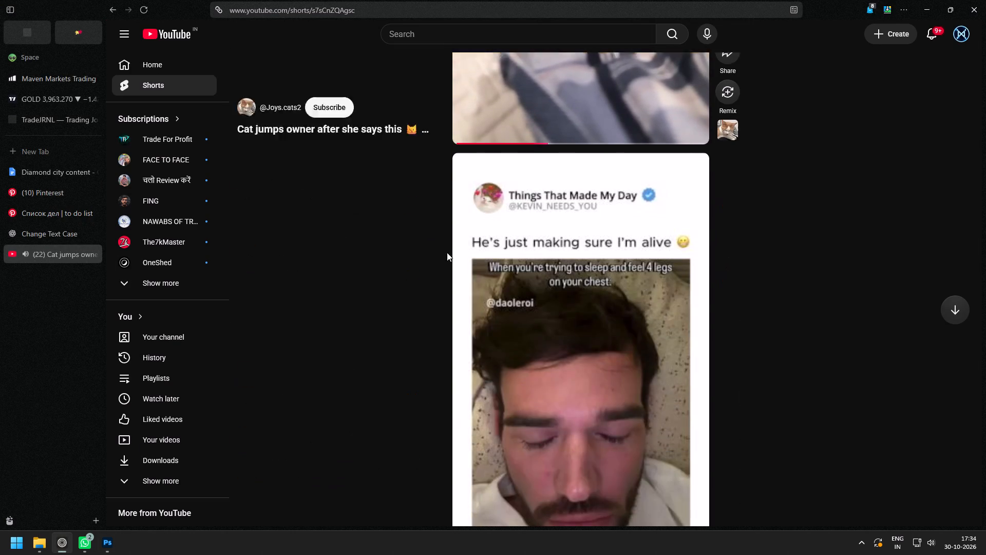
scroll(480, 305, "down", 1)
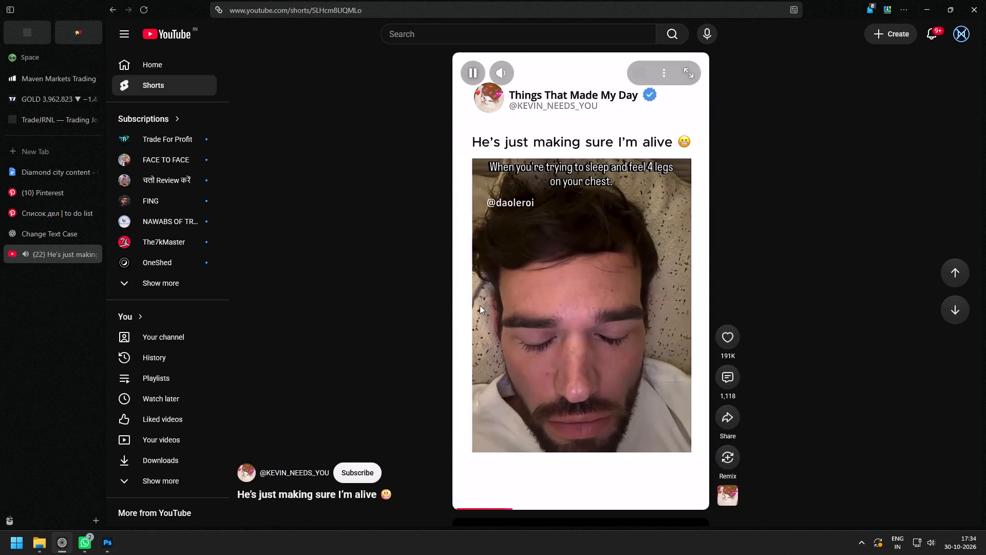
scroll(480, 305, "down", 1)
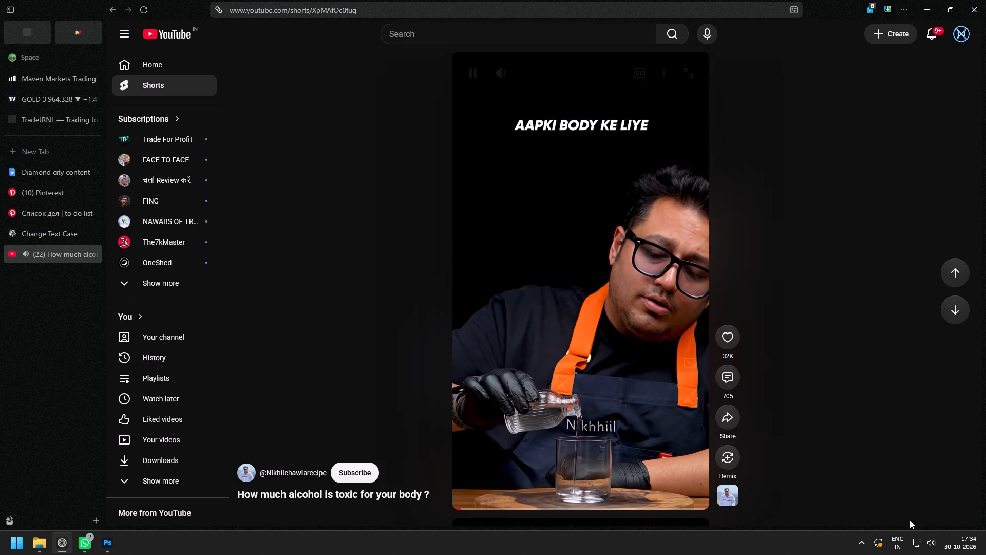
Set the system volume to 61.
left_click(931, 545)
left_click(895, 482)
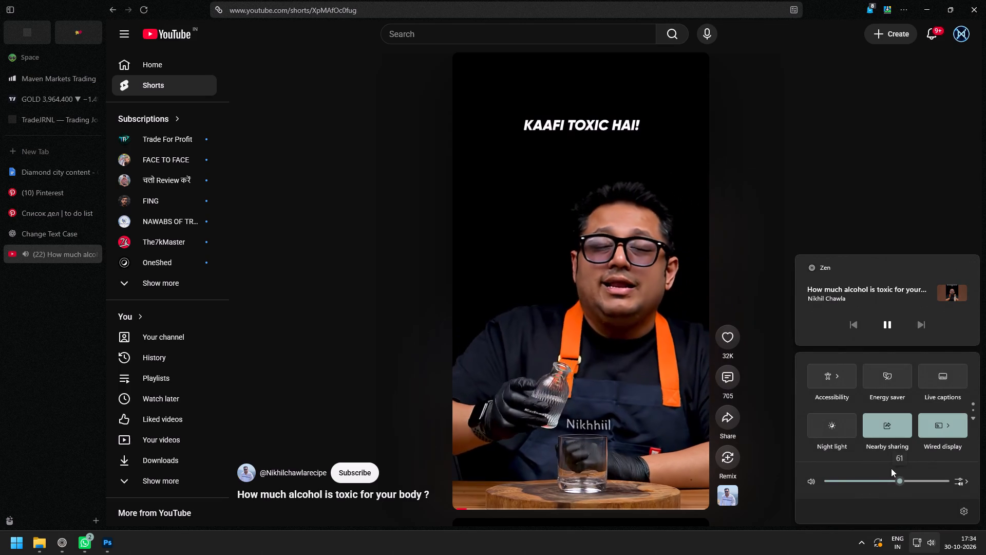
left_click(794, 167)
Return to the Pinterest to-do list pin and open the related pin of a grey rounded bar fading to white.
left_click(41, 218)
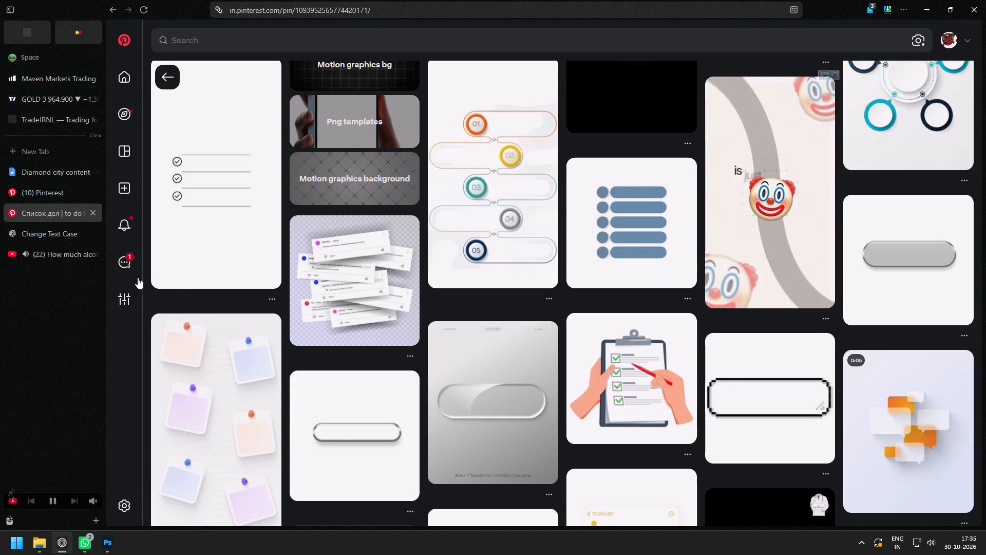
scroll(321, 437, "down", 3)
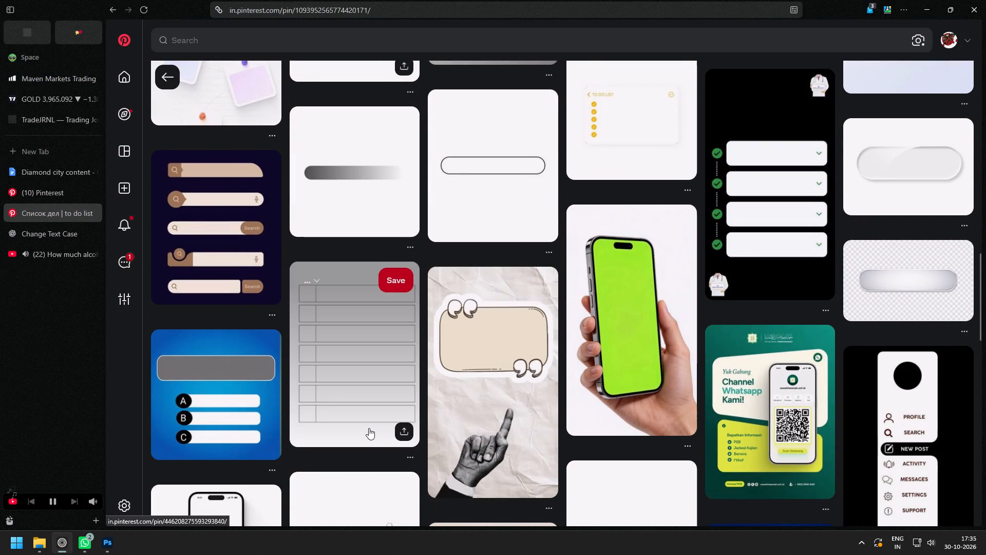
left_click(324, 151)
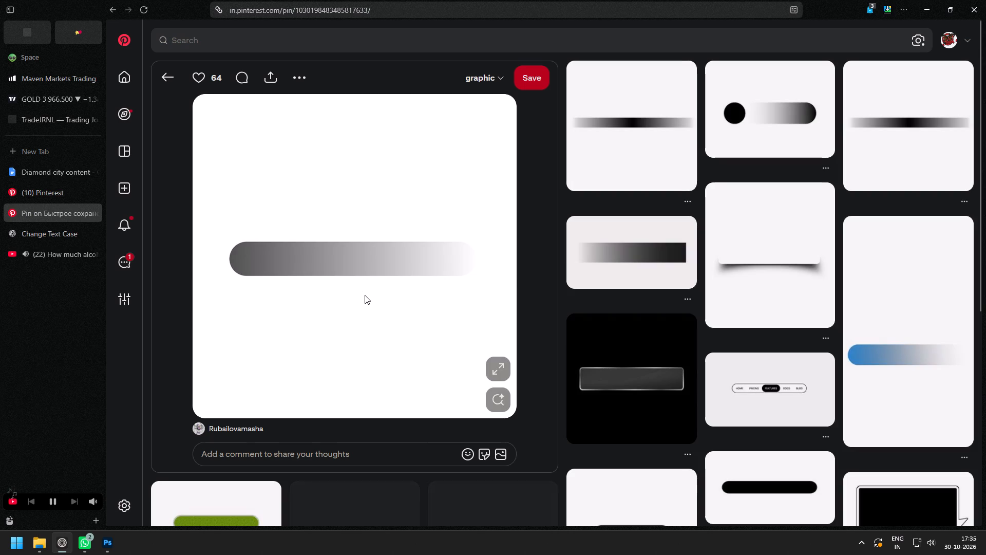
left_click(56, 259)
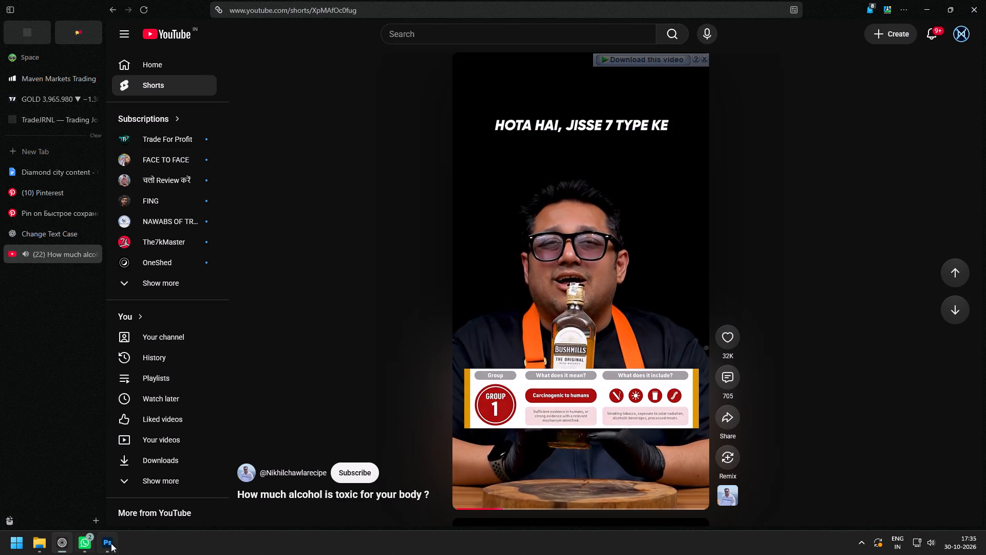
Switch to Photoshop and draw a rectangle about 641 × 103 px below the slide 2 heading, rounding its corners into a pill.
left_click(115, 554)
key("z")
left_click_drag(443, 192, 466, 235)
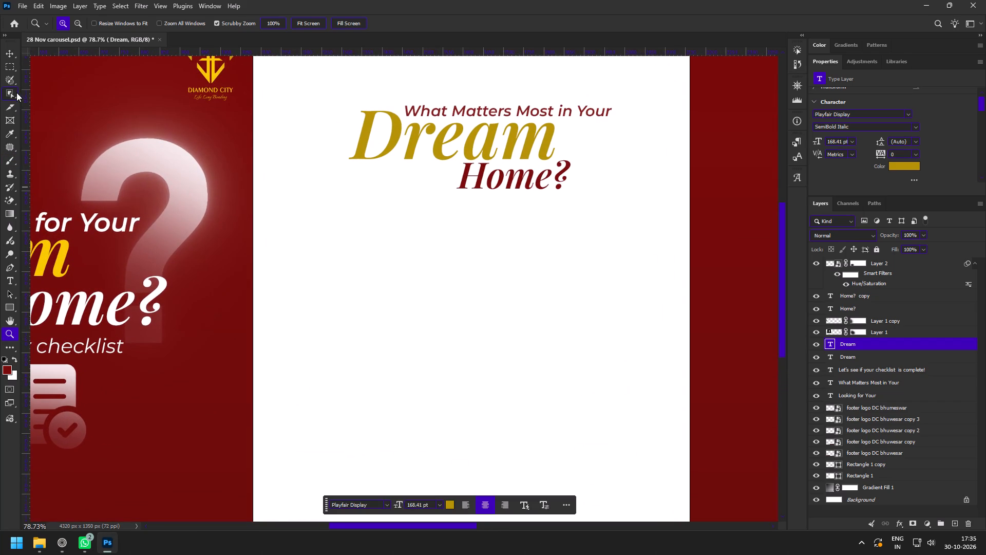
right_click(6, 310)
left_click(60, 305)
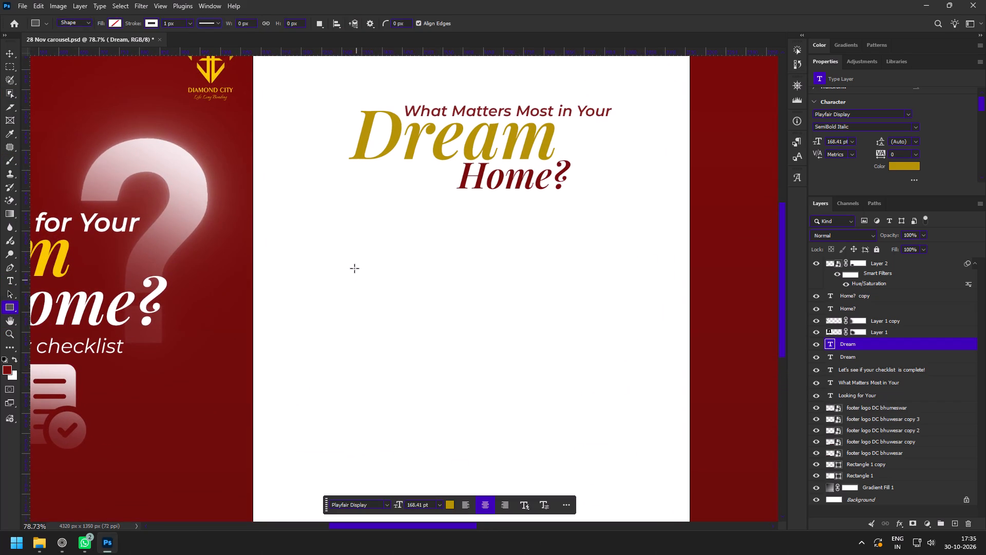
left_click_drag(344, 231, 602, 272)
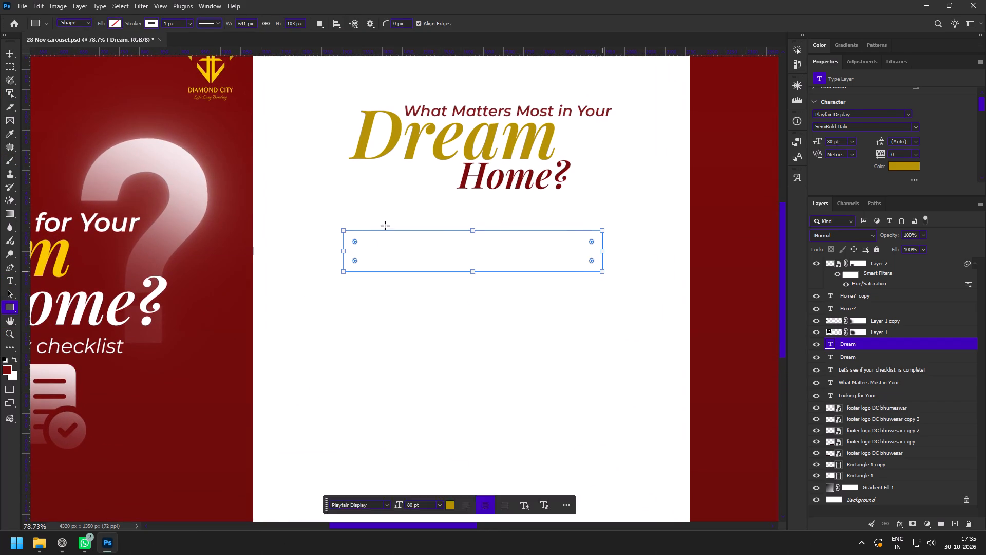
left_click_drag(354, 242, 375, 251)
Fill the pill shape on slide 2 with a solid light grey.
key("z")
left_click_drag(431, 215, 444, 233)
key("v")
scroll(881, 170, "down", 2)
left_click(848, 159)
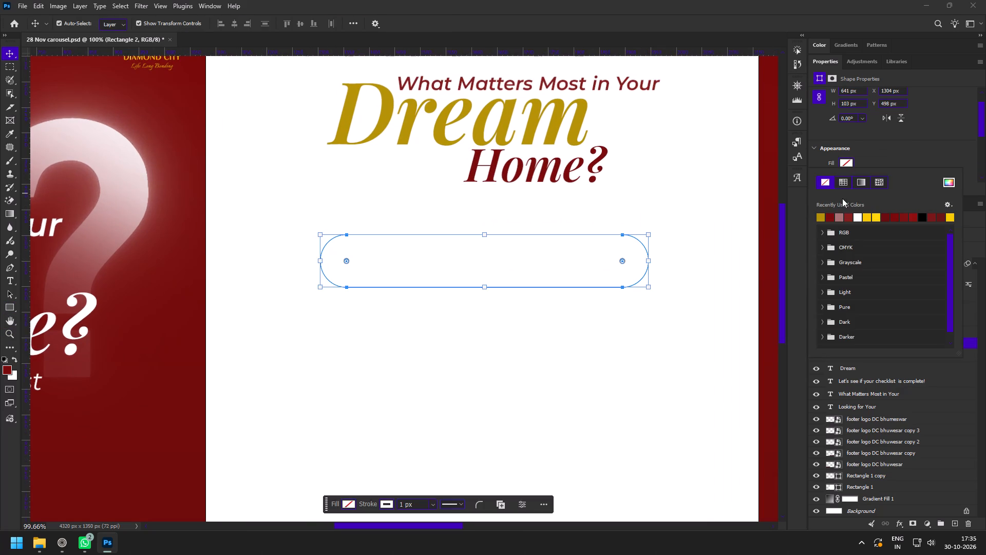
left_click(958, 182)
left_click(913, 133)
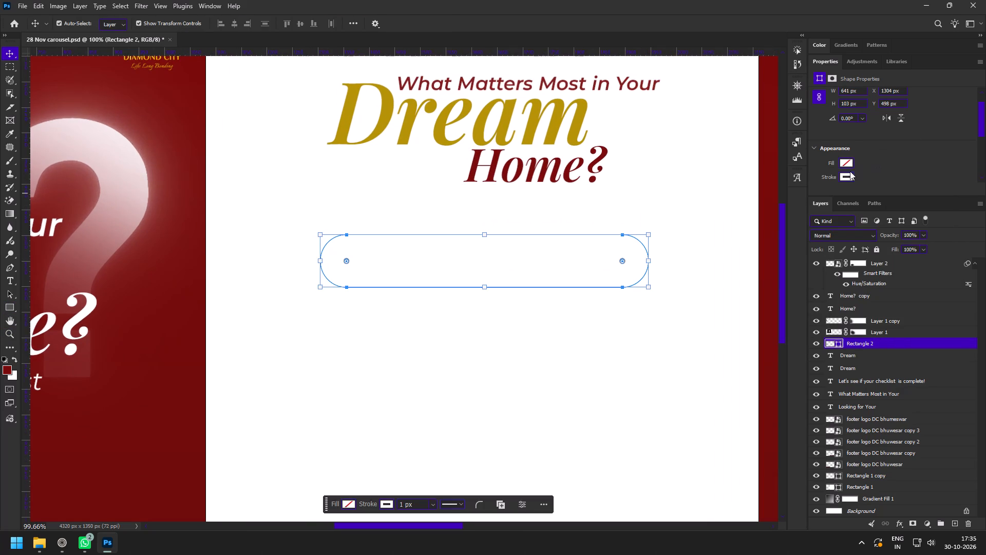
left_click(844, 160)
left_click(952, 178)
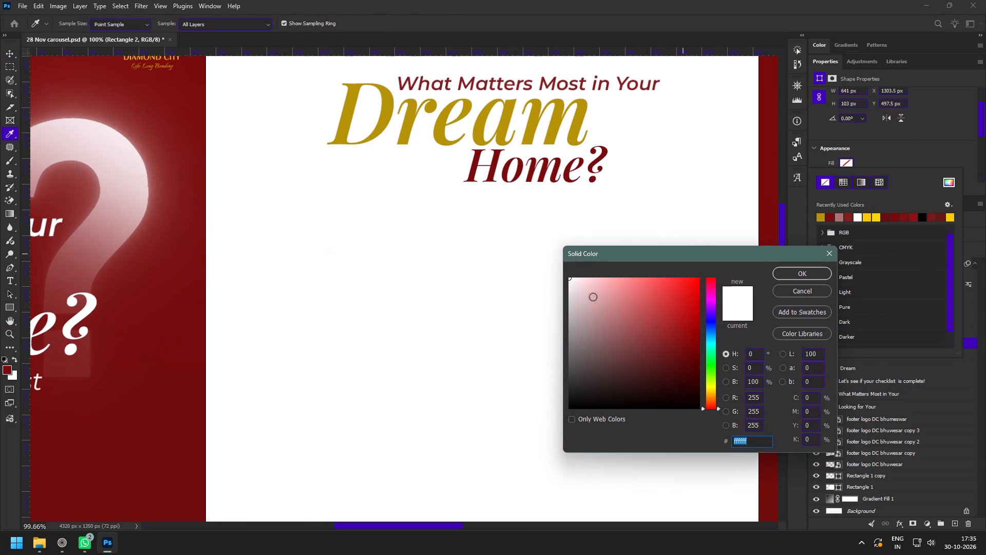
left_click_drag(573, 282, 565, 289)
left_click_drag(570, 290, 568, 301)
left_click(809, 271)
Move the grey pill closer below the slide 2 heading and widen it to about 792 px.
key("z")
key("space")
left_click_drag(631, 327, 598, 258)
left_click_drag(601, 266, 566, 251)
left_click_drag(551, 201, 567, 226)
key("v")
left_click_drag(545, 239, 539, 233)
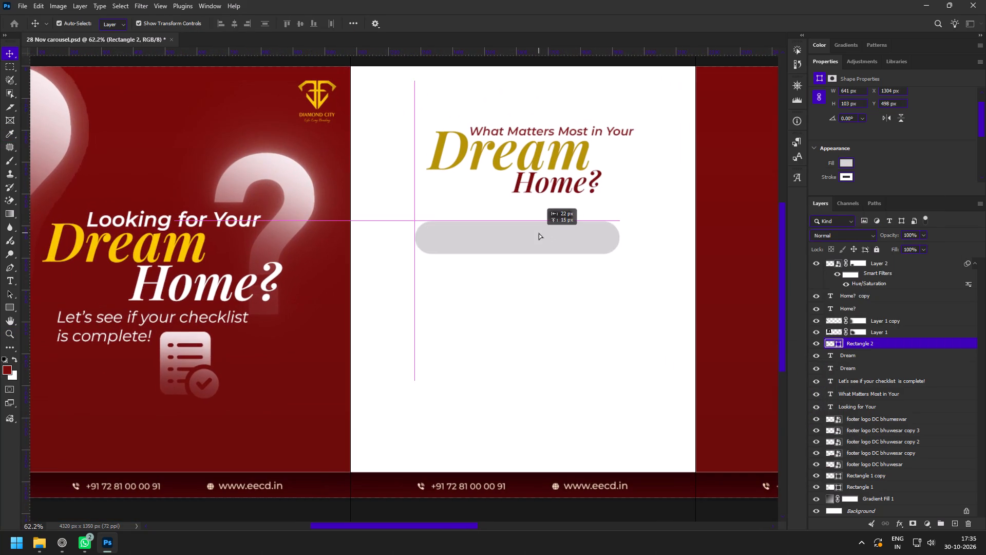
left_click_drag(539, 233, 543, 231)
left_click_drag(630, 231, 652, 230, "shift")
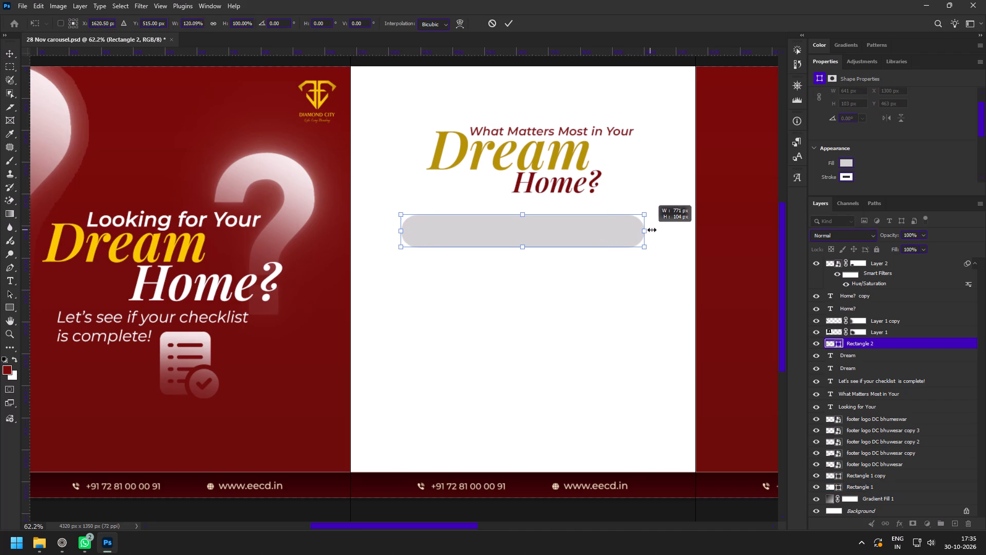
left_click_drag(652, 230, 654, 230, "shift")
left_click(508, 20)
Add a layer mask to the grey pill on slide 2 and fade out its right part with a large soft black brush.
key("z")
left_click_drag(539, 195, 553, 218)
key("v")
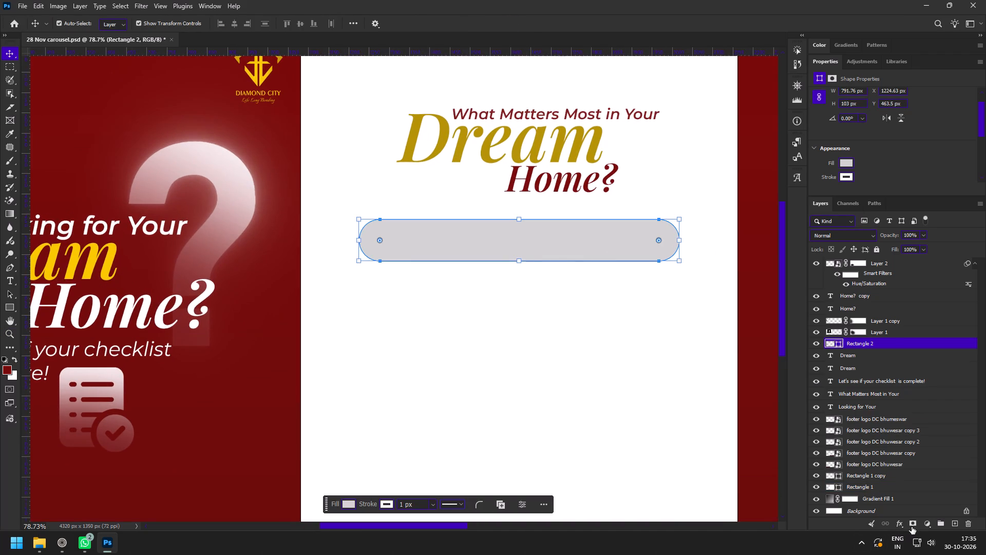
left_click(916, 526)
key("b")
left_click(692, 249)
left_click(673, 223)
left_click_drag(646, 239, 699, 242)
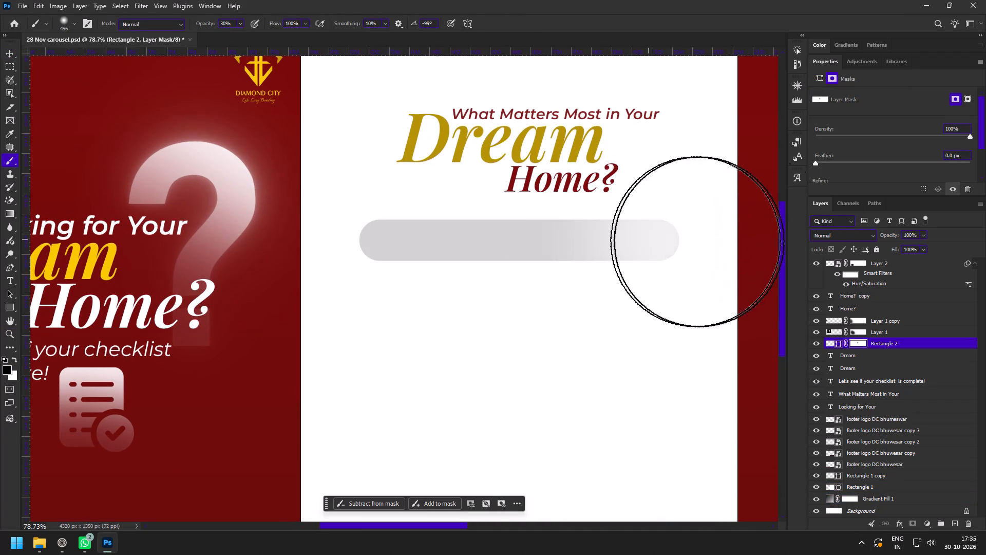
left_click_drag(699, 242, 760, 242)
left_click_drag(650, 248, 735, 249)
left_click_drag(635, 249, 757, 254)
left_click_drag(643, 252, 774, 260)
left_click_drag(647, 257, 803, 261)
left_click_drag(637, 261, 831, 272)
Duplicate the faded pill three times straight down at about 134 px intervals, making a stack of four rows on slide 2.
key("z")
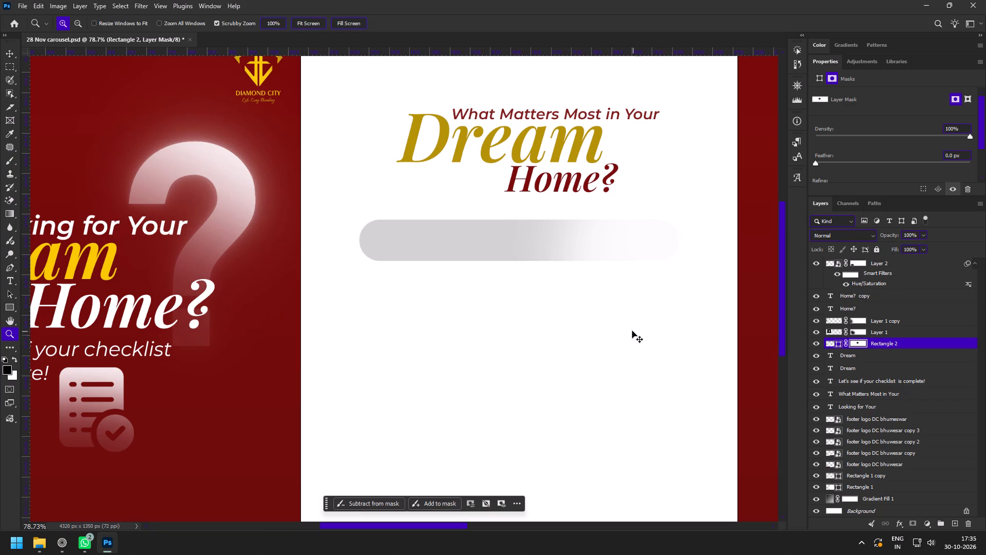
key("v")
left_click(419, 246)
left_click_drag(405, 241, 392, 295, "alt")
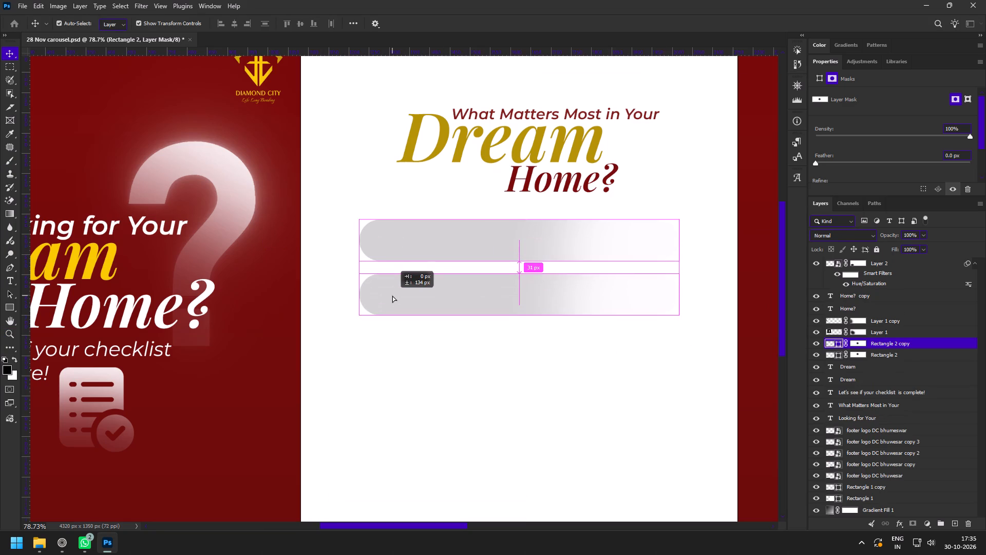
left_click_drag(392, 295, 391, 297, "alt")
left_click_drag(401, 295, 401, 349, "alt")
key("space")
left_click_drag(434, 376, 413, 282)
left_click_drag(393, 254, 391, 320, "alt")
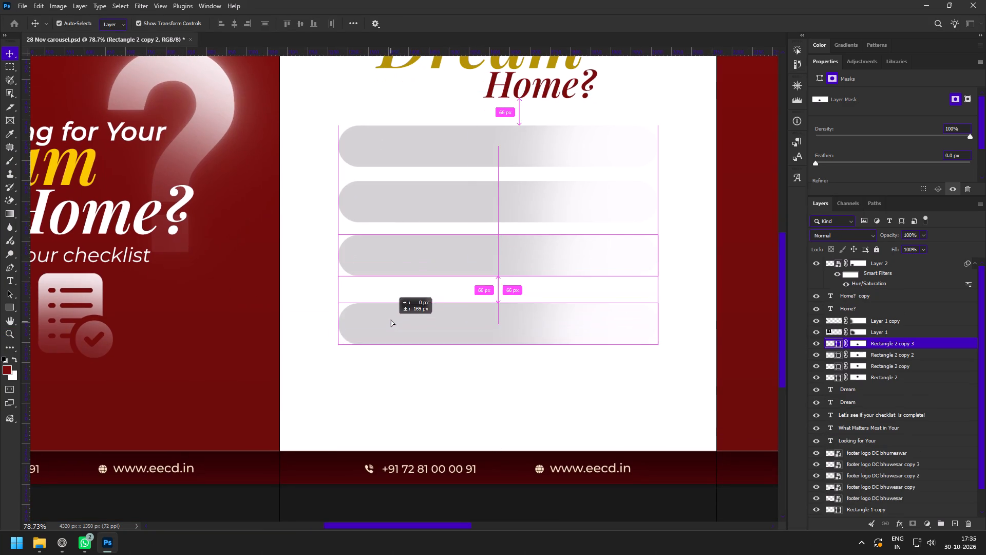
left_click_drag(391, 320, 390, 309, "alt")
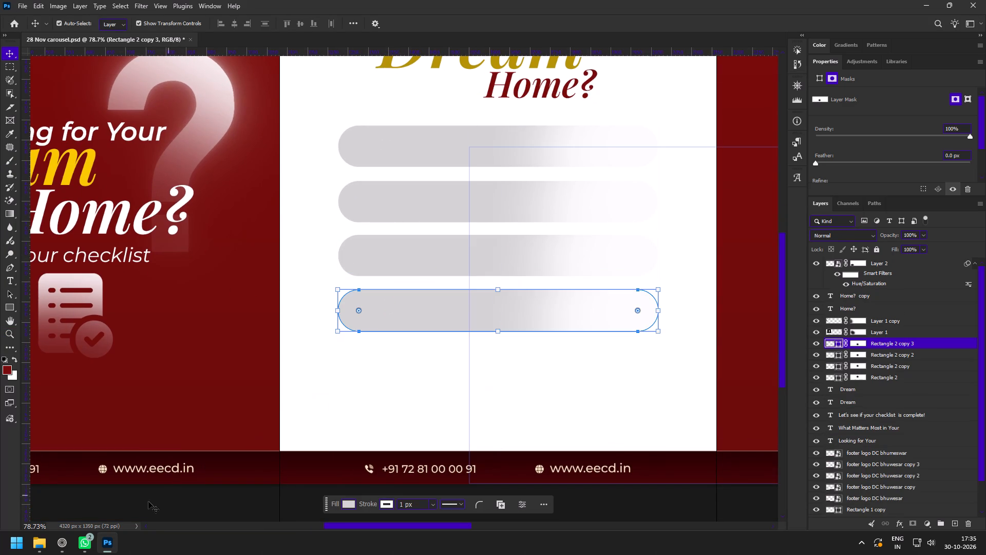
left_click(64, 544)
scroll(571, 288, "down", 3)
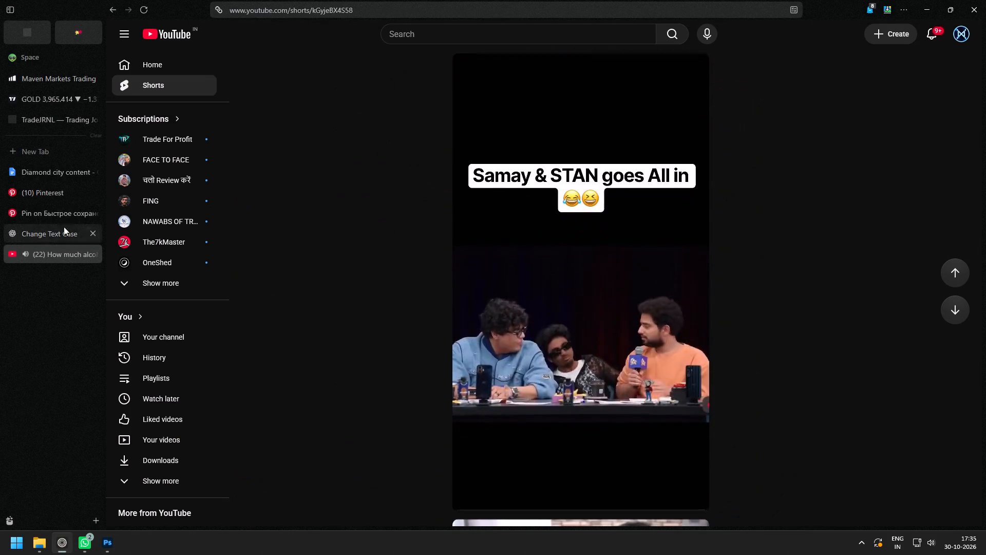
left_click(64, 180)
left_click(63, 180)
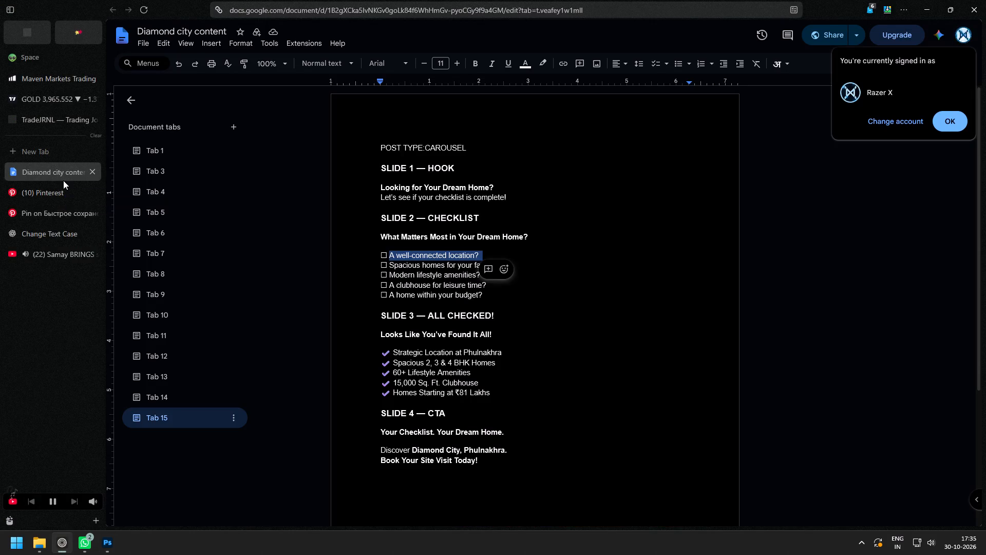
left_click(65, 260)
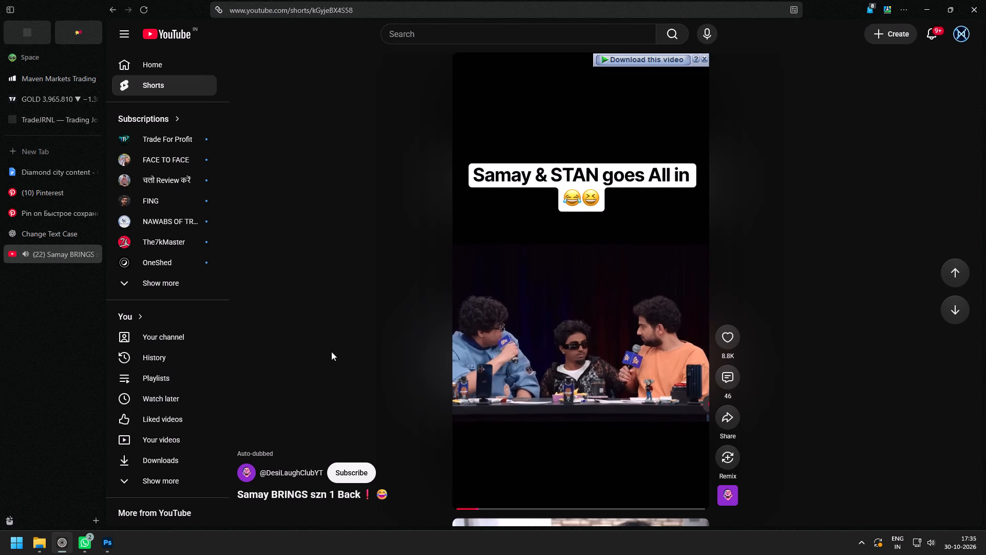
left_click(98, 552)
Duplicate the fourth pill straight down as a fifth row, matching the spacing of the rows above.
key("z")
left_click_drag(387, 300, 395, 314)
key("v")
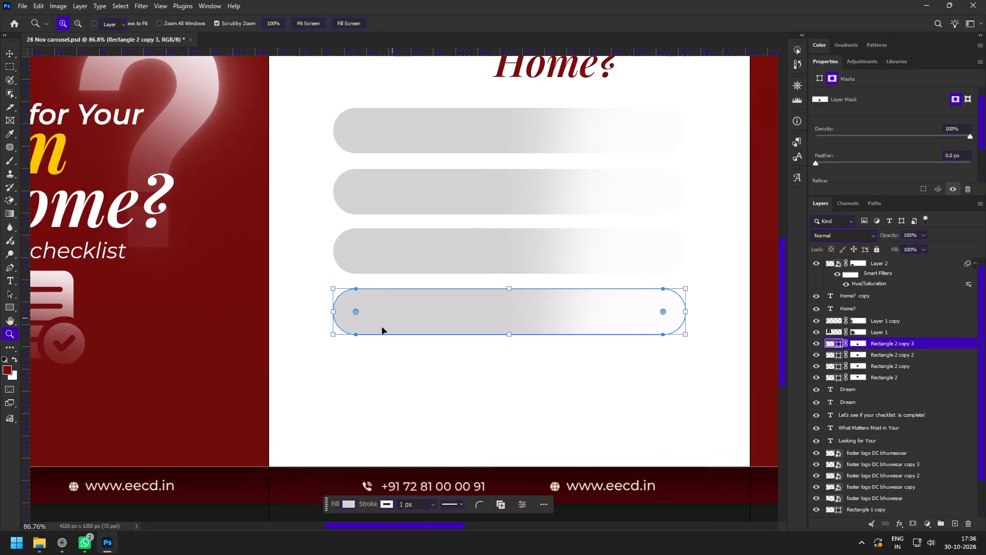
left_click(376, 314)
left_click_drag(378, 313, 373, 369, "alt")
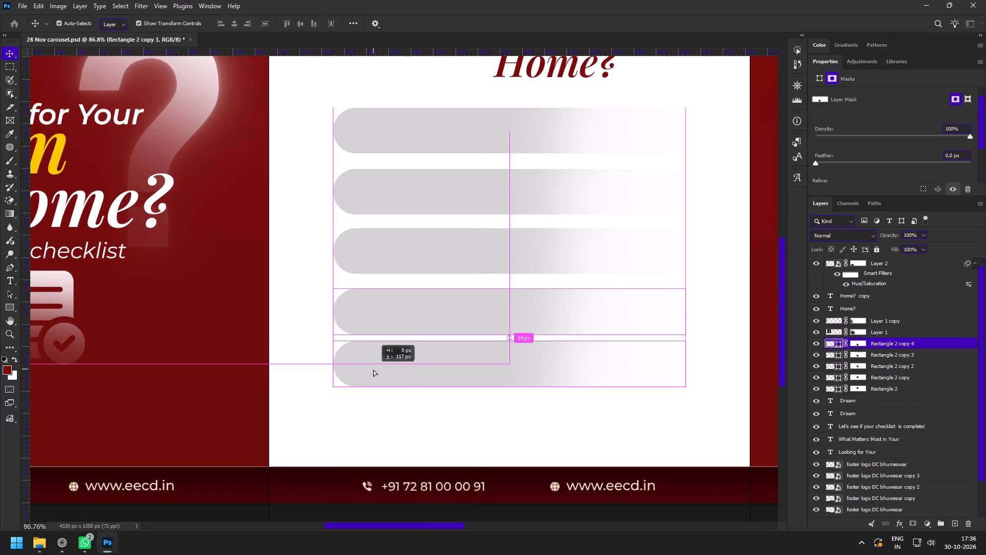
left_click_drag(373, 369, 373, 374, "alt")
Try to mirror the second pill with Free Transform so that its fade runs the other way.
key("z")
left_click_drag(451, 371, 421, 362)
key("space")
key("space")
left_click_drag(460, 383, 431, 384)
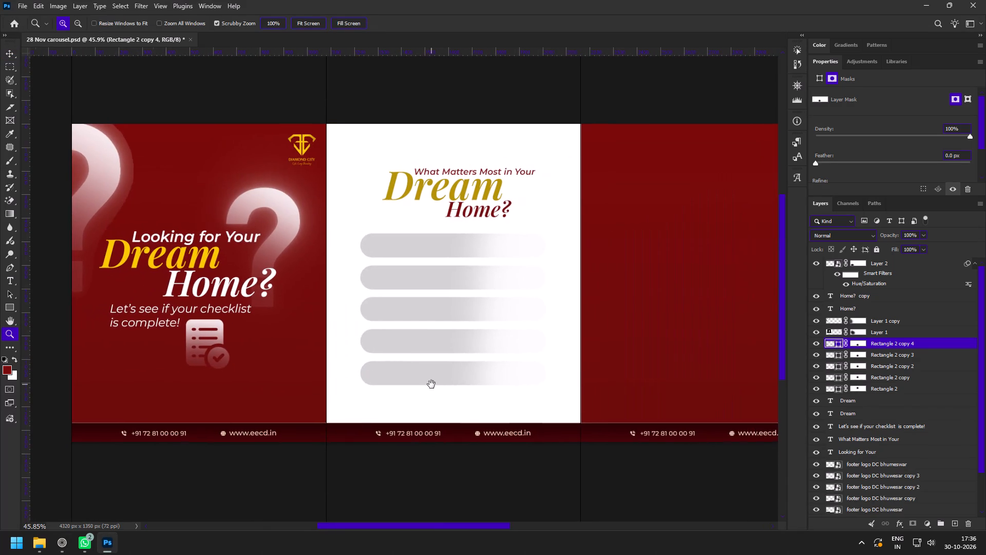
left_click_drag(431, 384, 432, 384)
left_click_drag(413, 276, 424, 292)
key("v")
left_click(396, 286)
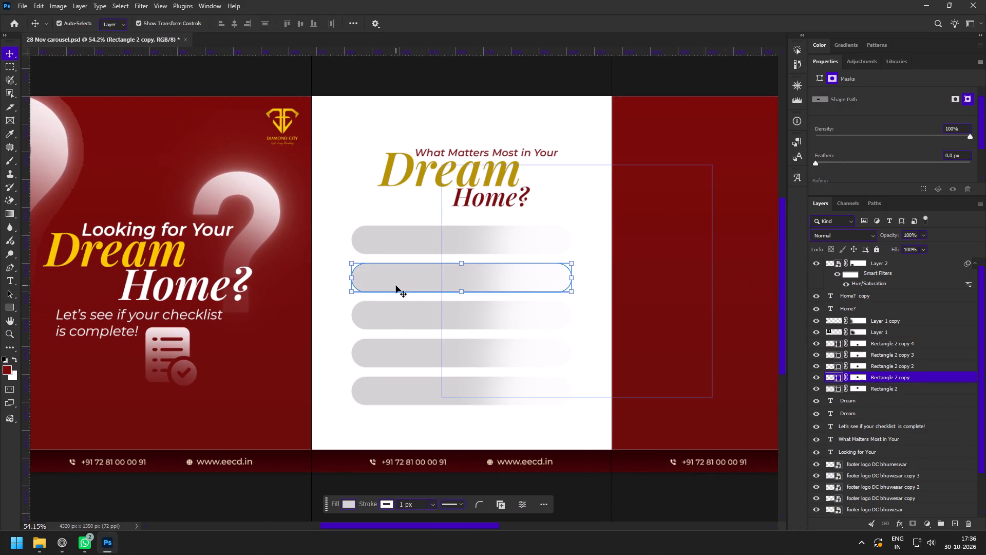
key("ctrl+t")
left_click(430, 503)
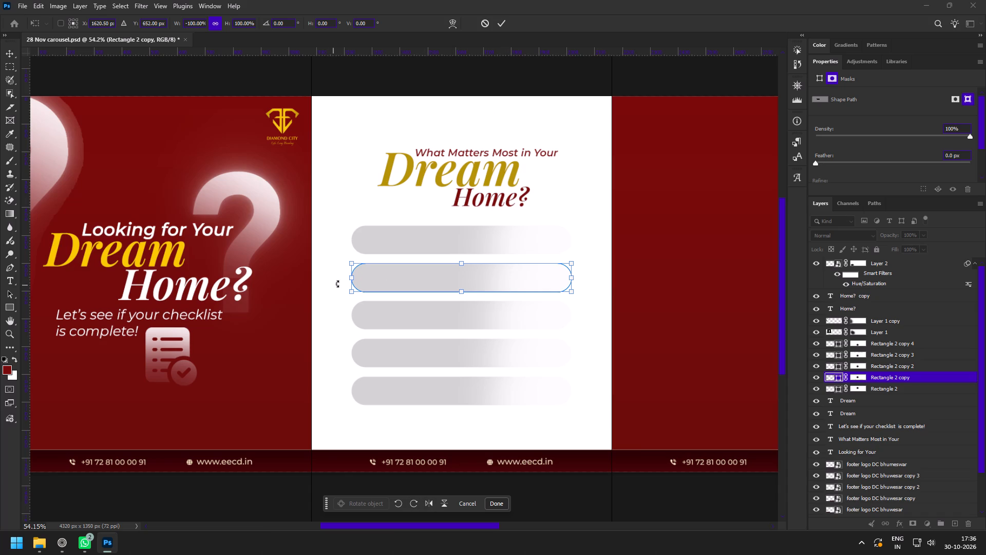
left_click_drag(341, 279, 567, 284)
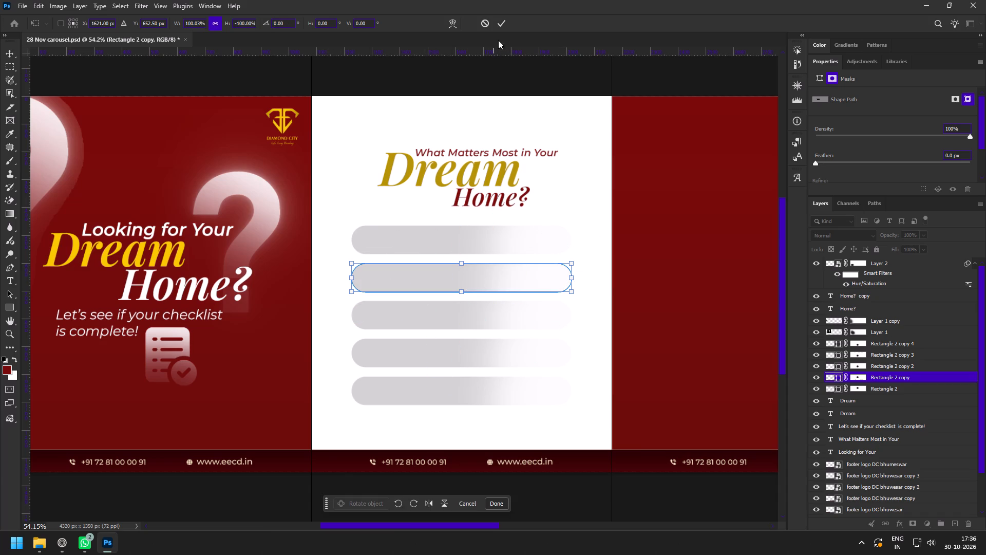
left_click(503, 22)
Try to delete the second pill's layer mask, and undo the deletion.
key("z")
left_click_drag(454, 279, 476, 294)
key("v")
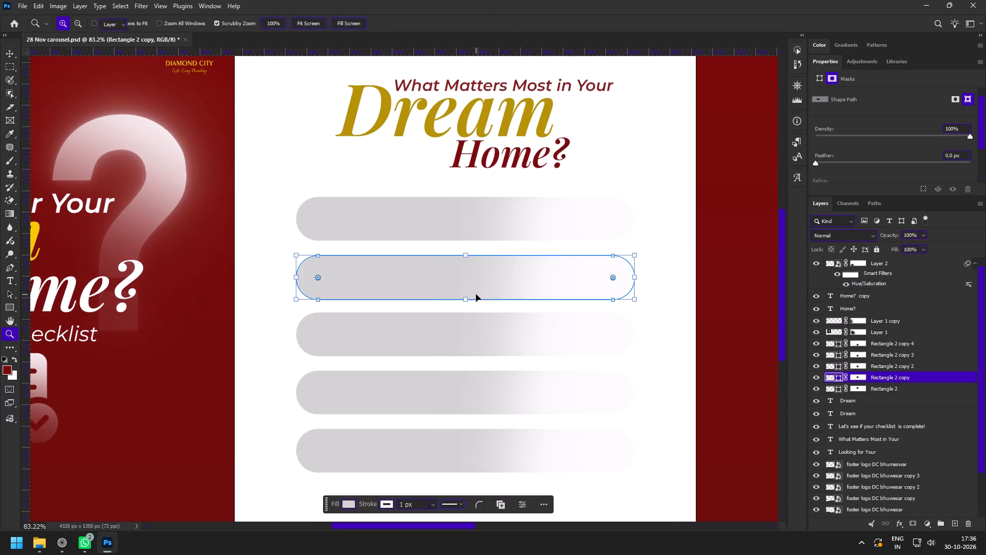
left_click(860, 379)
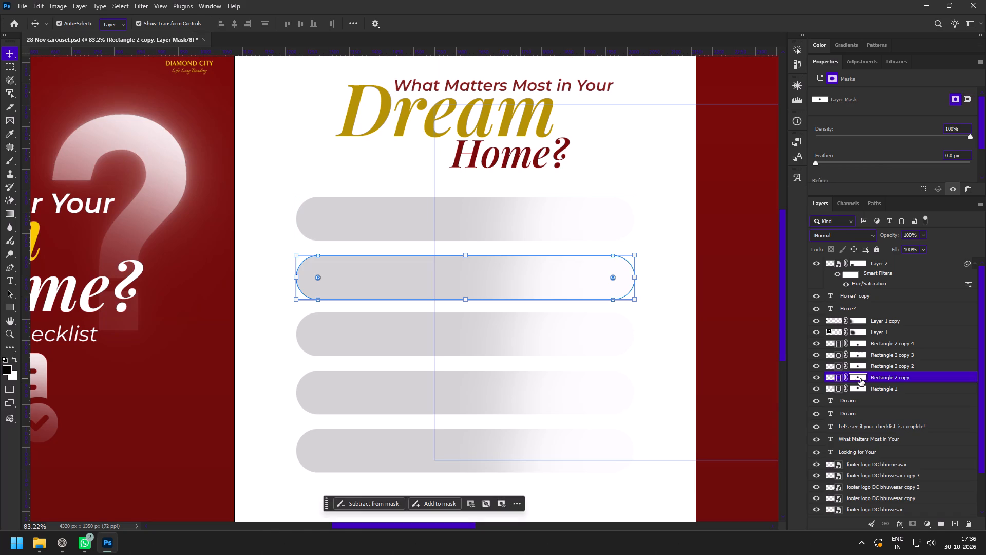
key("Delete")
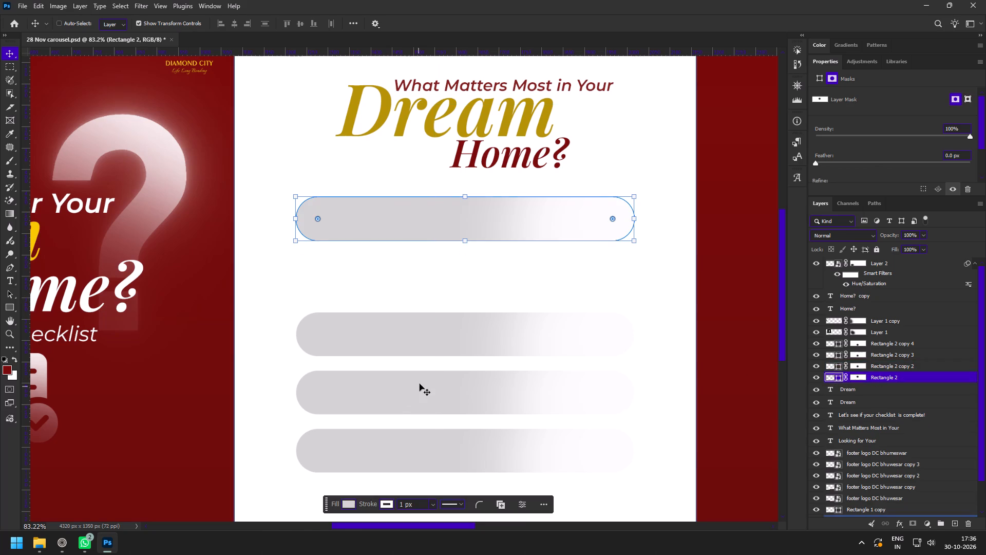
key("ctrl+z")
Delete only the layer mask of the second pill on slide 2.
left_click_drag(854, 378, 971, 521)
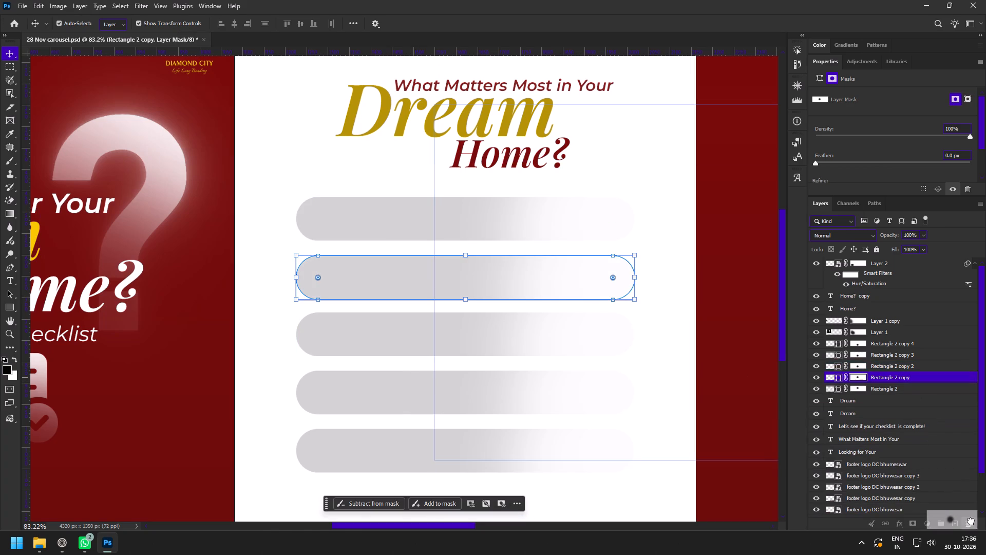
left_click_drag(971, 521, 971, 526)
left_click(458, 202)
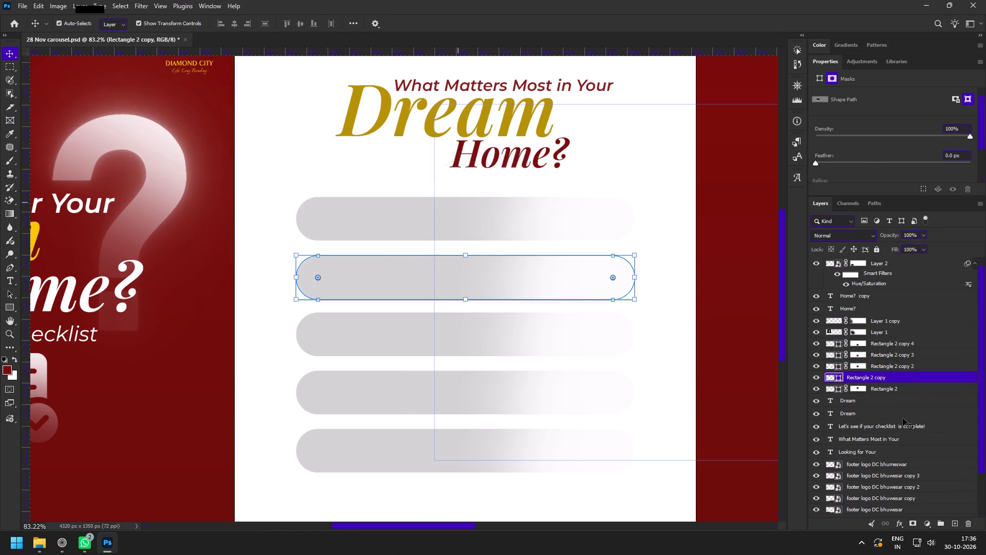
Add a new layer mask to the second pill and fade out its left part with the soft black brush.
left_click(909, 522)
key("b")
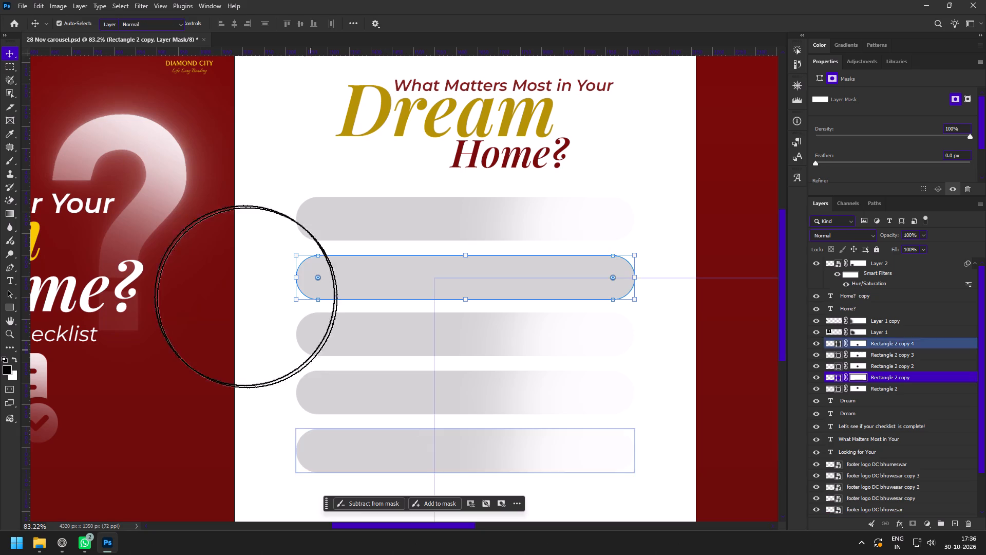
left_click_drag(265, 258, 283, 320)
left_click_drag(241, 272, 379, 273)
left_click_drag(369, 282, 211, 277)
left_click_drag(335, 279, 122, 280)
left_click_drag(305, 278, 138, 283)
left_click_drag(294, 281, 77, 289)
left_click_drag(277, 292, 130, 294)
Replace the fourth pill with a copy of the left-faded second pill, so the fade direction alternates between rows.
key("z")
left_click_drag(424, 361, 391, 345)
key("space")
key("space")
key("space")
left_click_drag(401, 361, 420, 296)
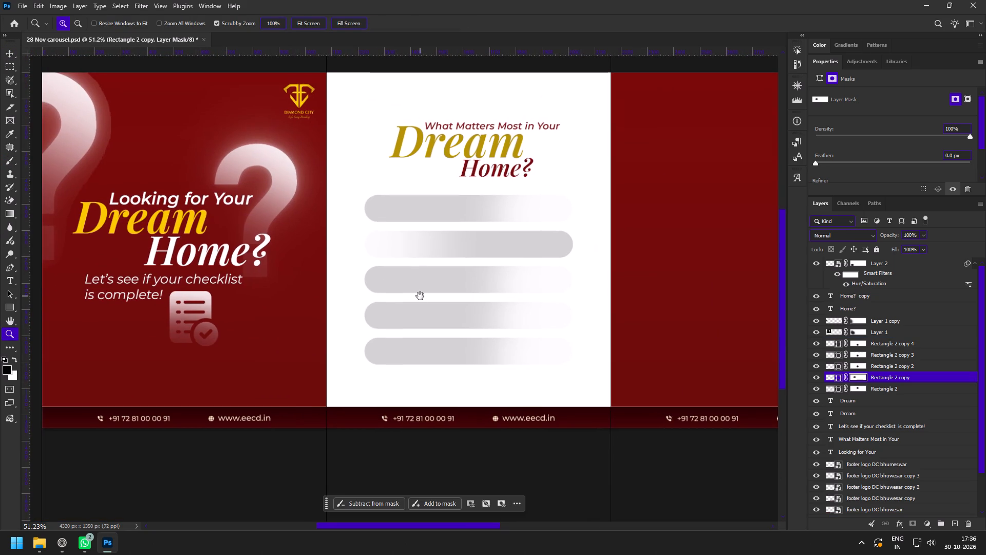
left_click_drag(423, 263, 434, 276)
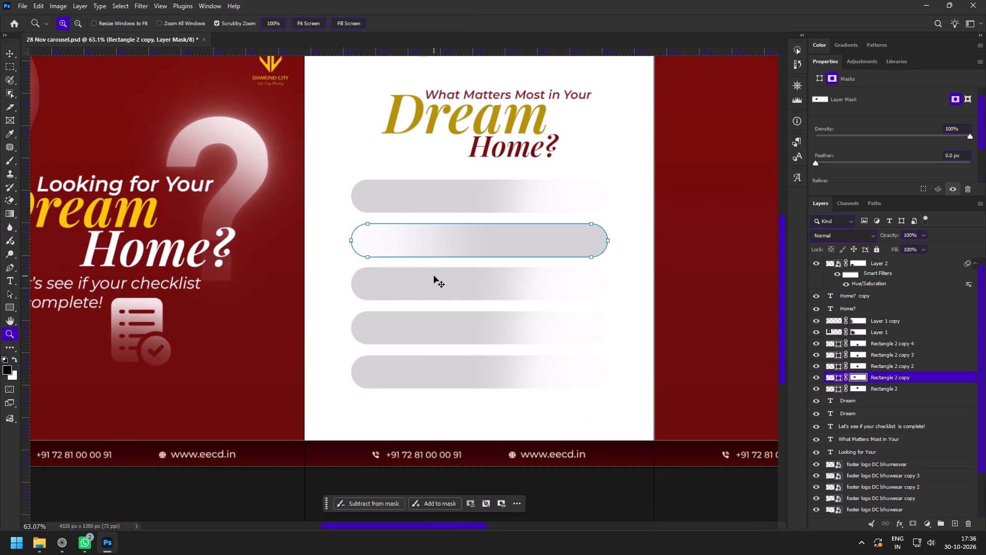
key("z")
left_click_drag(452, 258, 468, 274)
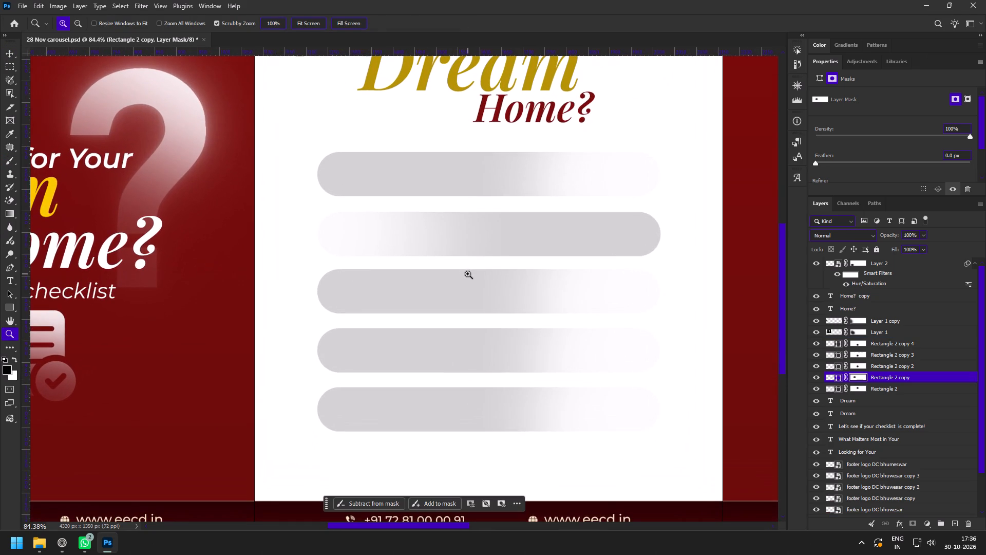
key("v")
left_click(412, 349)
key("Delete")
left_click(371, 240)
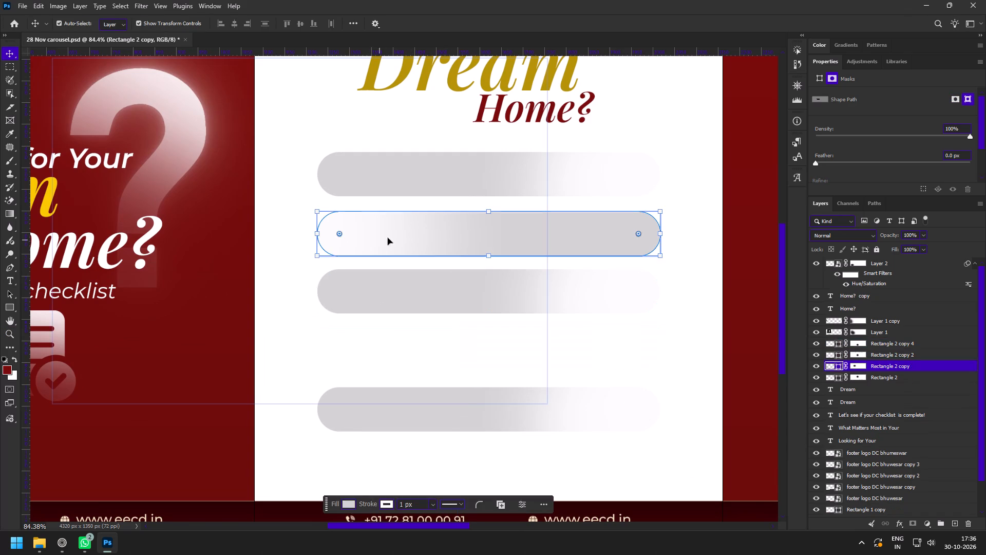
left_click_drag(388, 238, 373, 355, "alt")
Review the spacing and alternating fades of the five pill rows on slide 2.
key("z")
left_click_drag(440, 360, 407, 349)
key("space")
key("space")
left_click_drag(423, 354, 400, 330)
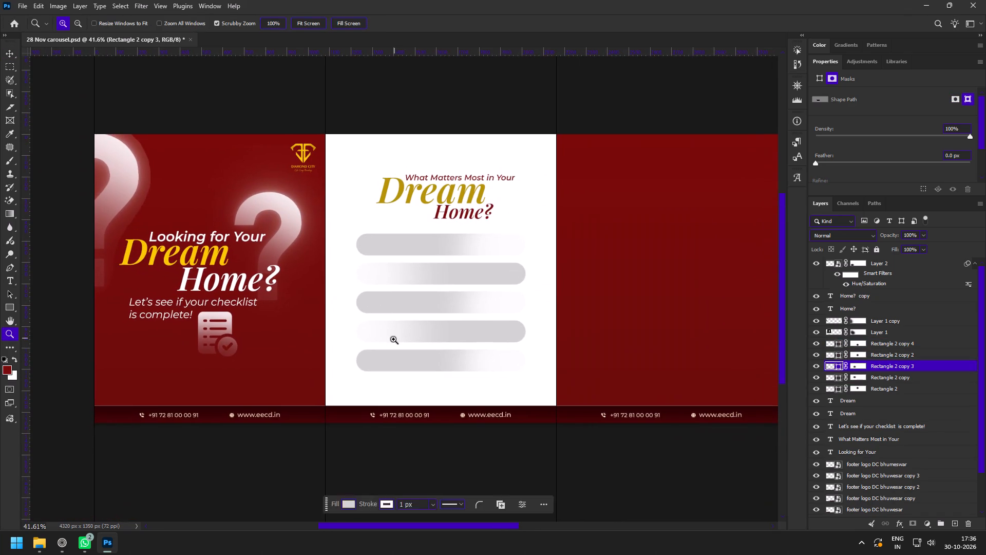
left_click_drag(393, 339, 412, 355)
left_click_drag(407, 244, 420, 259)
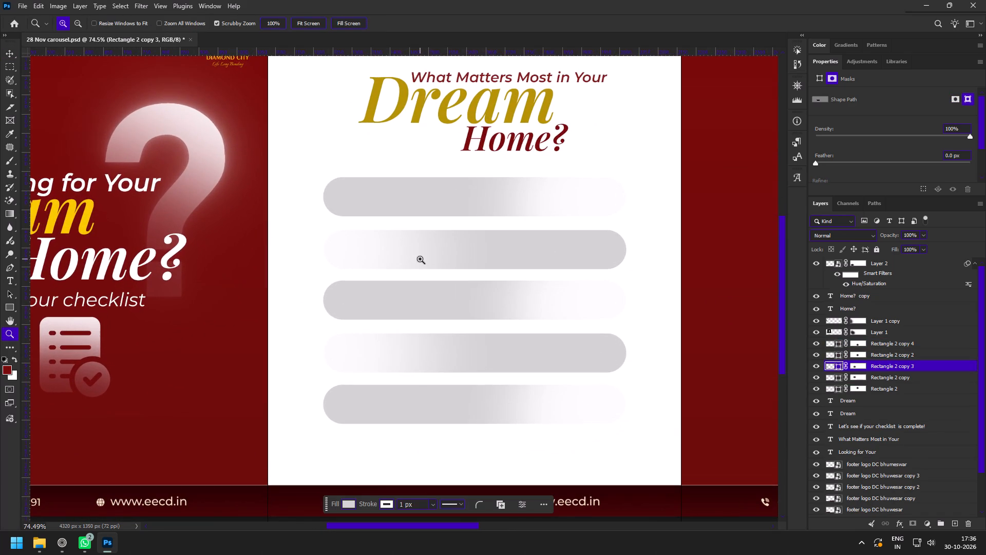
left_click_drag(424, 270, 403, 267)
Switch to the Pinterest page in the browser and search for "premium background".
left_click(66, 553)
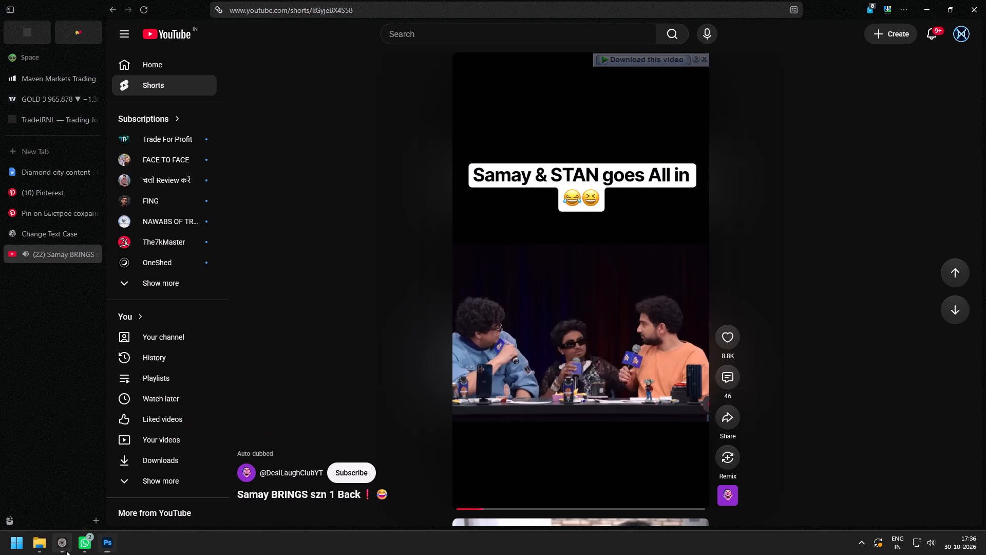
left_click(52, 196)
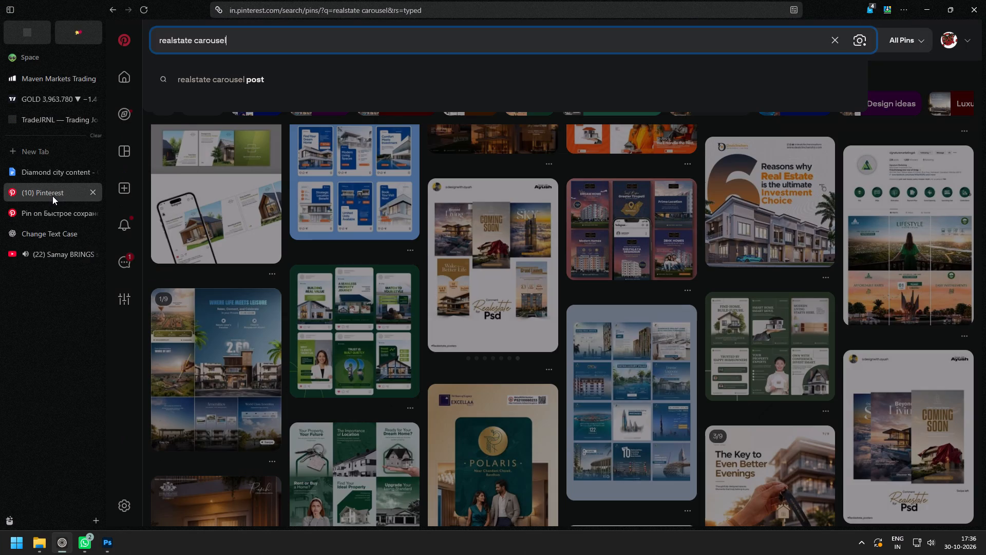
key("ctrl+a")
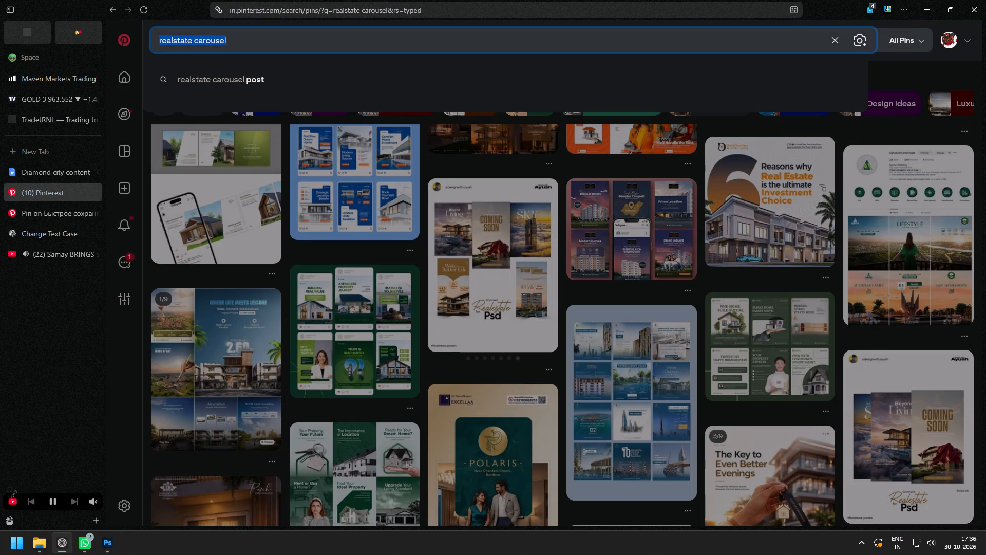
type("premium background")
key("space")
key("Return")
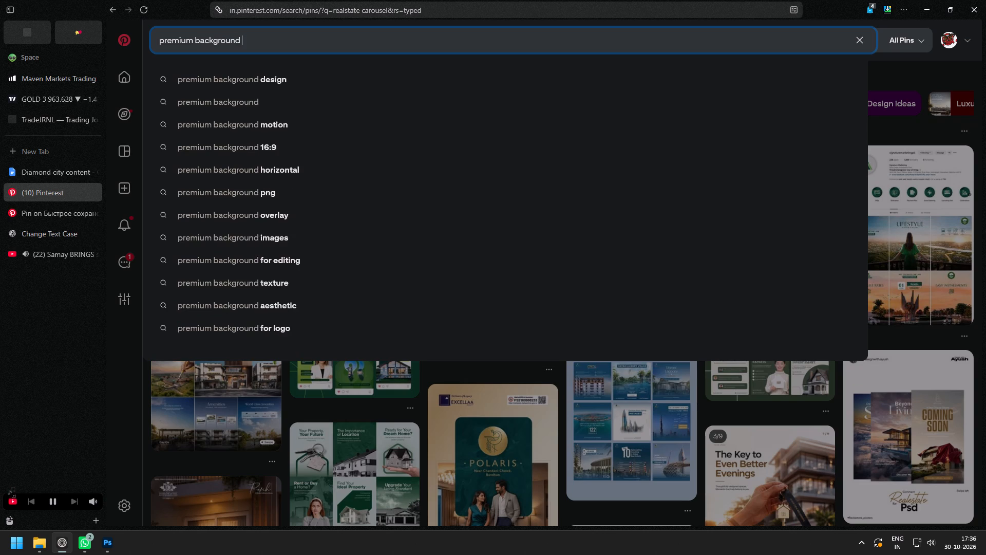
Browse the "premium background" pins on Pinterest for a suitable slide background.
left_click(51, 251)
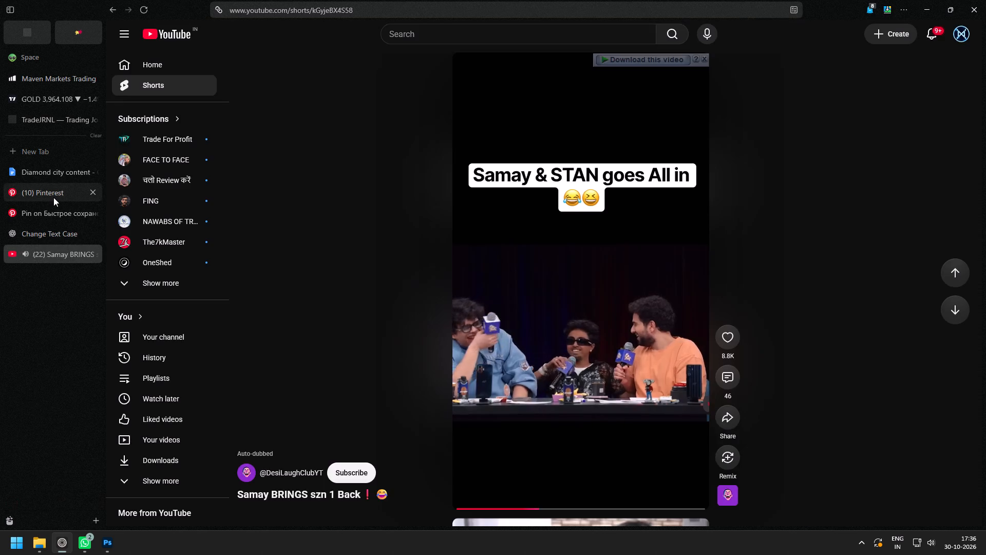
left_click(53, 197)
scroll(666, 217, "down", 2)
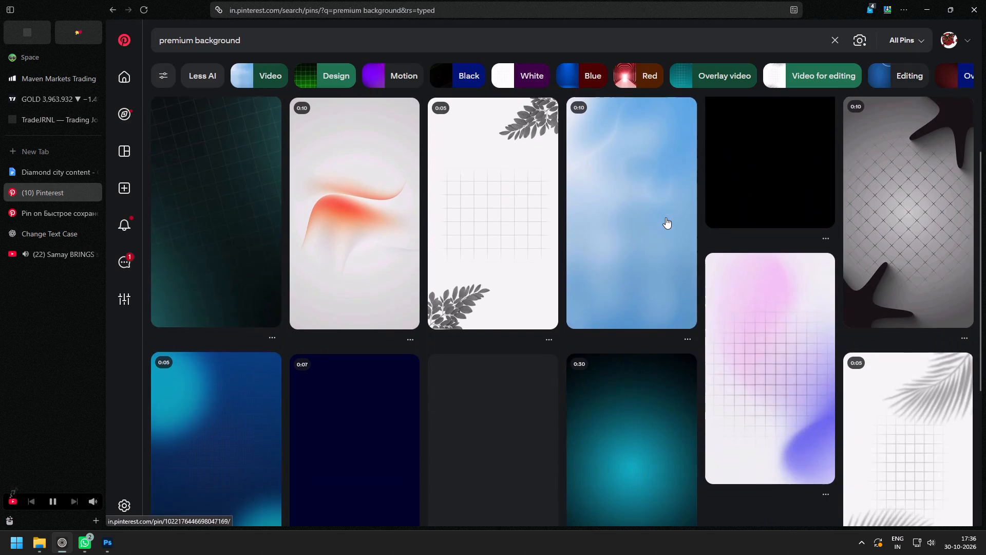
scroll(466, 213, "down", 2)
scroll(533, 293, "down", 3)
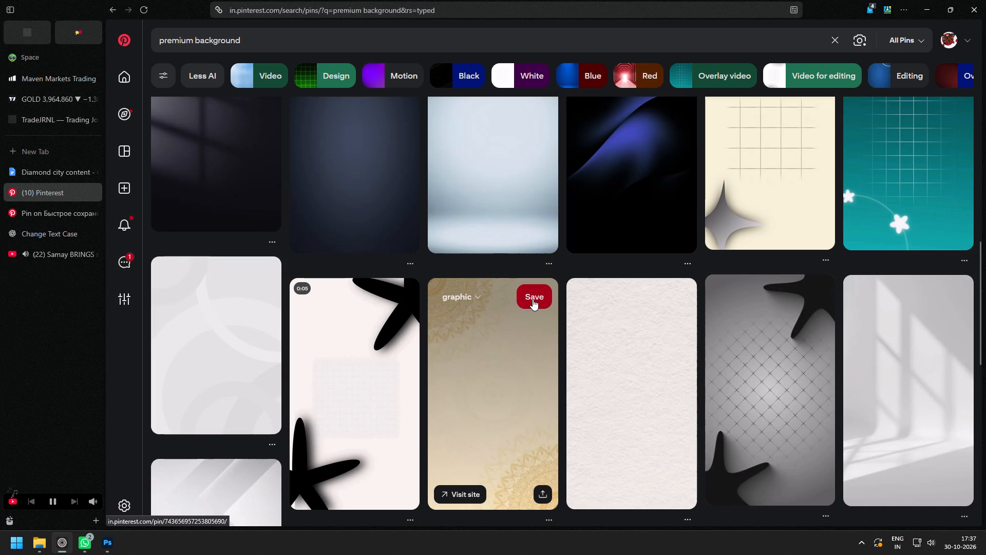
scroll(533, 299, "down", 2)
scroll(365, 329, "up", 8)
Refine the Pinterest search to "premium background pattern".
left_click(261, 36)
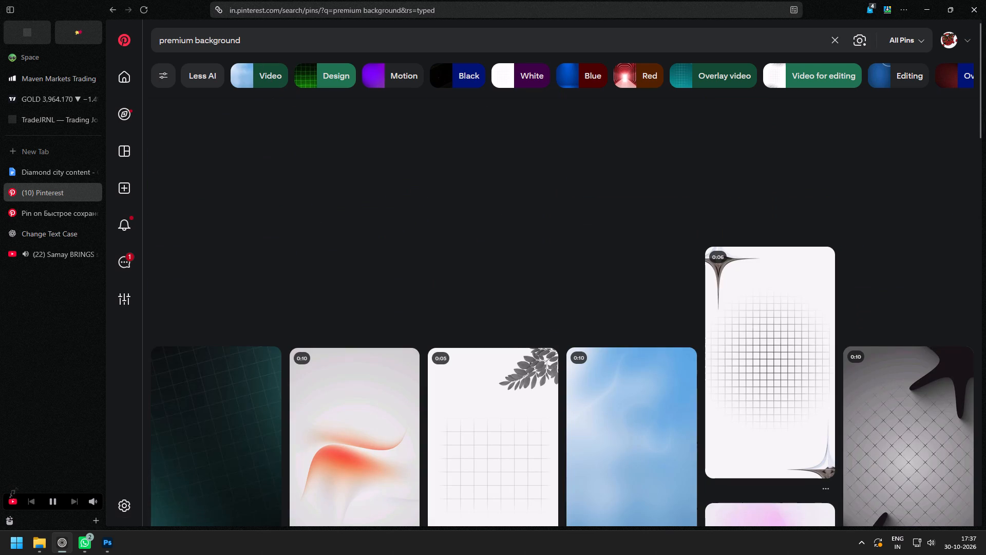
key("space")
type("pattern")
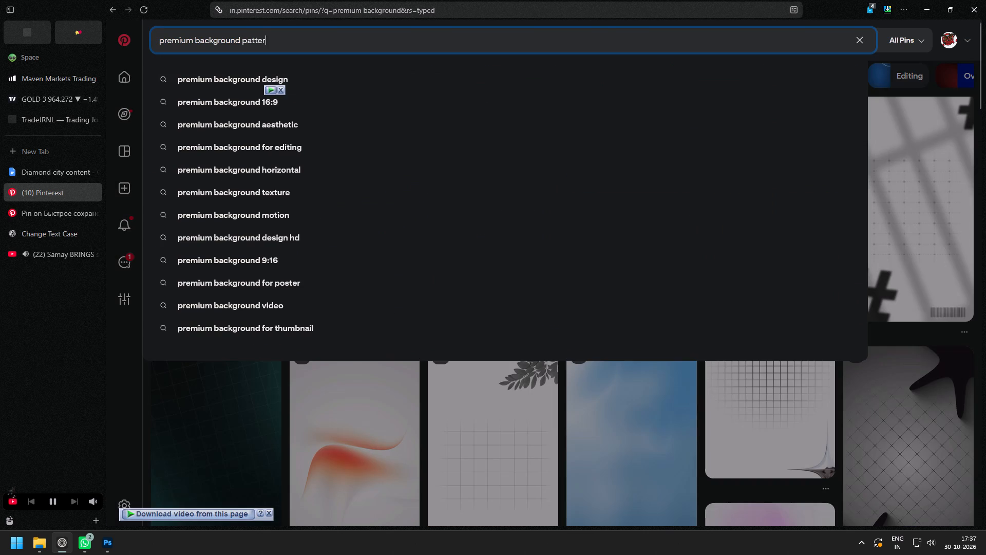
key("space")
key("Return")
key("backslash")
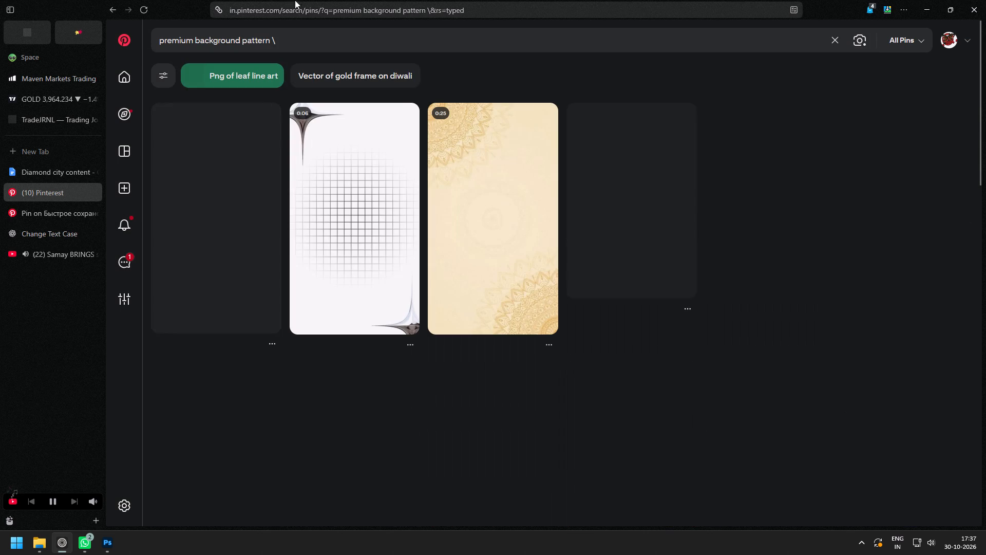
Go through the light grey geometric pattern pins and copy the image of the seamless grey square Greek ornament pattern.
left_click(237, 218)
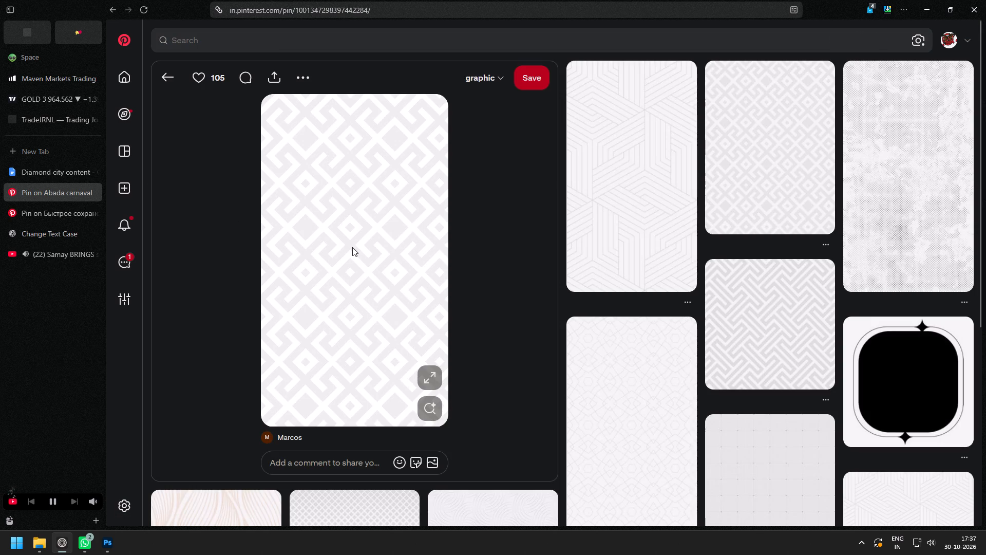
left_click(763, 146)
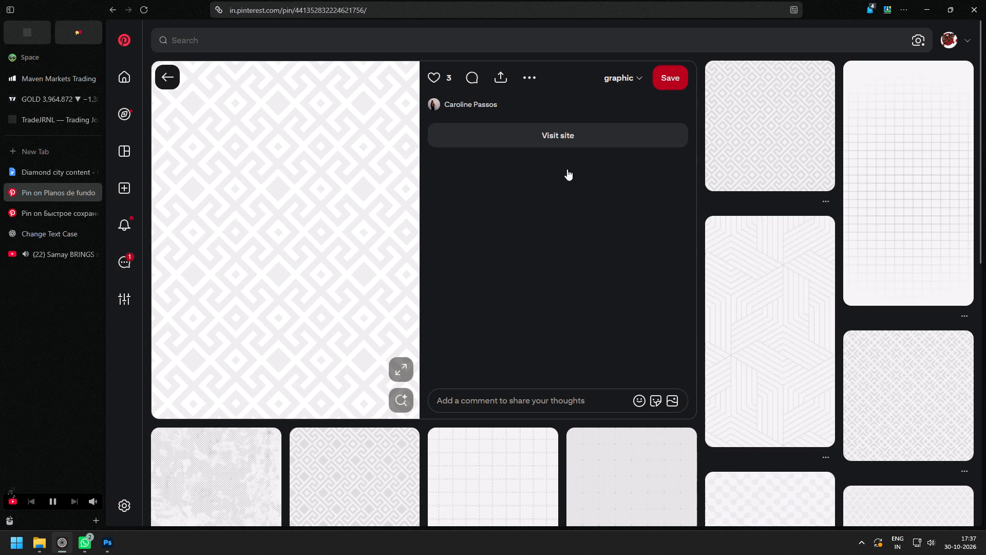
left_click(50, 254)
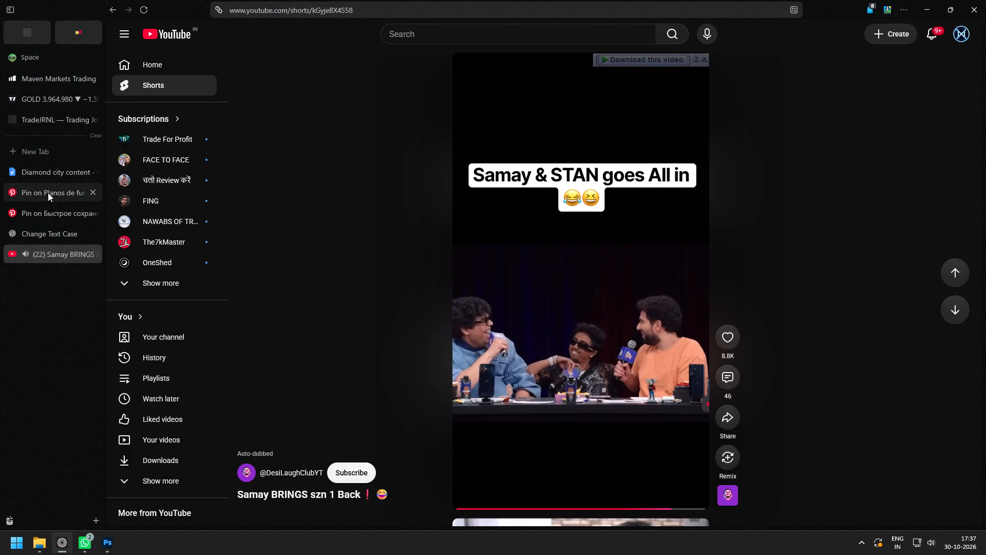
left_click(48, 193)
scroll(382, 348, "down", 1)
scroll(422, 410, "up", 3)
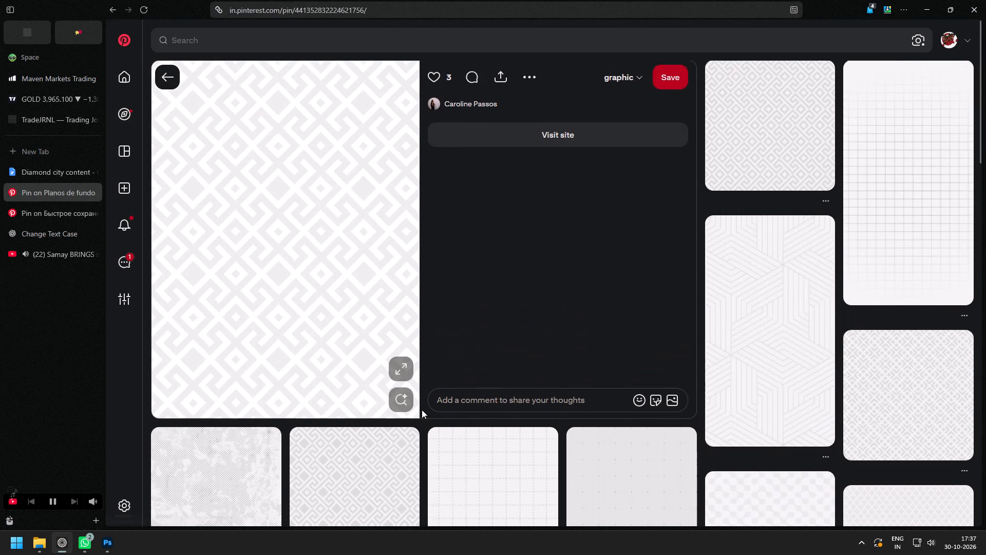
left_click(900, 390)
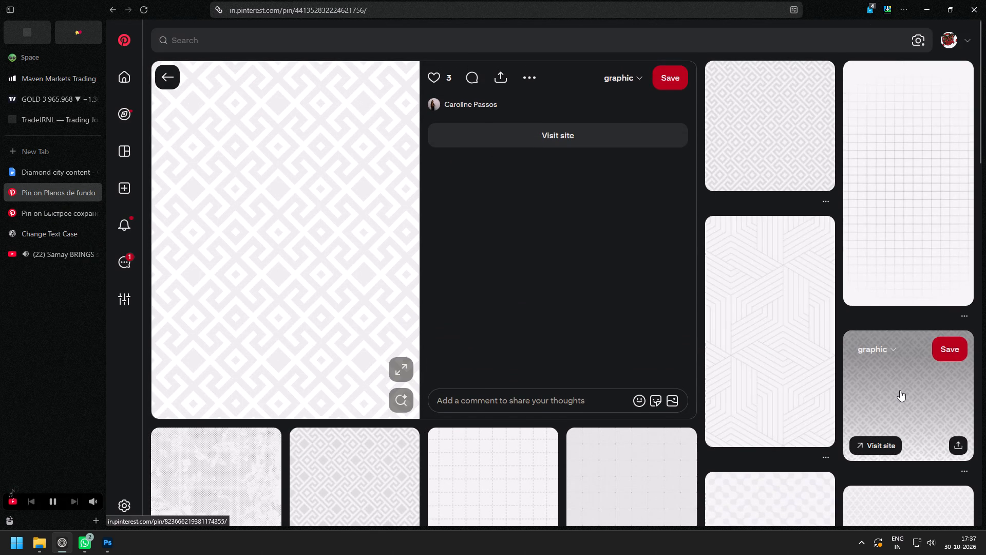
right_click(246, 152)
left_click(277, 189)
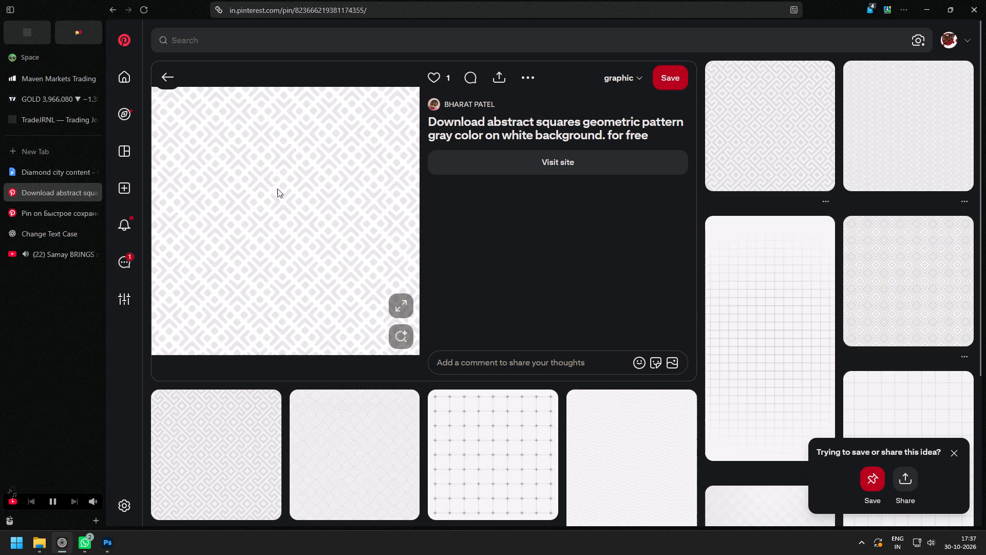
left_click(741, 138)
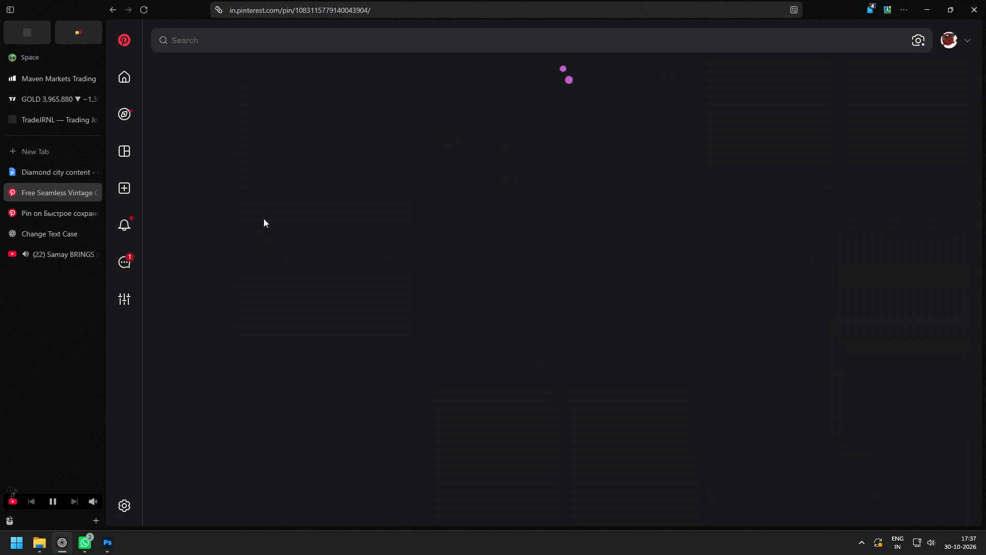
right_click(249, 151)
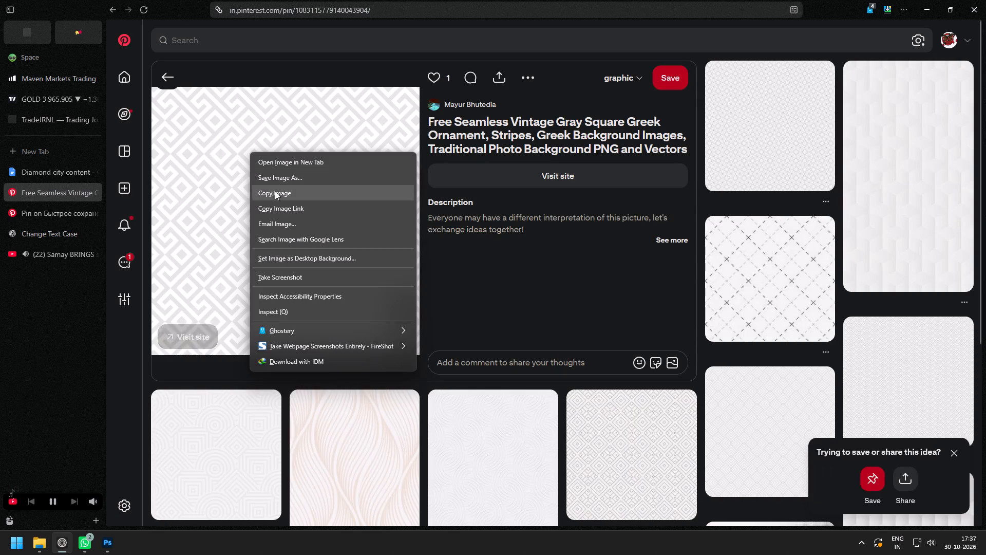
left_click(276, 192)
Switch to Photoshop and darken the midtones of the cropped question mark layer (Layer 1 copy) on slide 1 with Levels.
left_click(47, 254)
left_click(107, 554)
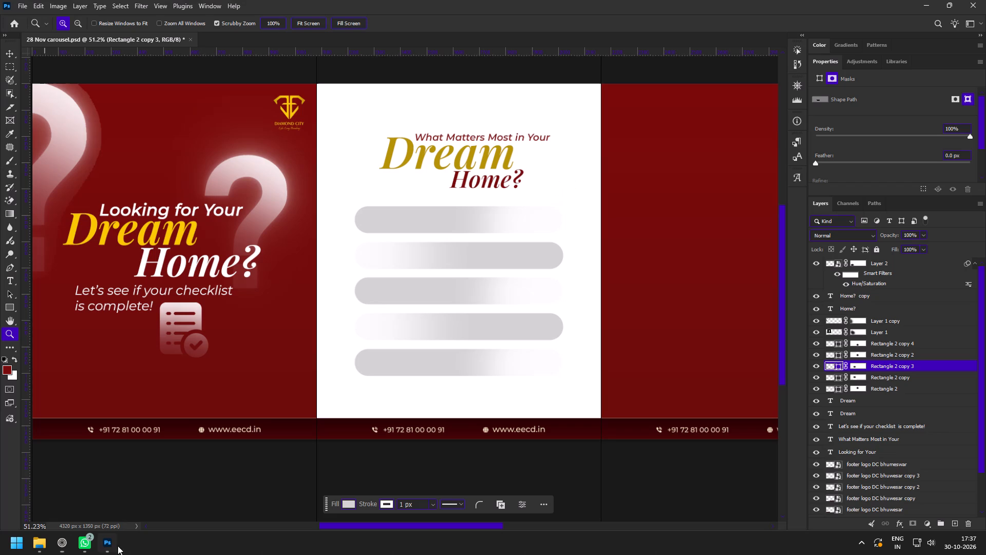
key("space")
key("space")
left_click_drag(219, 373, 375, 400)
key("v")
left_click(344, 136)
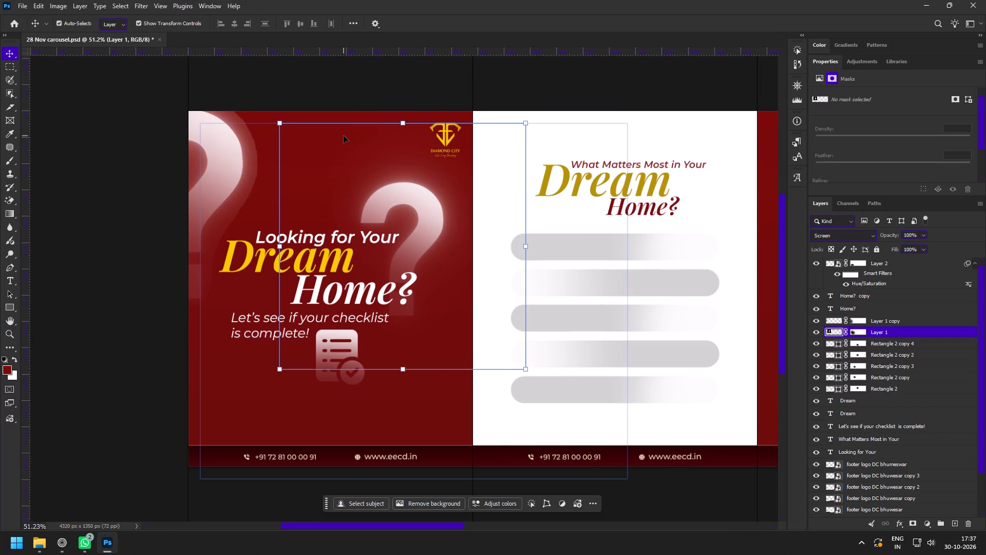
left_click(271, 74)
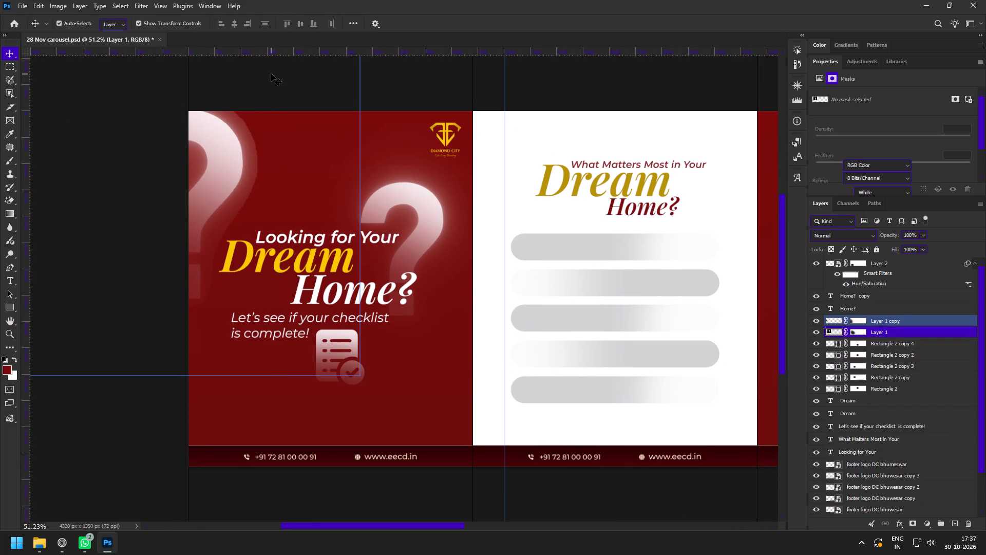
key("z")
left_click_drag(190, 98, 213, 133)
key("v")
left_click(281, 150)
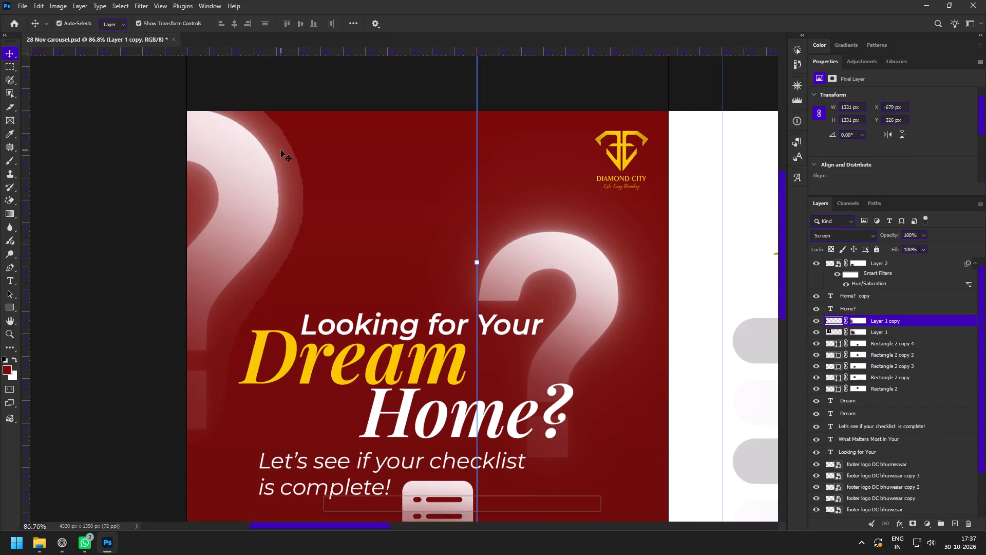
left_click(250, 171)
left_click(837, 319)
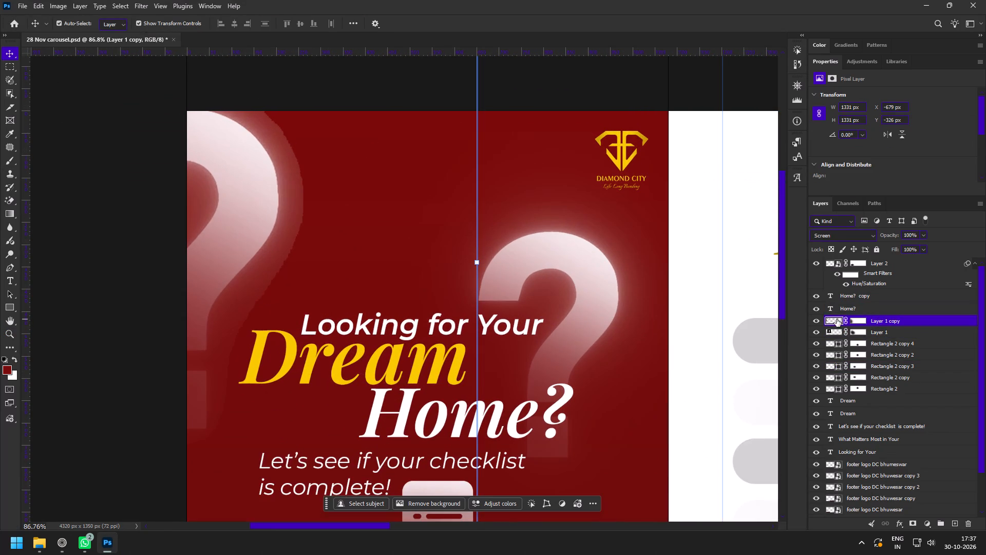
key("ctrl+l")
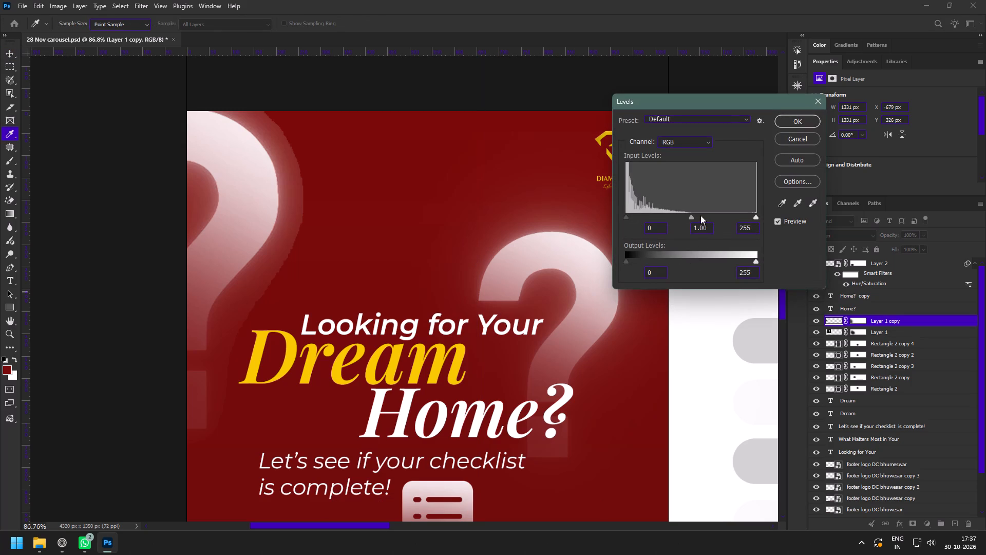
left_click_drag(688, 217, 719, 219)
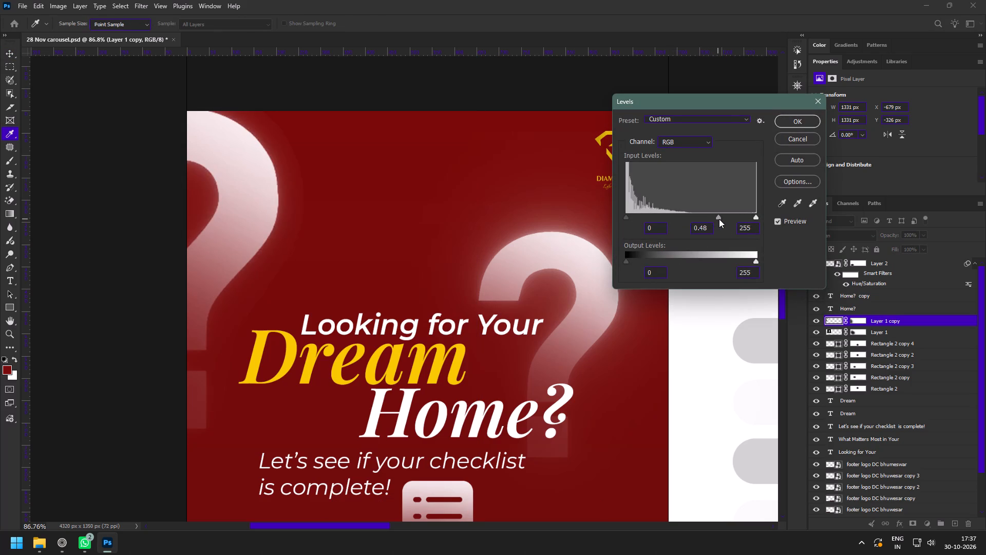
left_click_drag(719, 219, 724, 219)
left_click(794, 119)
Paste the copied Greek pattern directly above the Gradient Fill 1 layer.
key("z")
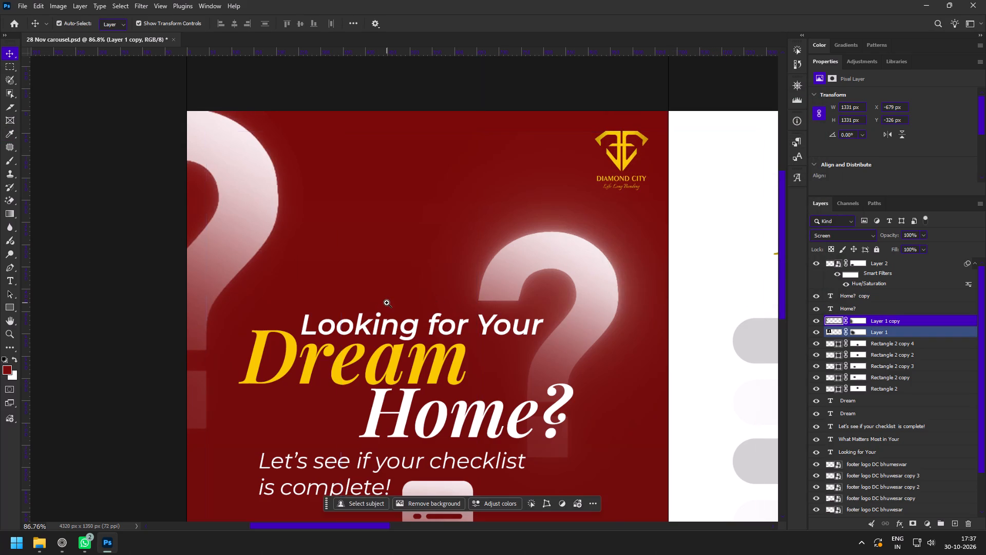
left_click_drag(387, 303, 363, 289)
key("space")
key("space")
key("space")
key("space")
key("space")
key("space")
left_click_drag(378, 303, 343, 246)
key("v")
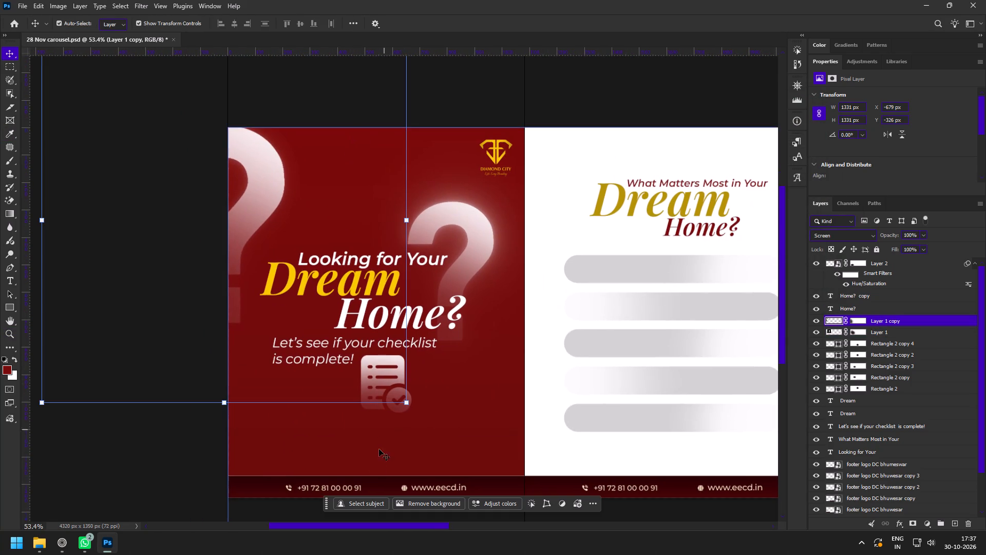
left_click(363, 470)
scroll(898, 425, "down", 3)
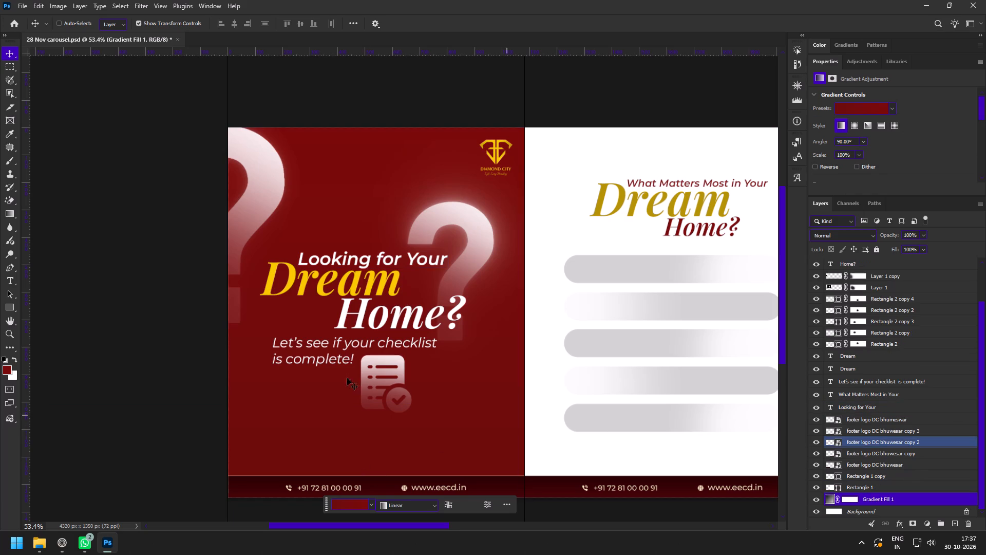
key("ctrl+v")
key("F8")
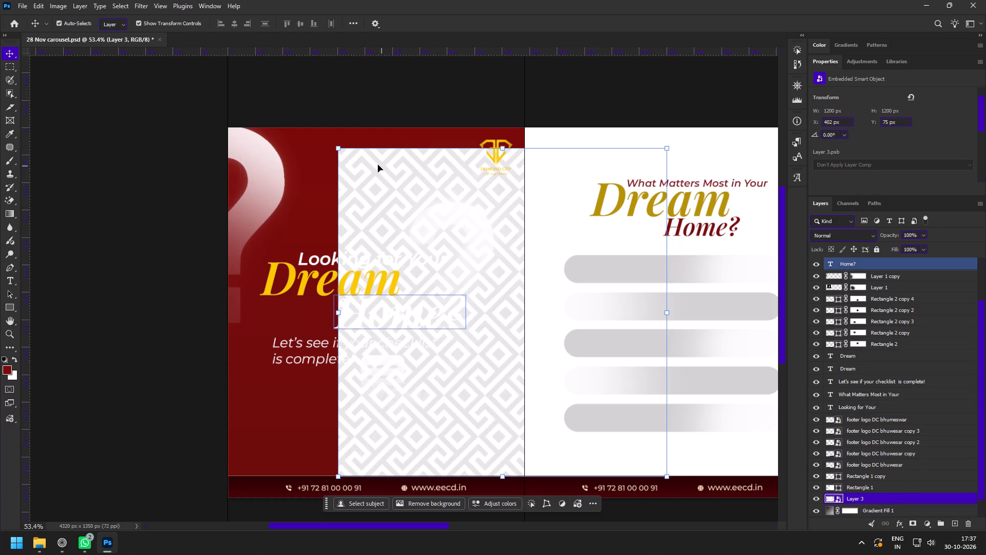
Scale the pattern to 105.58% and position it to cover slide 1 from the top edge down to the footer.
key("ctrl+t")
left_click_drag(392, 177, 276, 166)
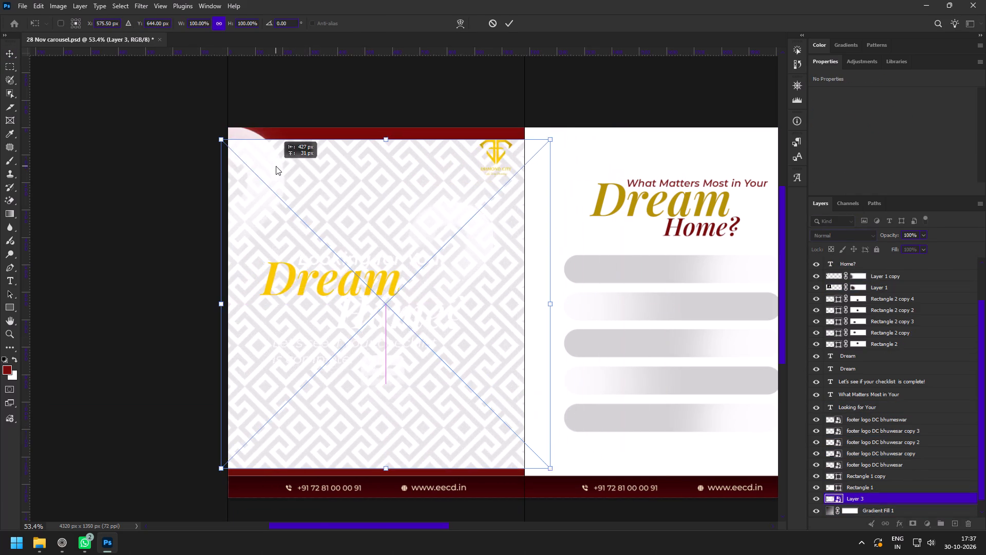
left_click_drag(276, 166, 268, 156)
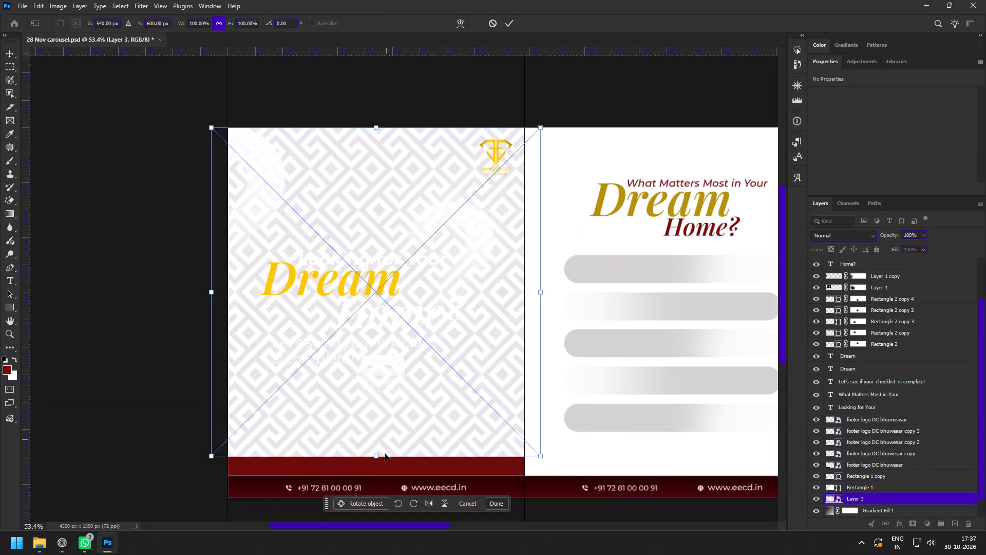
left_click_drag(378, 458, 377, 480)
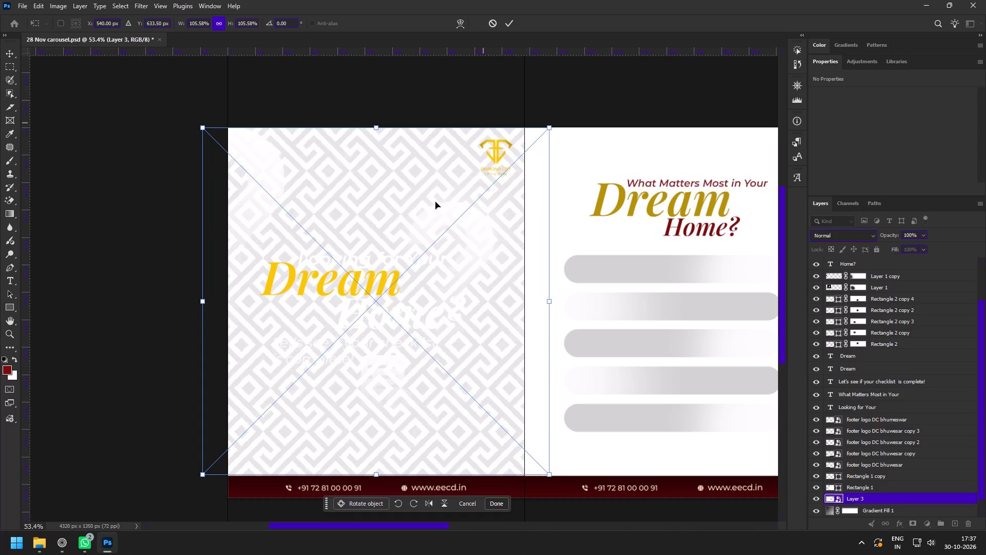
left_click_drag(375, 206, 386, 207)
left_click(508, 22)
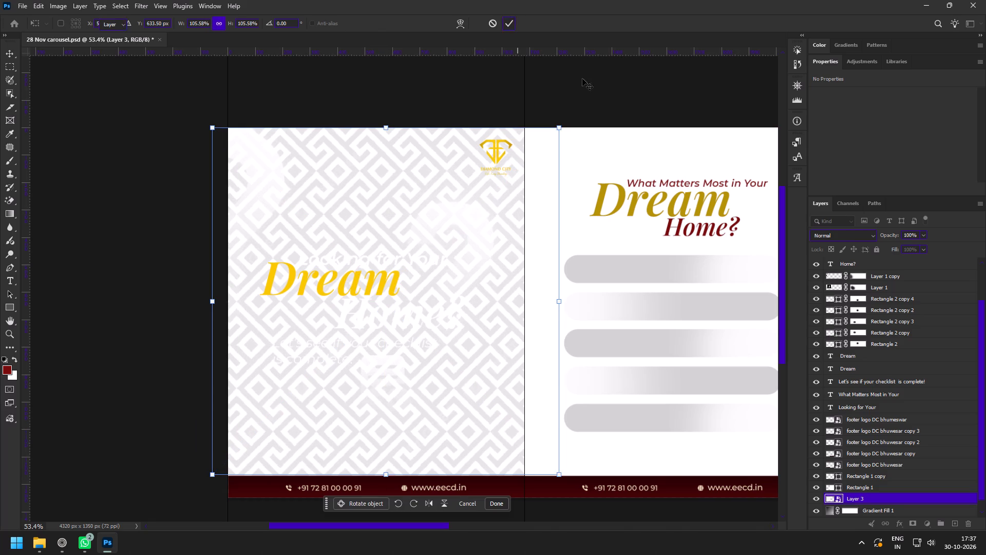
Set the pattern layer's blend mode to Linear Burn and its opacity to 19%.
left_click(830, 236)
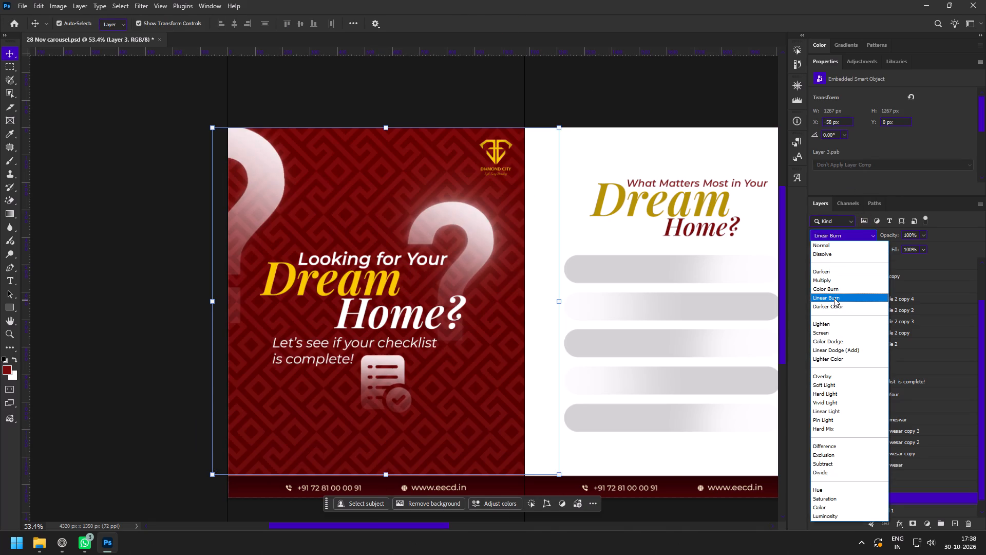
left_click(834, 298)
left_click_drag(890, 233, 873, 234)
left_click_drag(887, 236, 875, 236)
left_click_drag(895, 235, 884, 234)
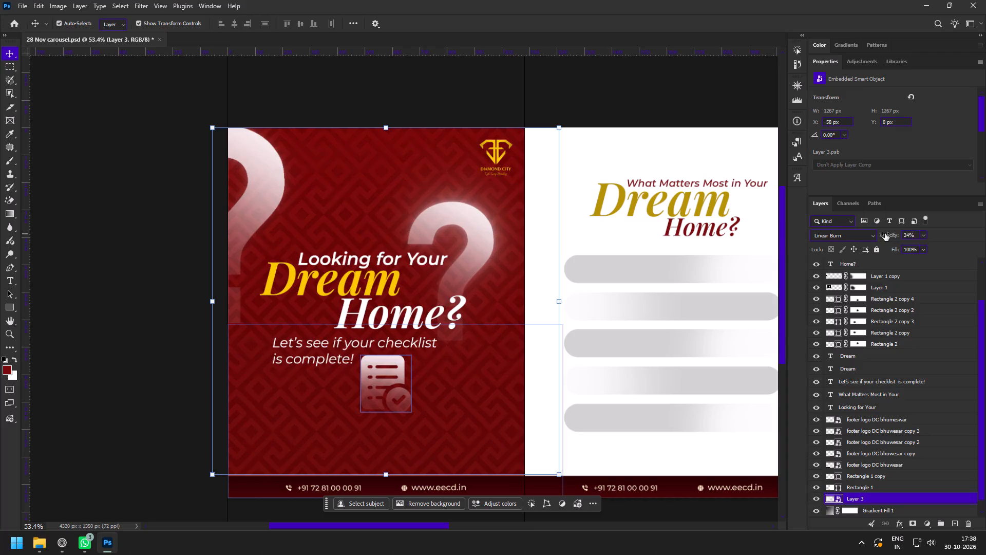
left_click_drag(888, 233, 883, 233)
left_click(886, 234)
Duplicate the slide 1 pattern layer across to slide 2, aligning the copy with the slide's left edge.
key("z")
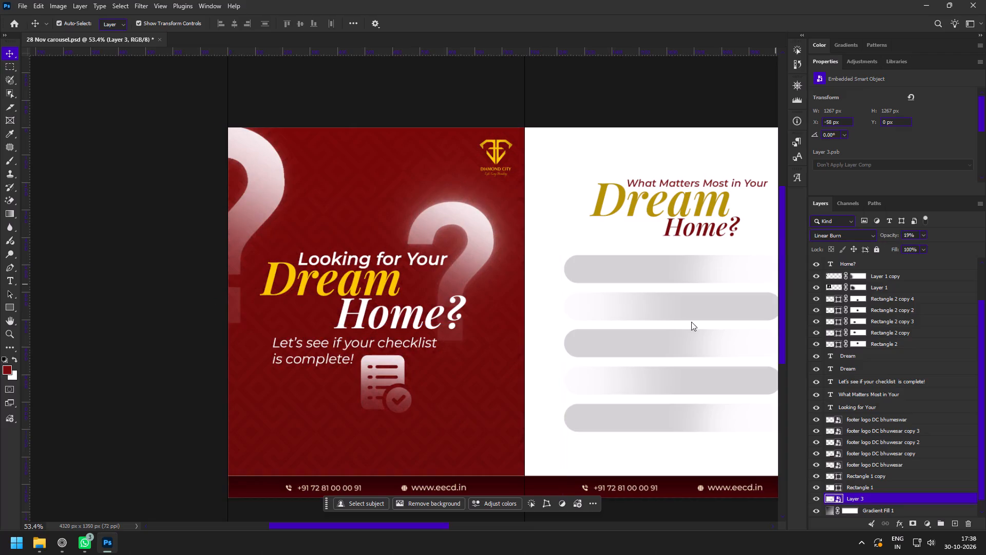
key("space")
key("space")
key("space")
left_click_drag(578, 255, 496, 241)
key("v")
key("space")
key("space")
key("space")
key("space")
left_click_drag(479, 238, 340, 240)
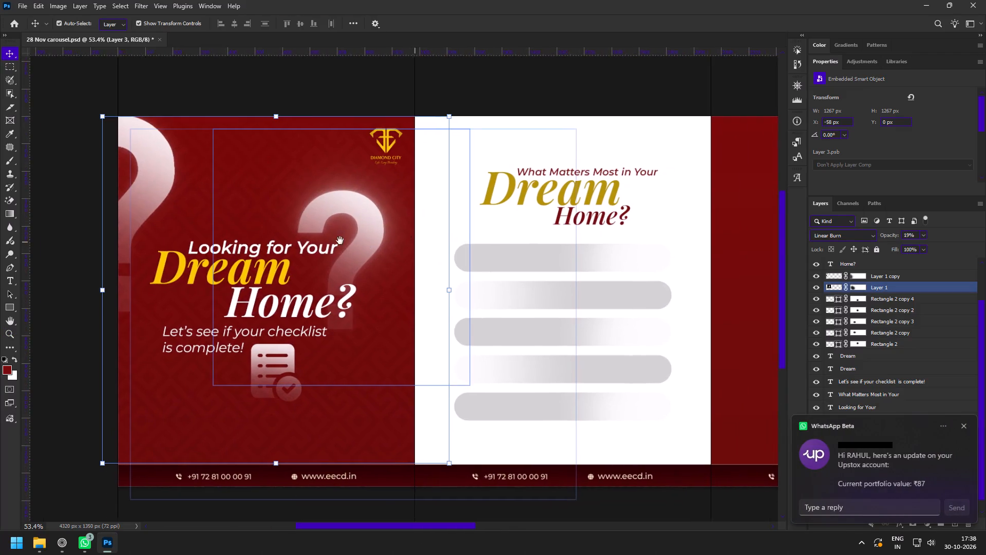
left_click_drag(340, 240, 333, 239)
left_click(182, 121)
left_click_drag(182, 121, 298, 125, "alt")
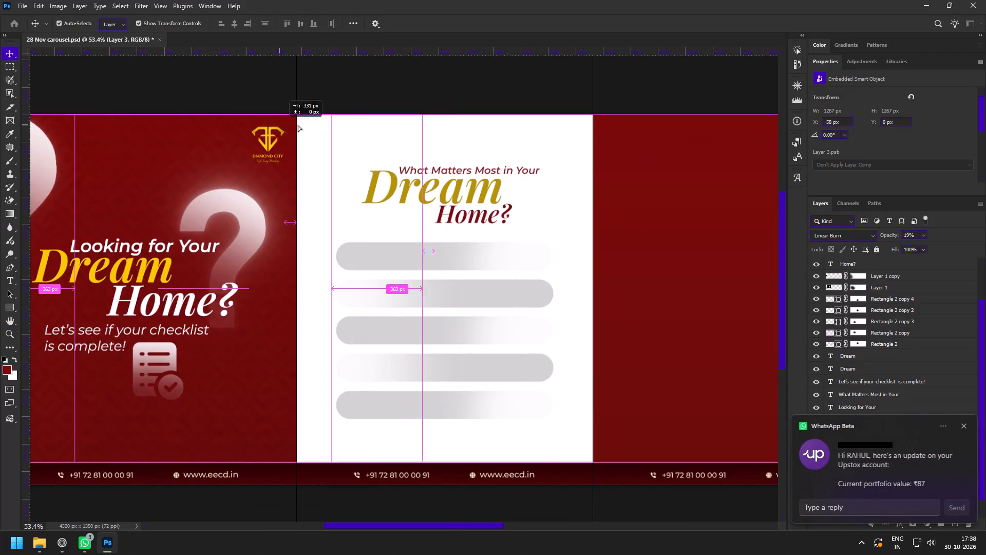
left_click_drag(298, 125, 495, 125, "alt")
left_click_drag(843, 438, 985, 458)
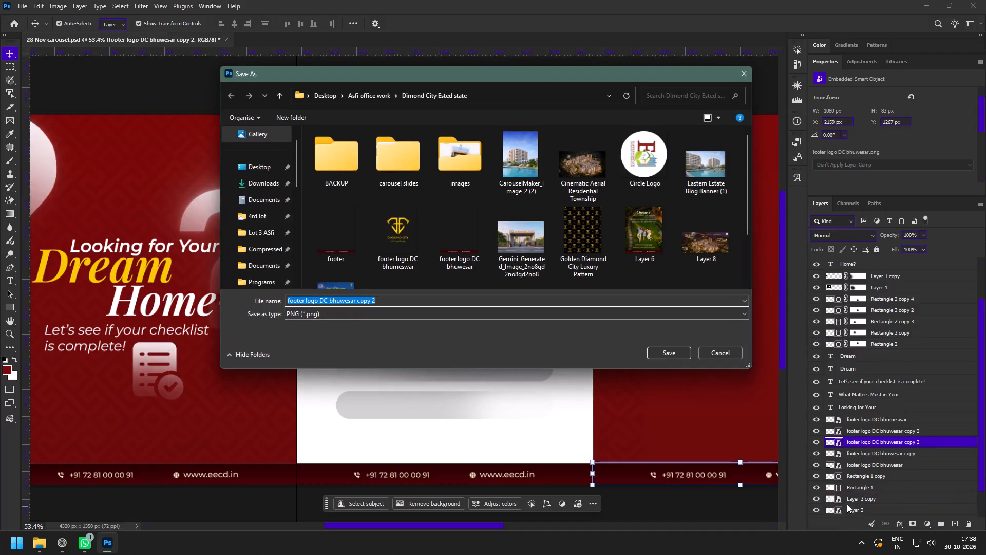
left_click(707, 349)
Duplicate the slide 1 pattern onto slide 2, aligned to its left edge, and move the copy above the footer logo layers.
key("v")
left_click(351, 139)
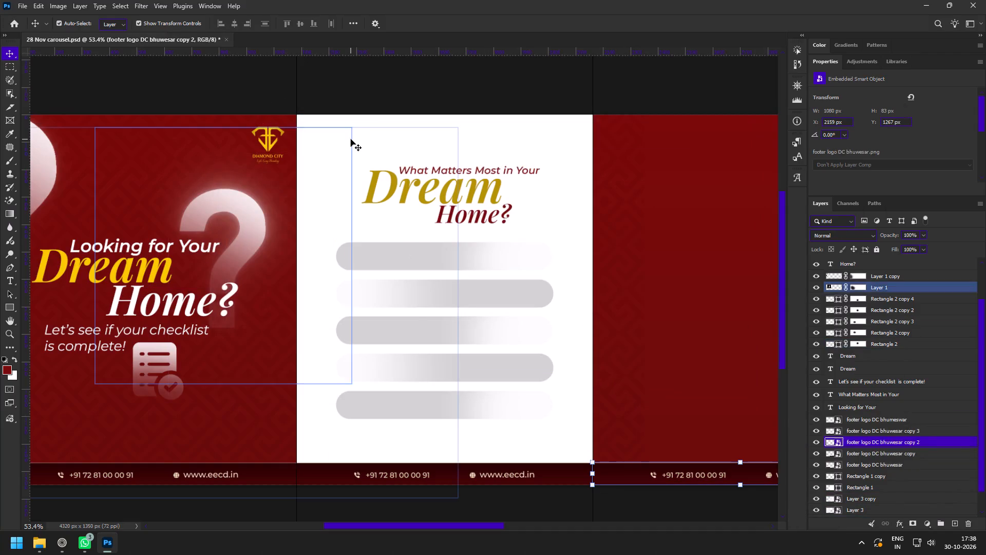
left_click(529, 122)
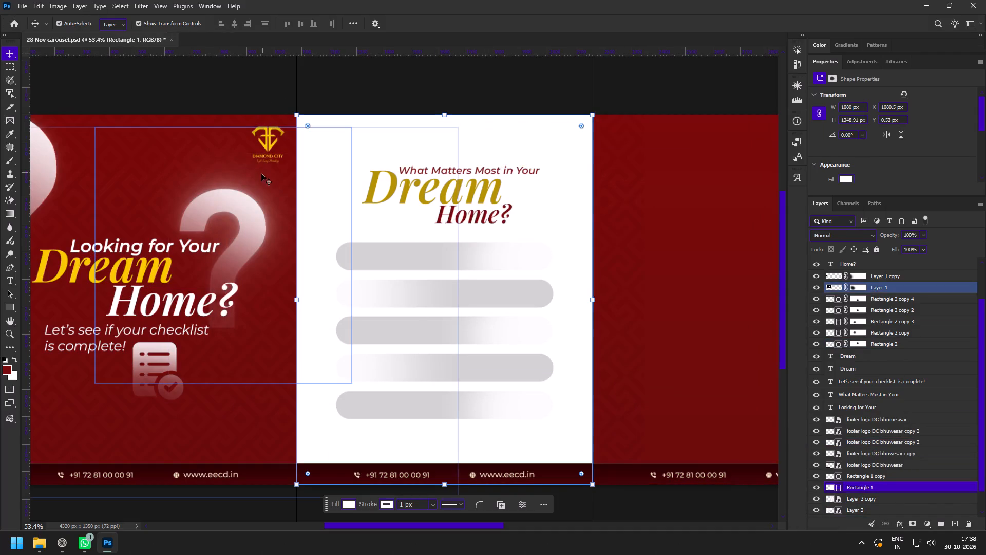
left_click(214, 144)
left_click(180, 91)
left_click(166, 118)
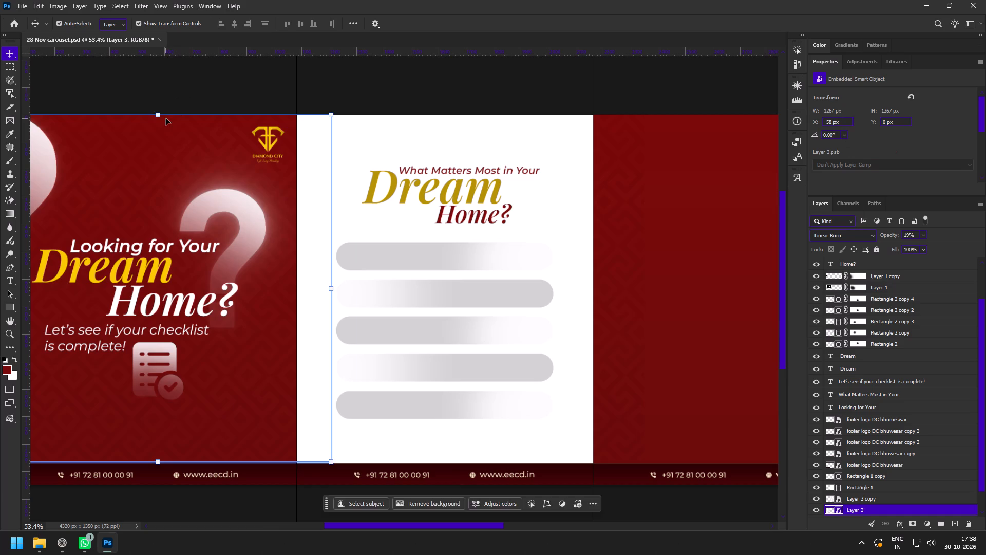
left_click_drag(166, 118, 479, 121, "alt")
left_click_drag(858, 511, 861, 429)
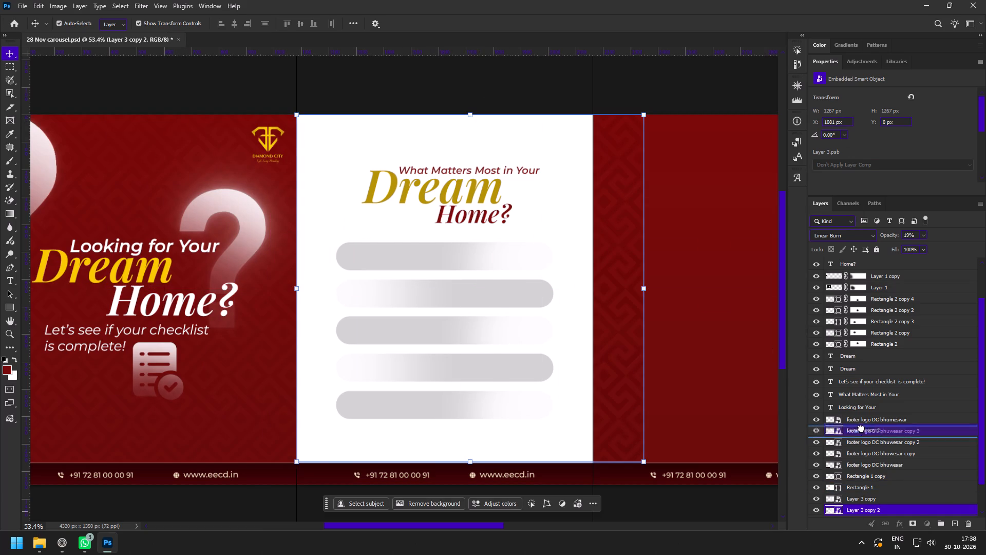
left_click_drag(861, 429, 863, 416)
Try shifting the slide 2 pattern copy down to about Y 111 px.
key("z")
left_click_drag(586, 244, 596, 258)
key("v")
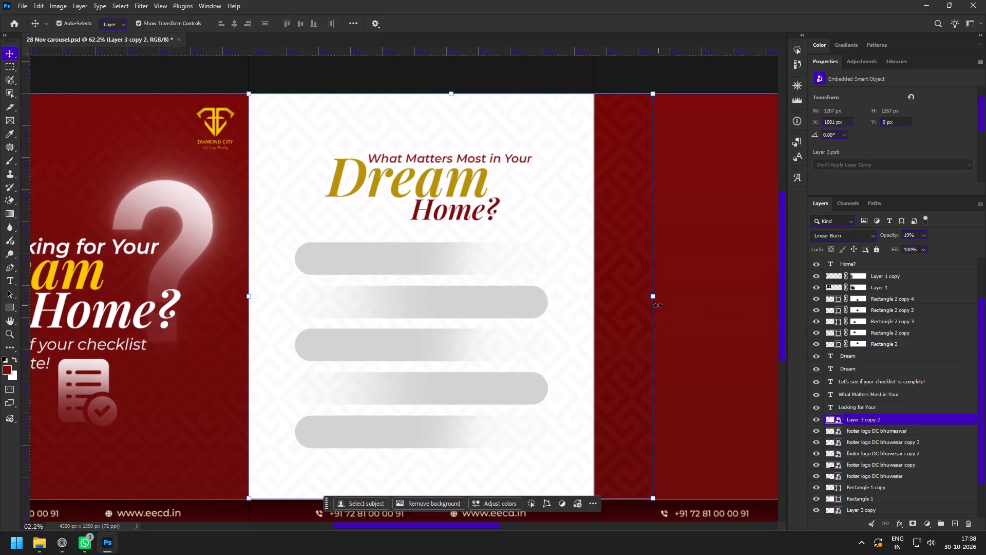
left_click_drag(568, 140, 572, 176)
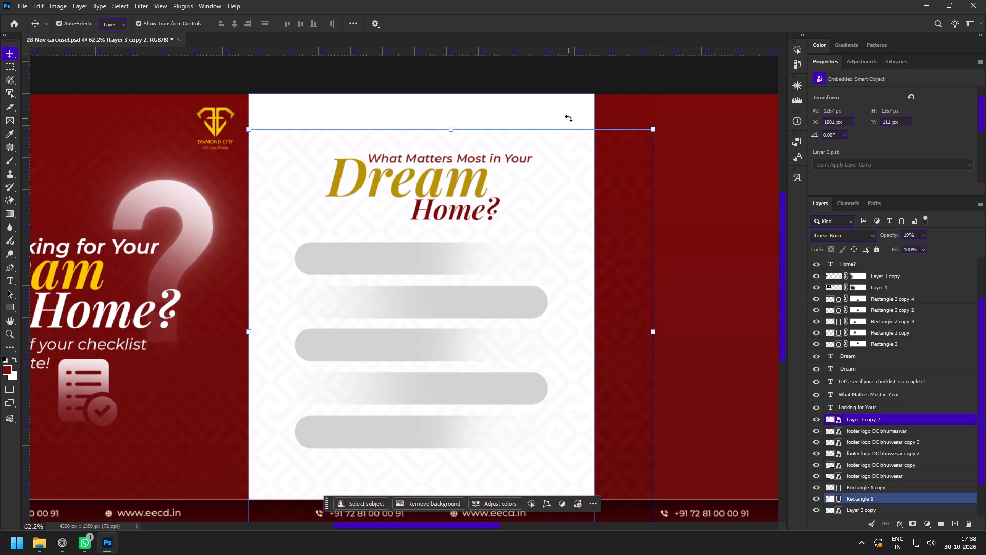
Rename the slide 2 white background layer, Rectangle 1, as 2.
double_click(856, 501)
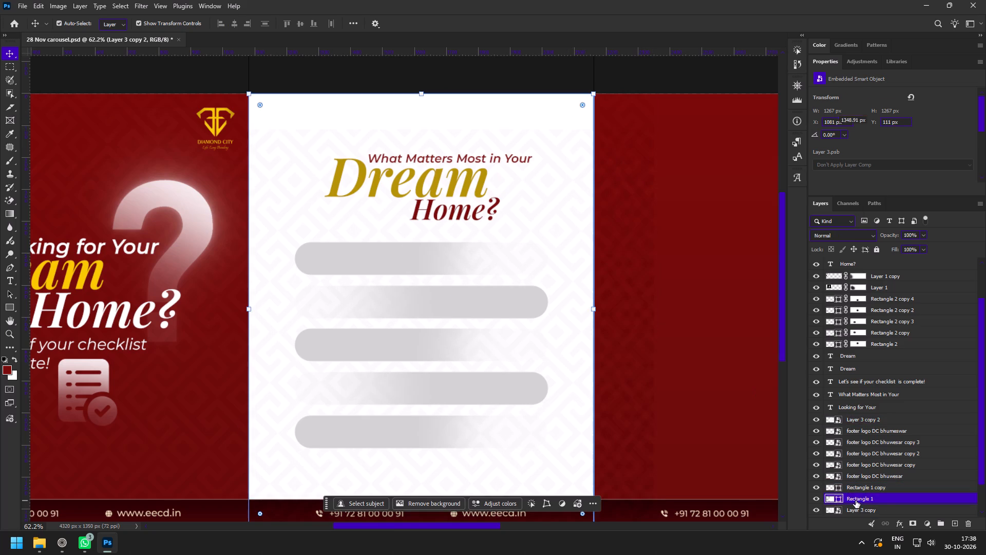
key("2")
key("Return")
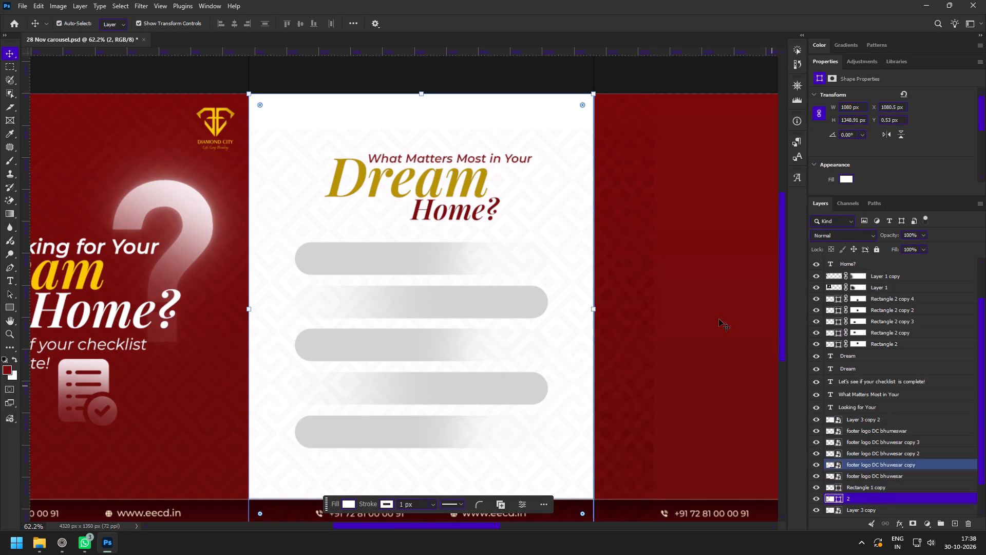
Clip the pattern copy to layer 2 by placing it directly above, with its top edge at Y 0 px.
left_click(570, 176)
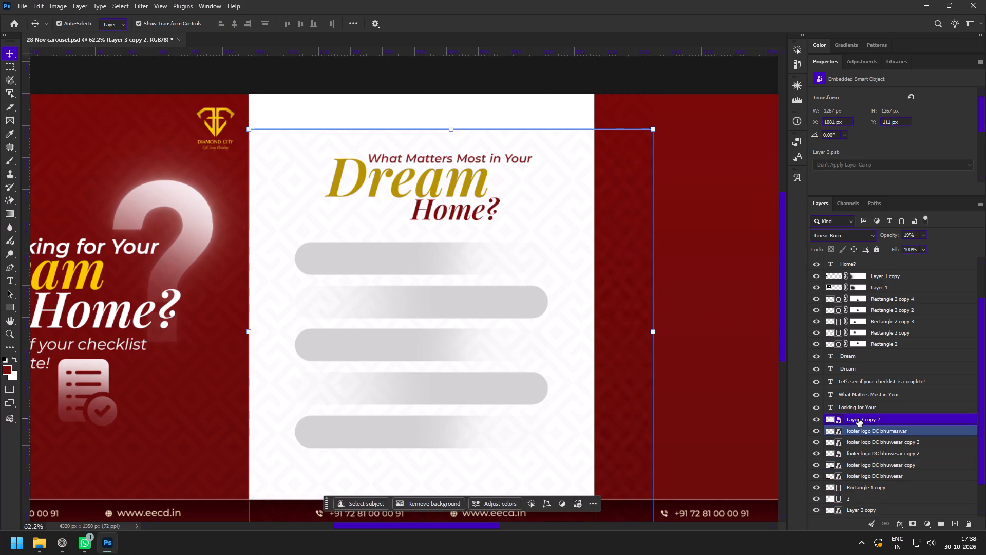
left_click_drag(858, 420, 856, 494)
left_click(848, 493, "alt")
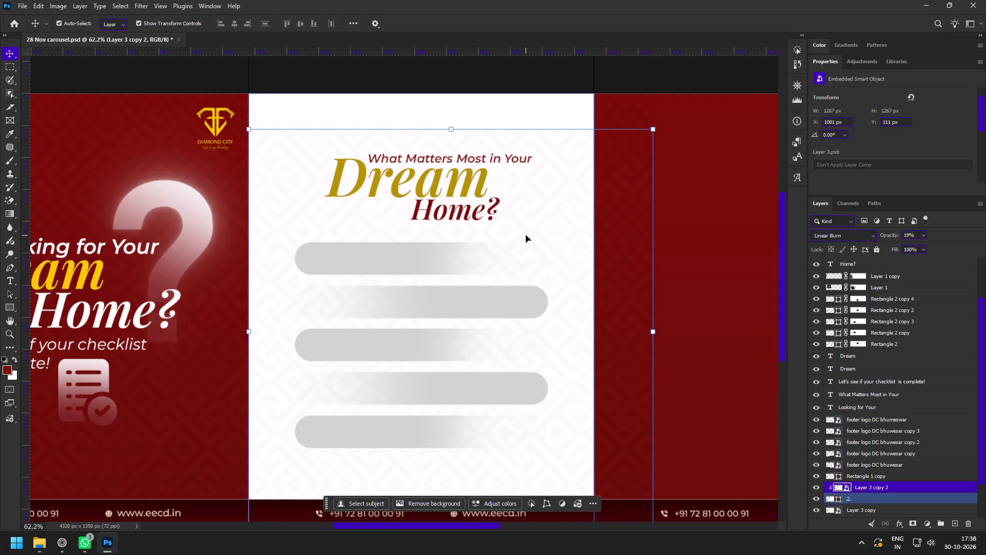
left_click_drag(563, 238, 563, 202)
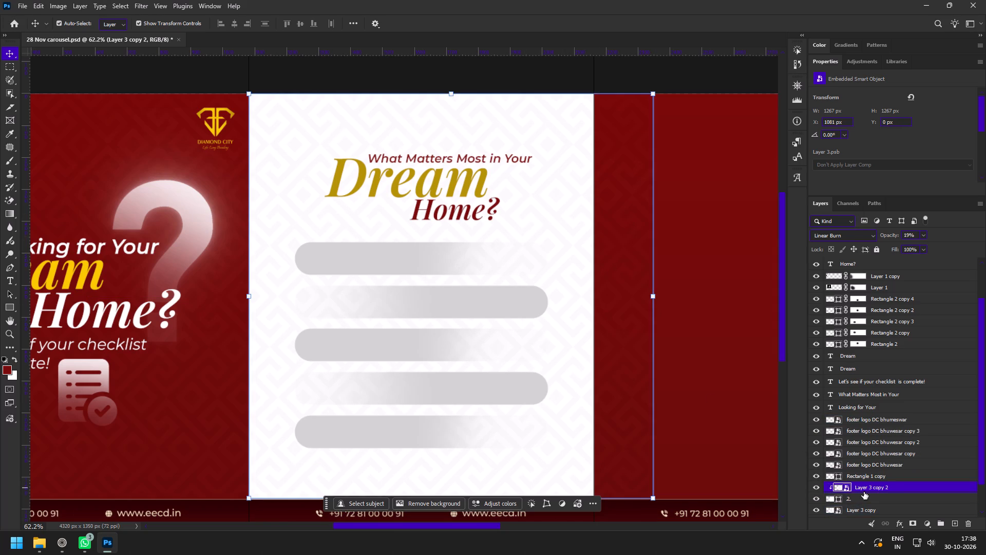
Release and reapply the pattern's clipping to layer 2, repositioning it to about X 1006, Y 1 px so it covers slide 2.
scroll(885, 447, "down", 7)
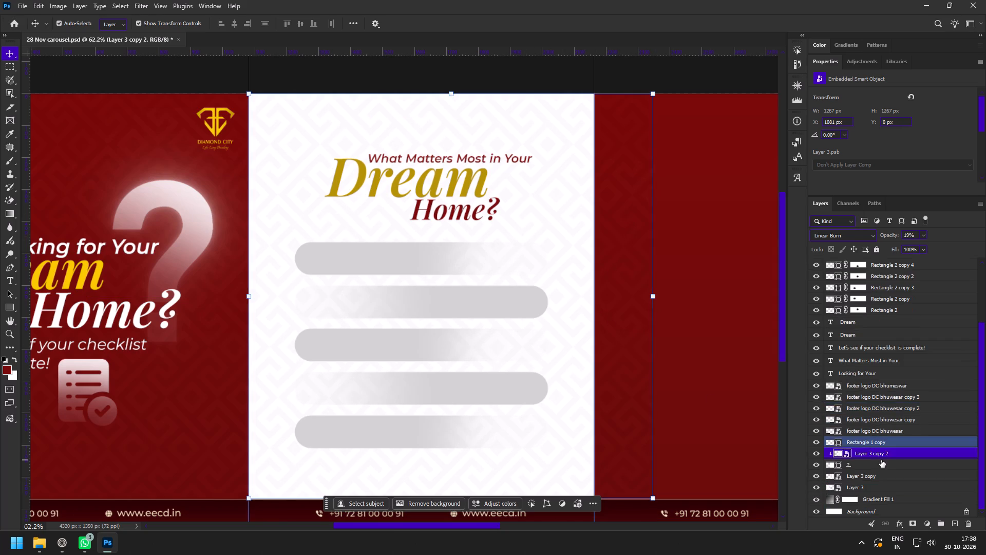
left_click(854, 460, "alt")
left_click(619, 265)
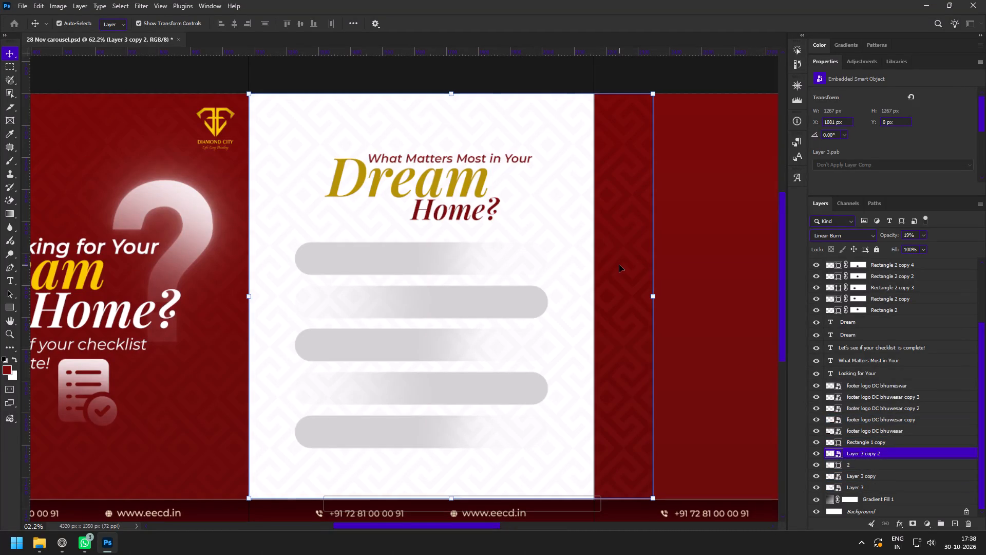
left_click_drag(626, 266, 602, 279)
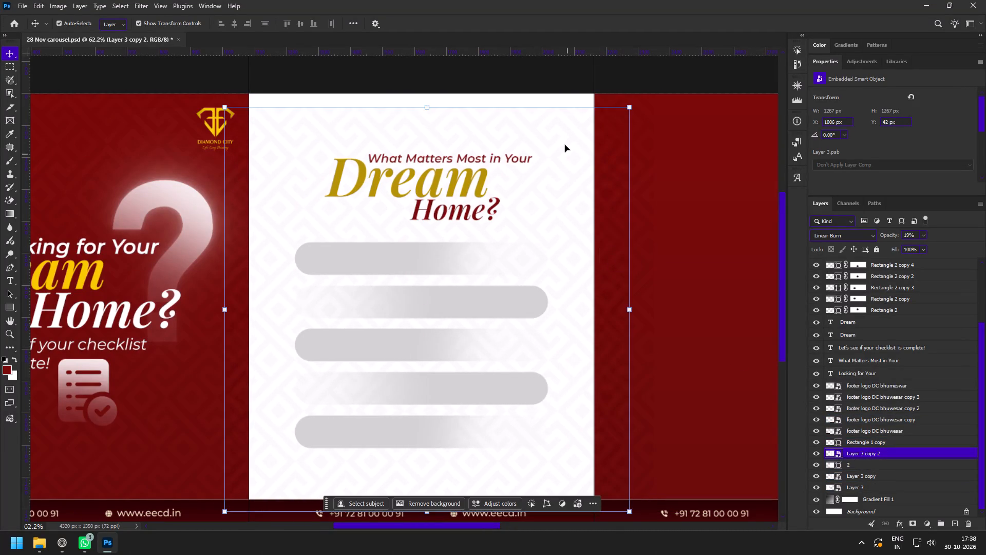
left_click_drag(565, 145, 565, 162)
left_click(565, 107)
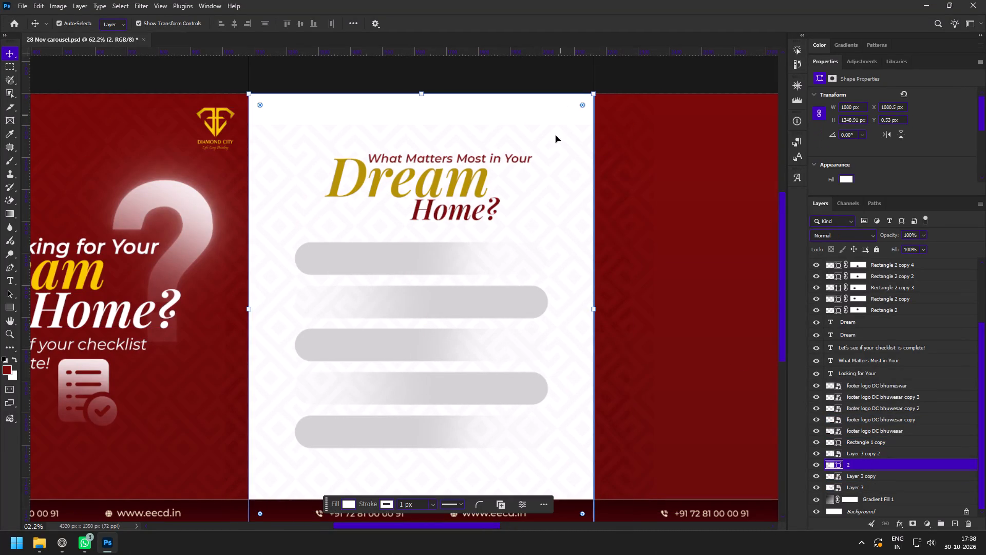
left_click(560, 205)
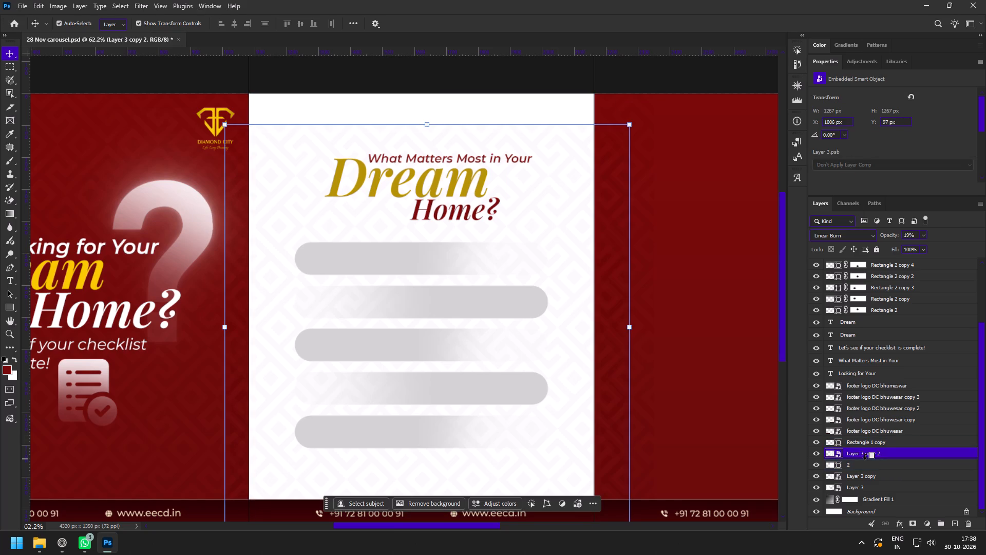
left_click(865, 459, "alt")
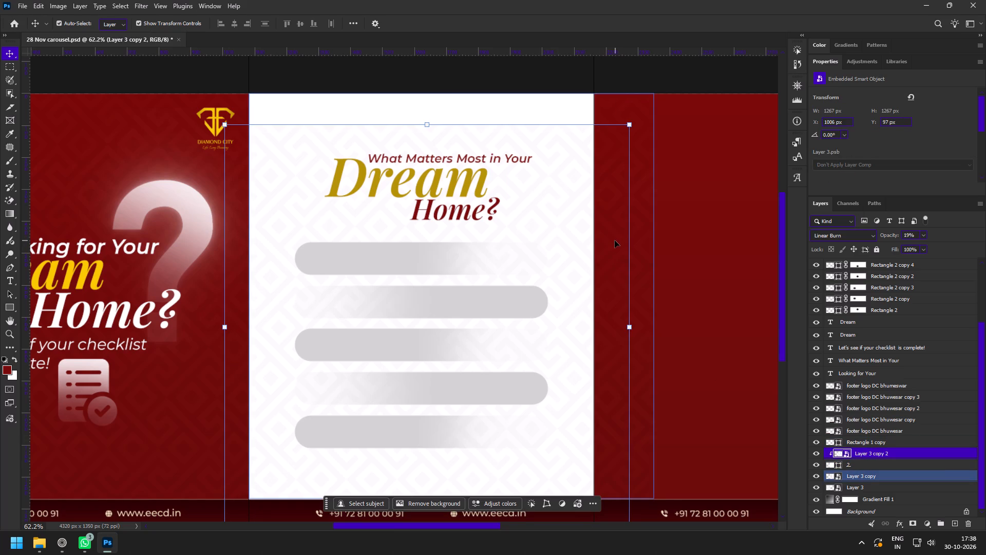
left_click(615, 240)
left_click(551, 183)
left_click_drag(554, 226, 559, 197)
Delete the leftover pattern layer, Layer 3 copy, that spills from behind slide 2 onto slide 3.
left_click(686, 197)
left_click(647, 196)
left_click_drag(642, 196, 667, 235)
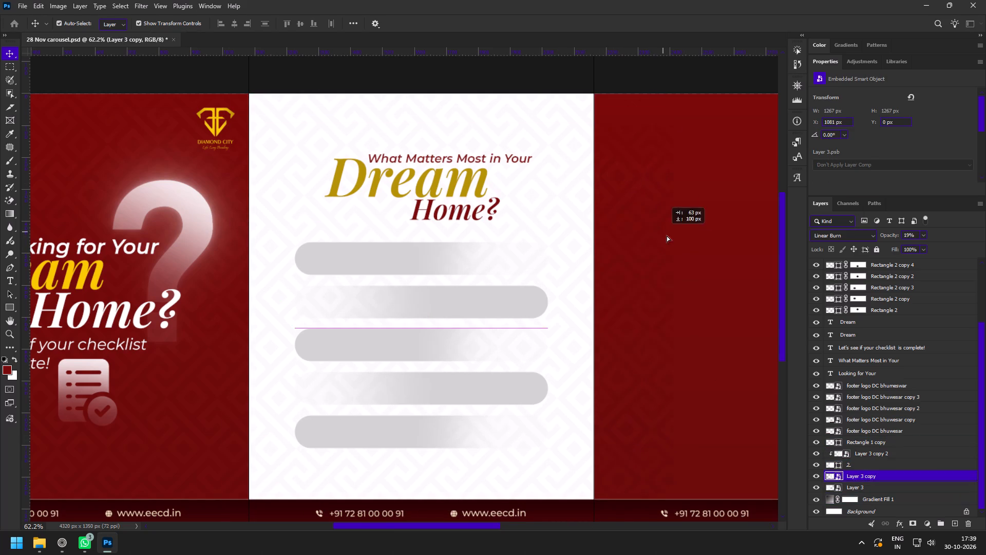
left_click_drag(667, 235, 706, 242)
key("Delete")
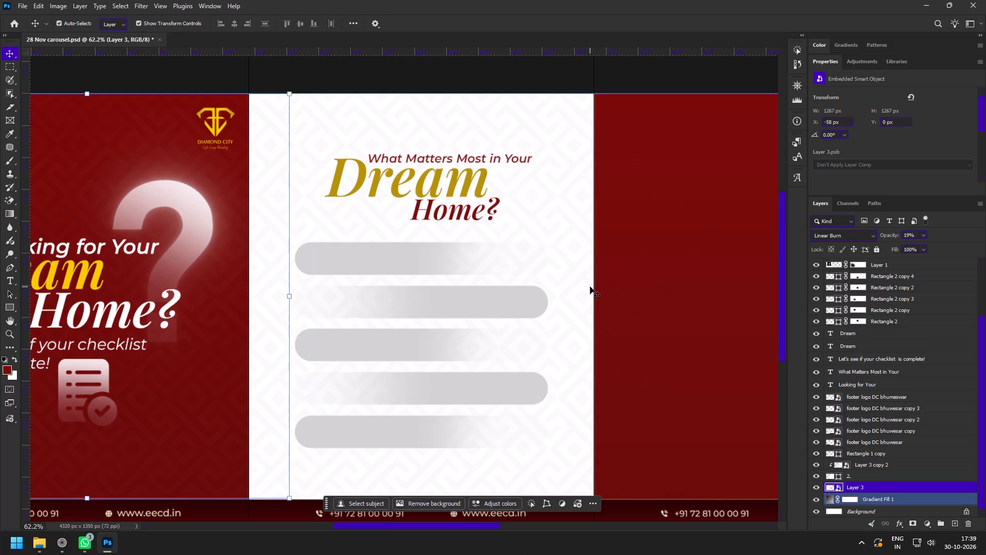
Set the opacity of the clipped slide 2 pattern layer to 8%.
key("z")
left_click_drag(584, 288, 565, 280)
key("space")
key("space")
key("space")
left_click_drag(551, 311, 586, 291)
left_click_drag(576, 306, 598, 324)
key("v")
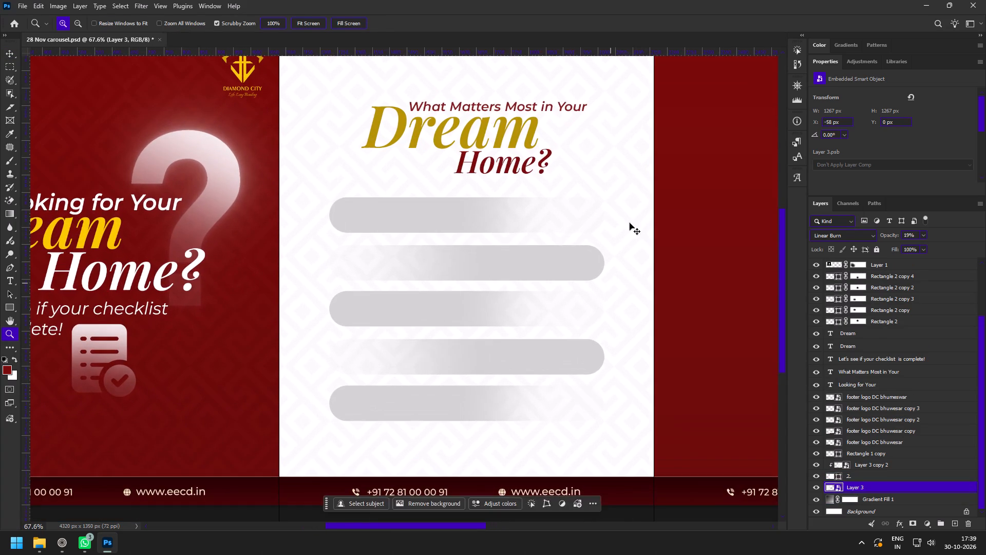
left_click(630, 184)
left_click_drag(888, 235, 879, 233)
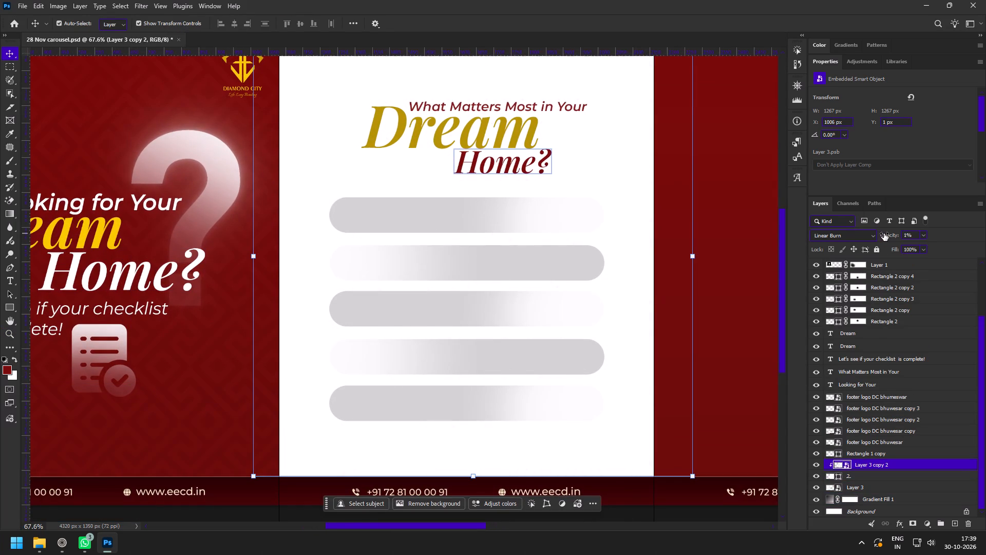
left_click(886, 234)
Examine the lighter pattern on slide 2 close up and alongside the neighbouring slides.
key("z")
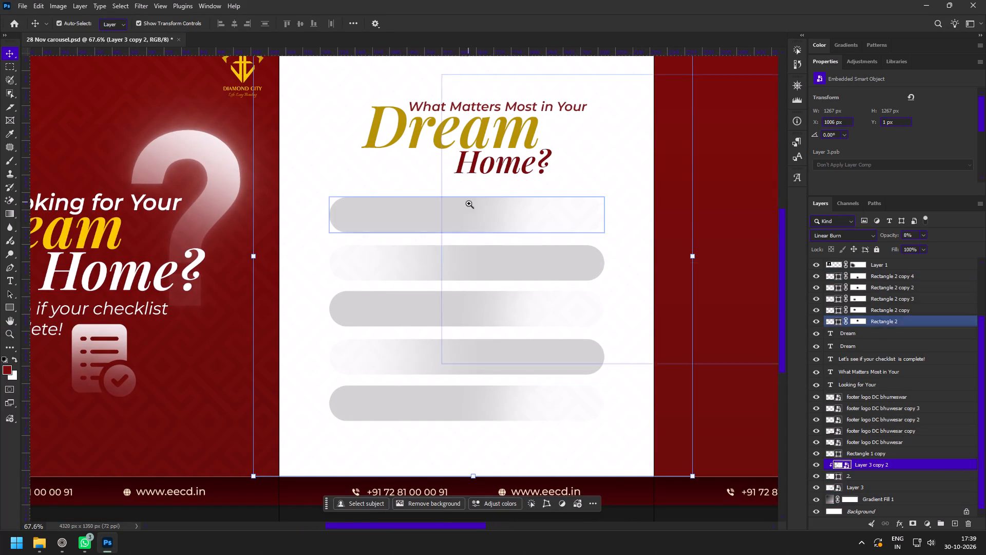
key("space")
key("space")
key("space")
key("space")
left_click_drag(409, 111, 408, 163)
left_click_drag(395, 290, 408, 297)
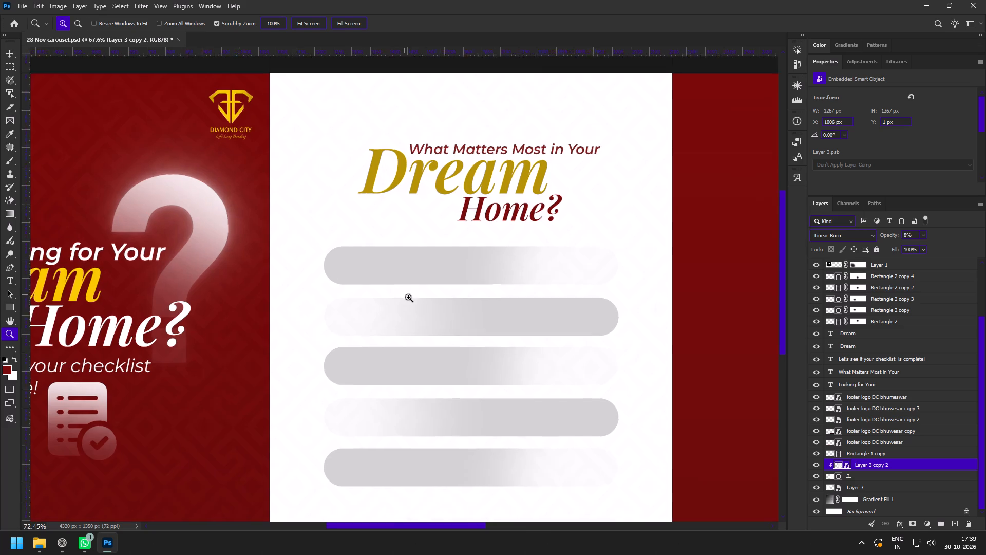
left_click_drag(408, 297, 411, 299)
key("space")
key("space")
key("space")
key("space")
left_click_drag(485, 330, 430, 237)
left_click_drag(430, 237, 395, 222)
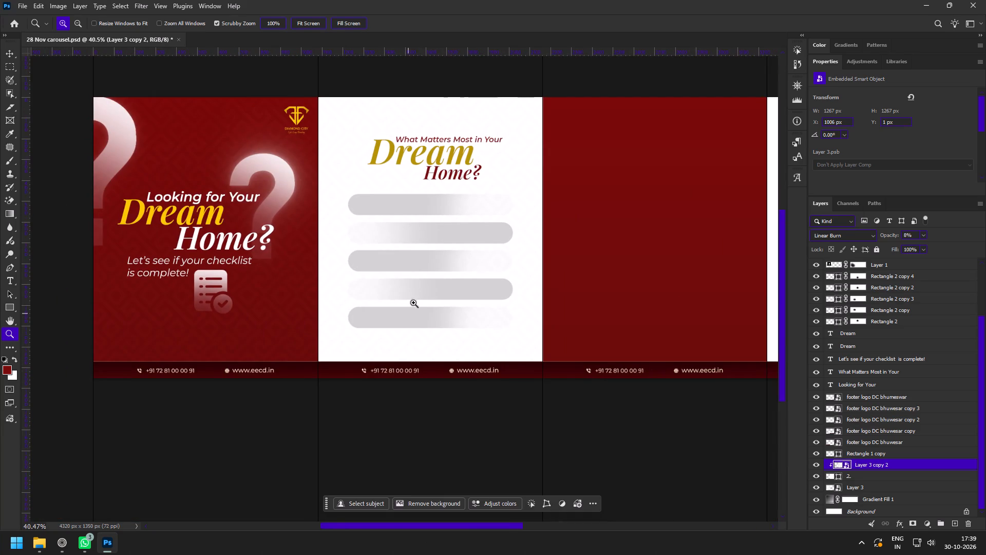
key("space")
left_click_drag(358, 229, 378, 240)
left_click_drag(402, 203, 419, 232)
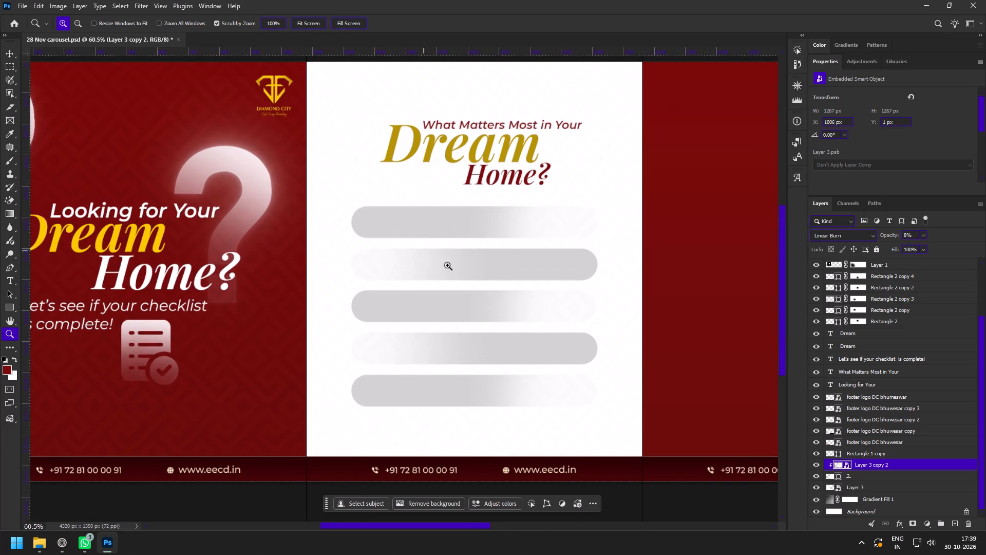
Delete the second and fourth grey gradient bars on slide 2.
key("v")
left_click(466, 270)
key("Delete")
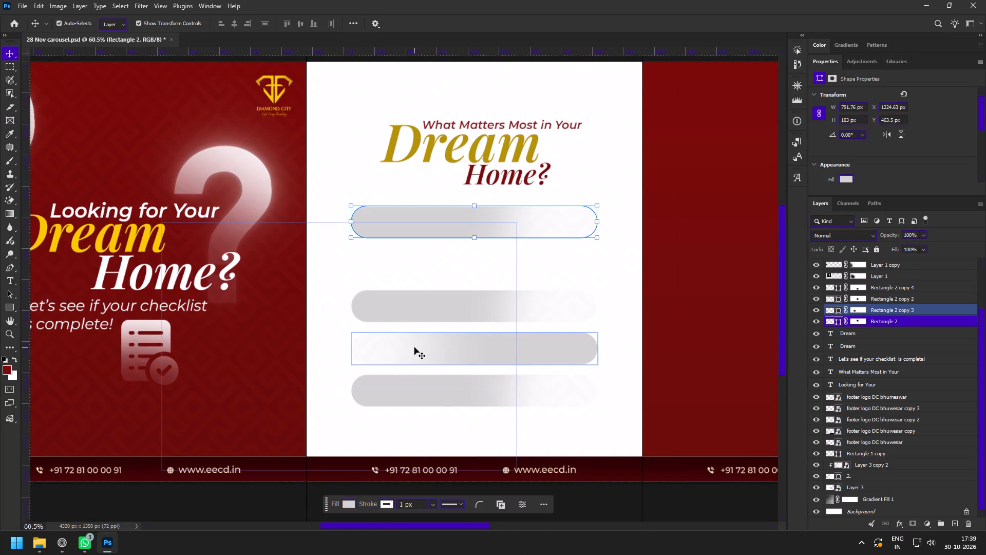
left_click(414, 347)
key("Delete")
Duplicate the top grey bar into the empty second and fourth rows on slide 2, keeping all five bars evenly spaced.
left_click(397, 229)
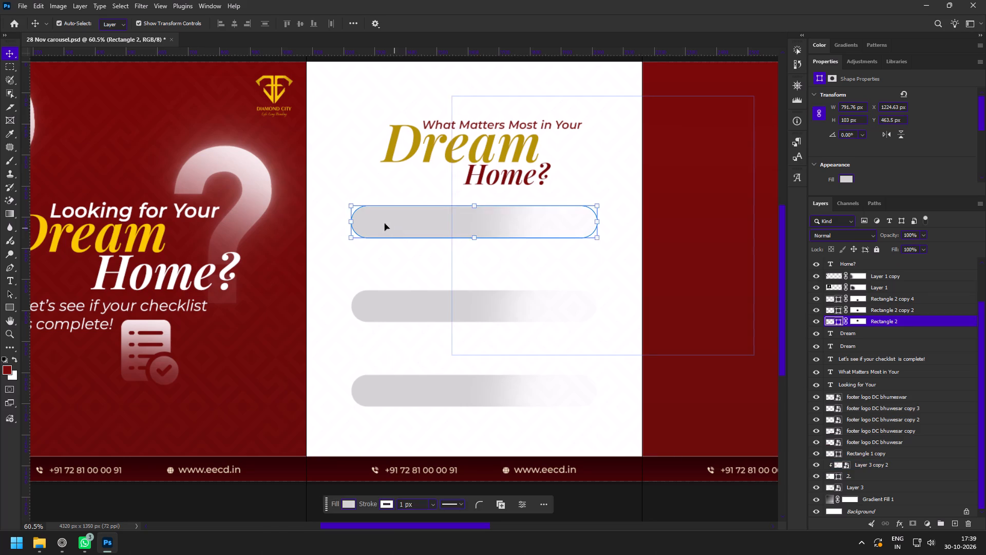
left_click_drag(384, 223, 380, 265, "alt")
left_click_drag(380, 265, 381, 350, "alt")
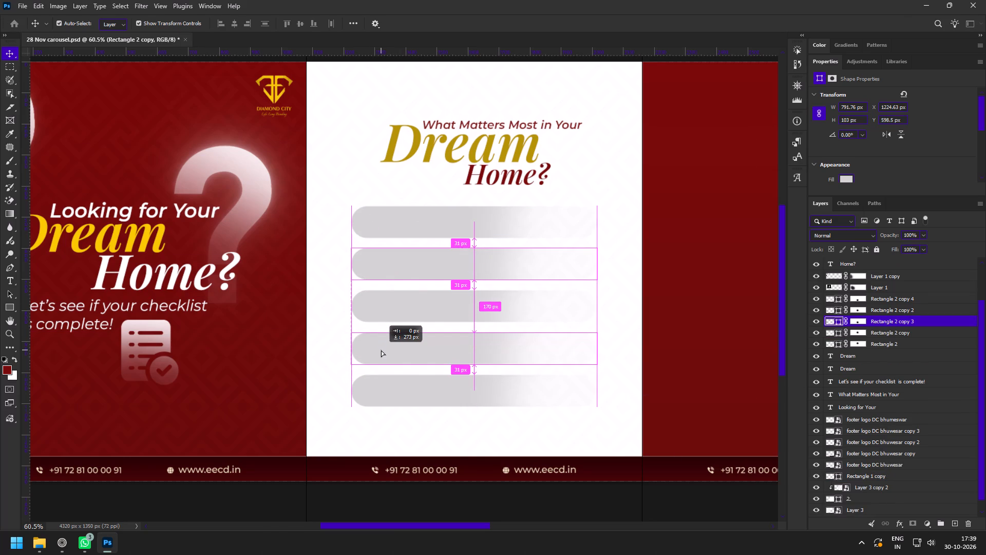
left_click_drag(381, 350, 381, 349, "alt")
key("alt+z")
left_click_drag(378, 344, 386, 354)
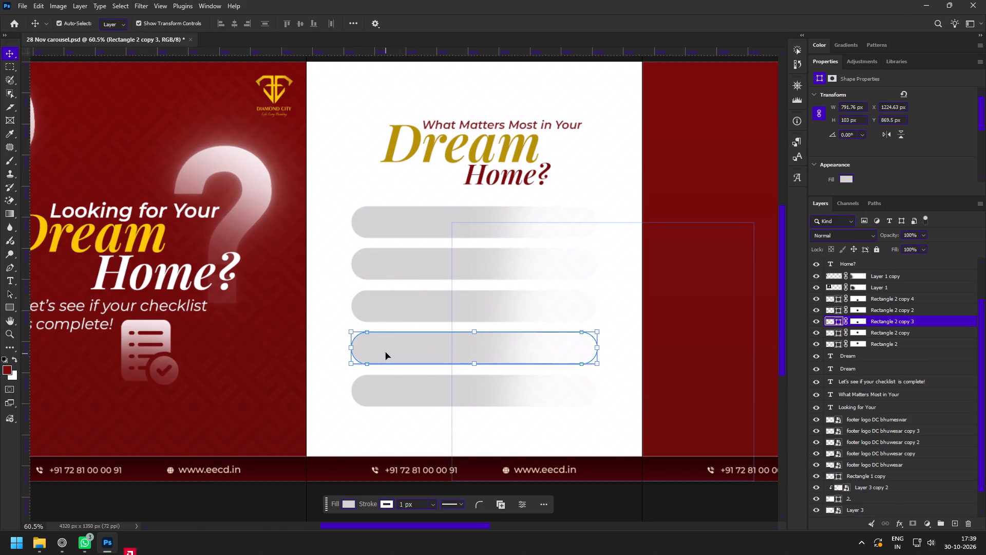
Examine the alignment and spacing of the five bars on slide 2 close up.
key("z")
left_click_drag(376, 307, 386, 322)
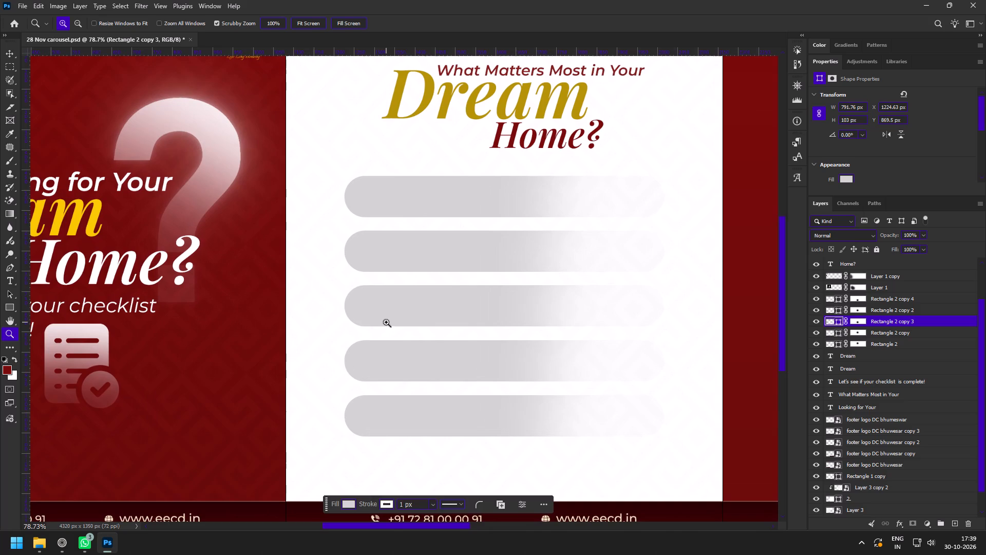
key("space")
key("space")
key("space")
key("space")
key("space")
left_click_drag(366, 324, 330, 335)
Copy the checklist line "A well-connected location?" from the Diamond city content document in the browser, and return to Photoshop.
left_click(69, 547)
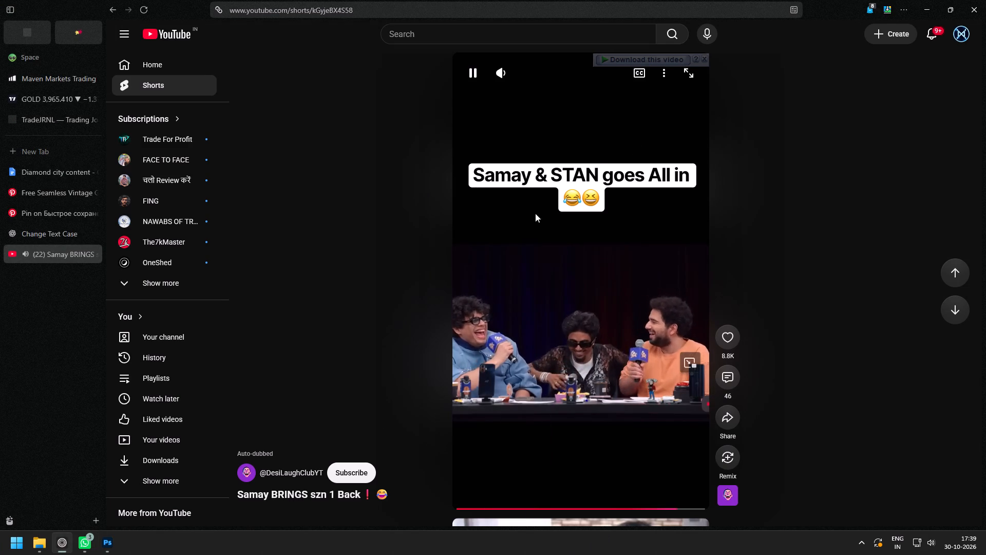
scroll(520, 226, "down", 2)
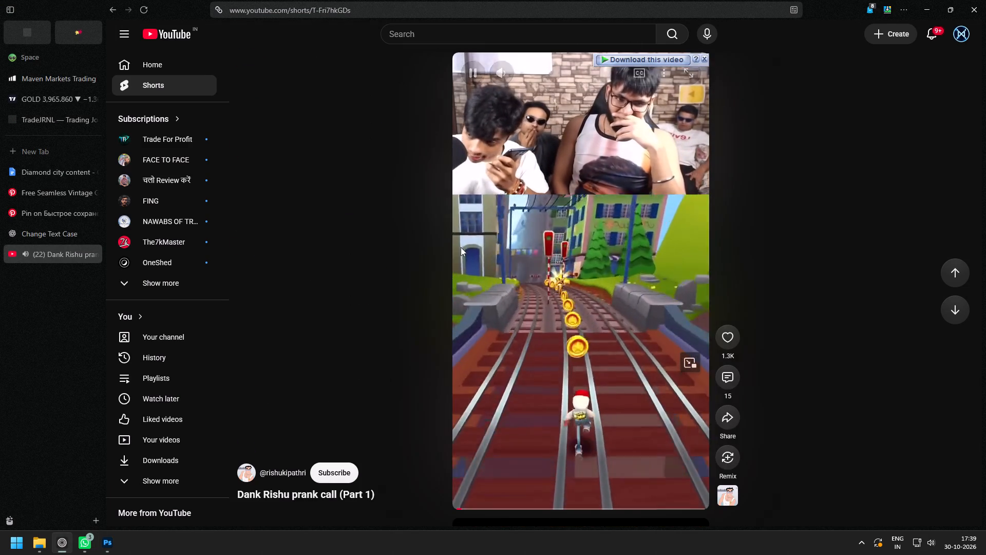
scroll(496, 215, "down", 2)
scroll(515, 234, "up", 1)
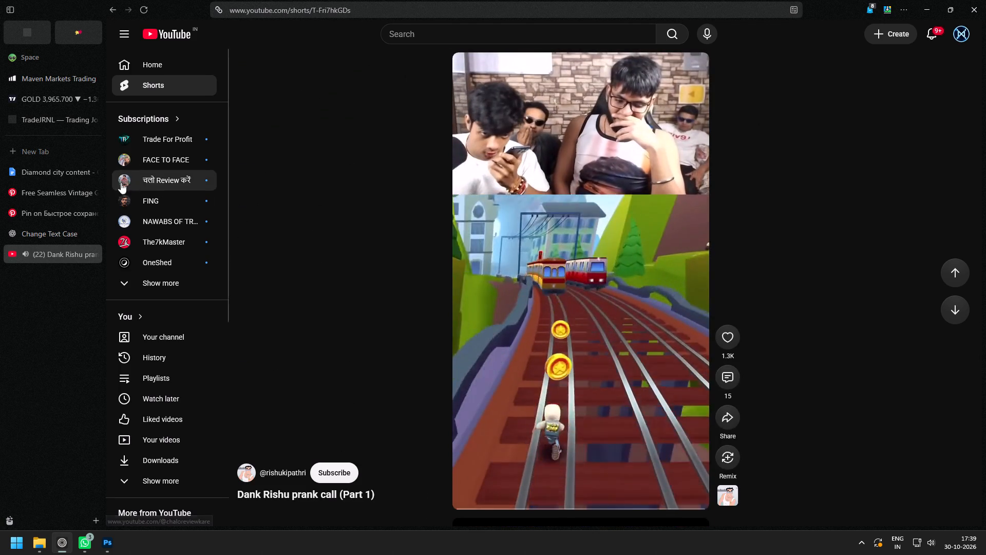
left_click(55, 166)
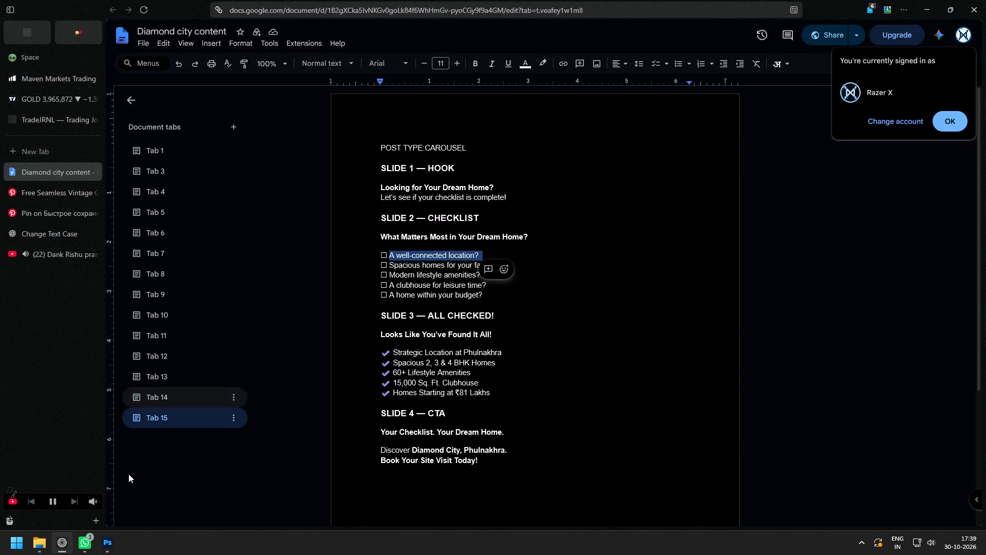
key("ctrl+c")
left_click(112, 554)
key("z")
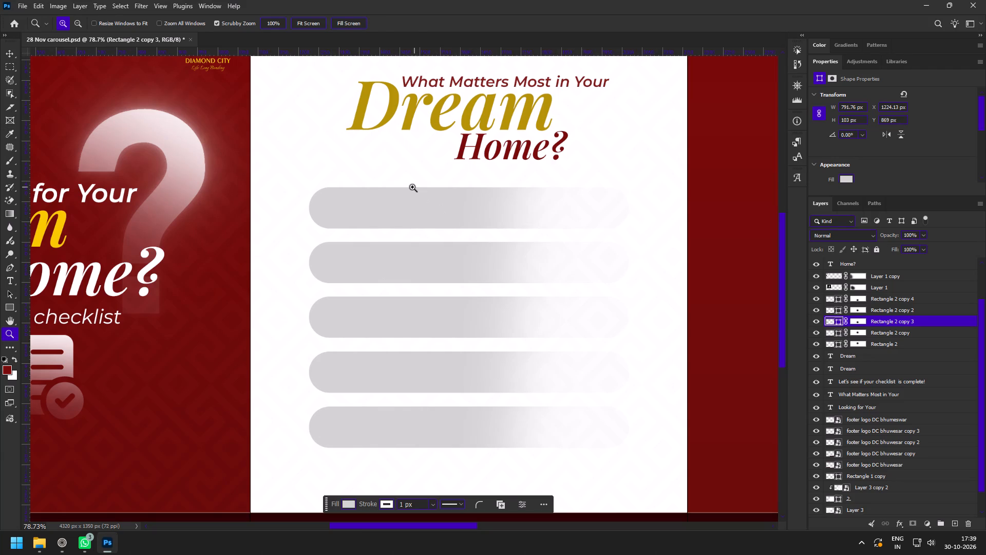
Add the copied line "A well-connected location?" as a new text layer just above the top grey bar on slide 2.
key("t")
left_click(297, 169)
key("ctrl+v")
key("BackSpace")
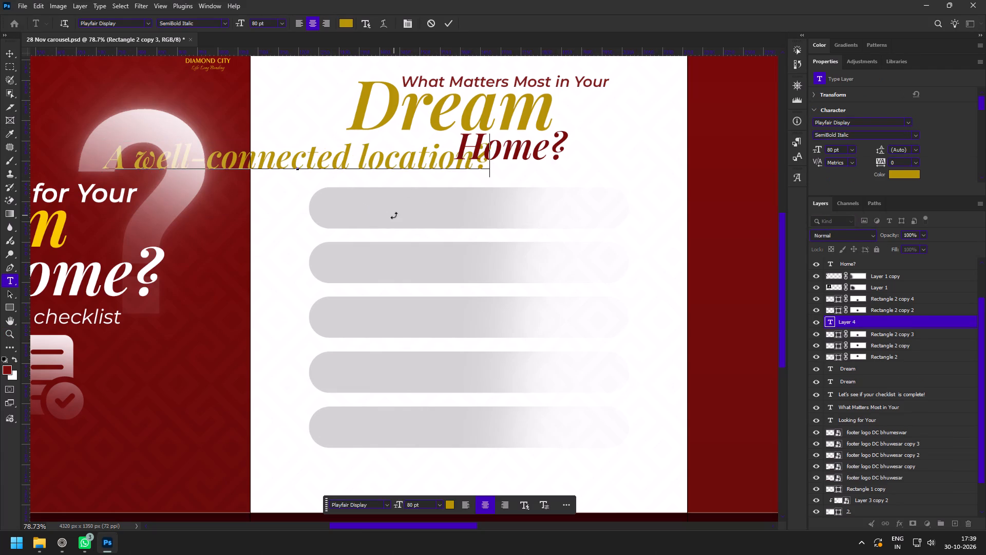
key("ctrl+Return")
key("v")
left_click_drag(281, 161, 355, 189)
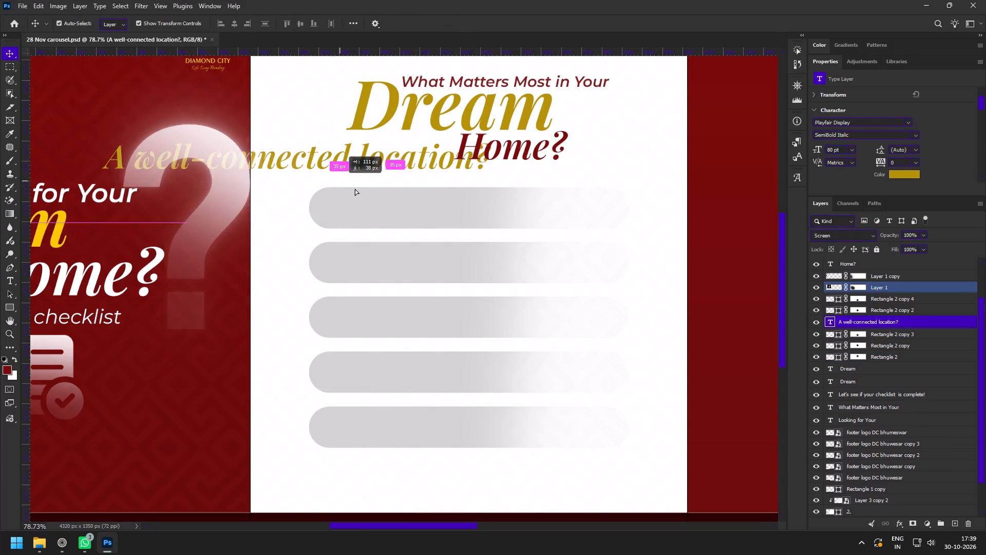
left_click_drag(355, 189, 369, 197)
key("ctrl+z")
Move the "A well-connected location?" text onto the top grey bar on slide 2.
left_click(439, 161)
left_click_drag(435, 160, 454, 181)
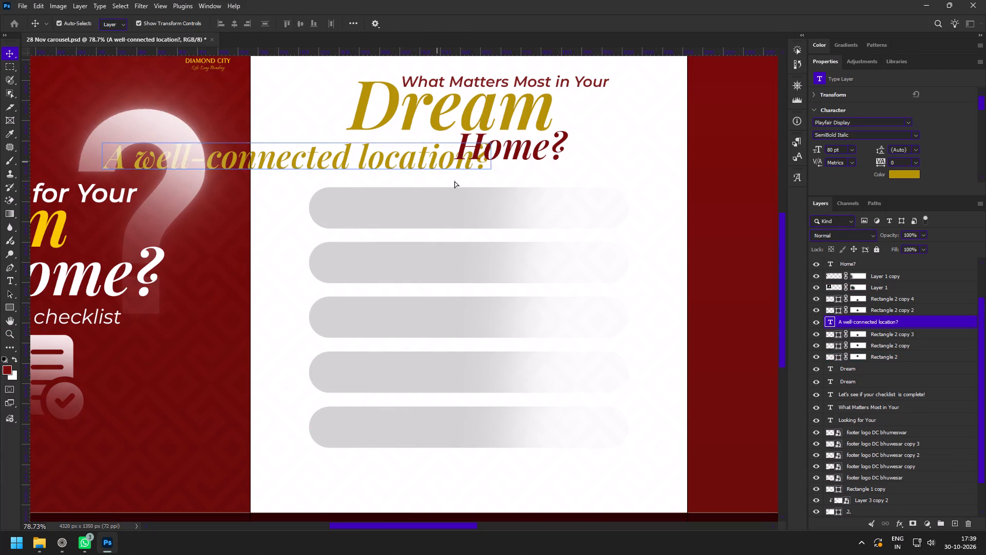
left_click_drag(454, 181, 650, 211)
Recolour the "A well-connected location?" text with the dark red sampled from slide 3's background.
key("space")
key("space")
left_click_drag(638, 221, 529, 217)
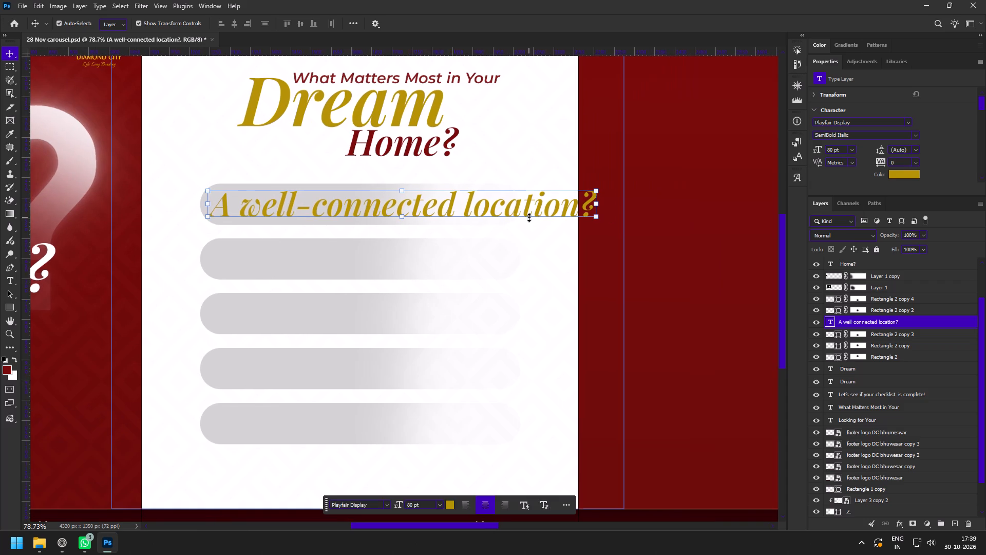
key("i")
left_click(685, 175)
key("alt+BackSpace")
Scale the "A well-connected location?" text to about 70% and centre it within the top grey bar.
key("v")
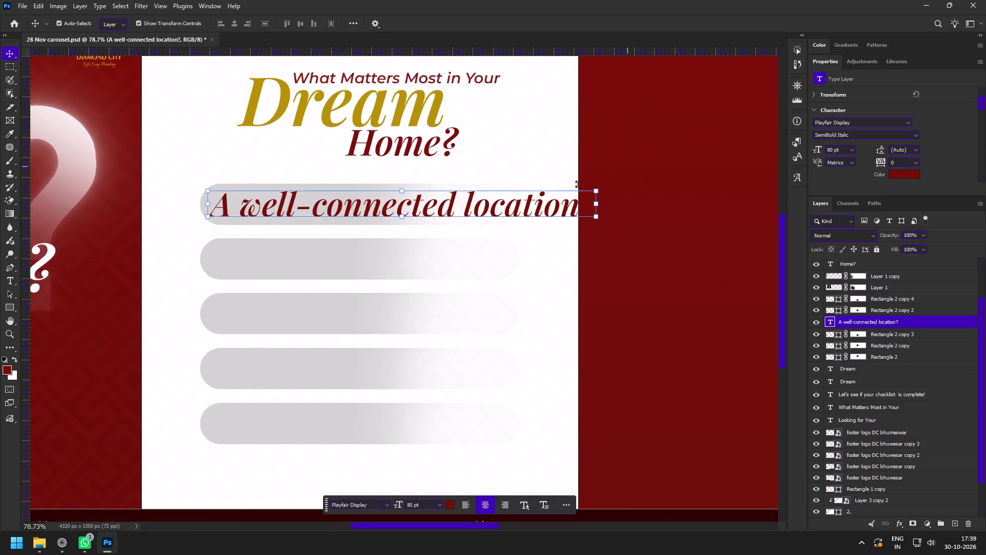
left_click_drag(602, 205, 486, 205)
left_click_drag(403, 204, 412, 203)
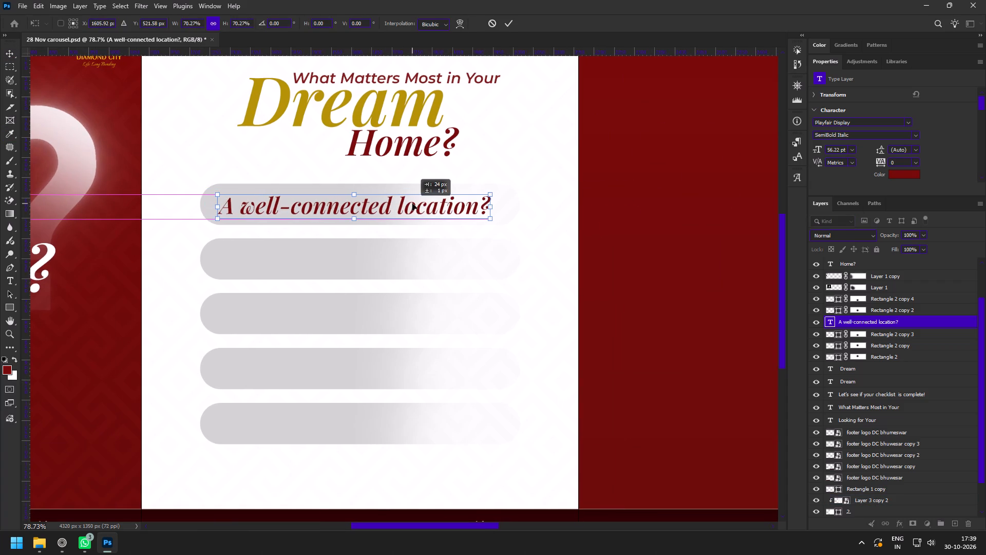
left_click_drag(412, 203, 417, 202)
left_click(519, 25)
left_click(506, 21)
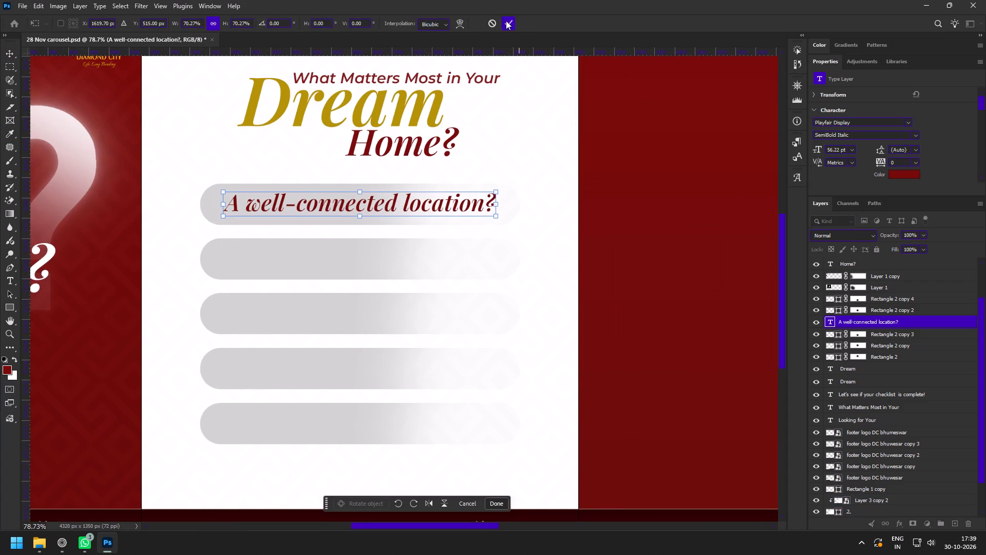
Set the "A well-connected location?" text to Montserrat Medium Italic.
left_click(909, 121)
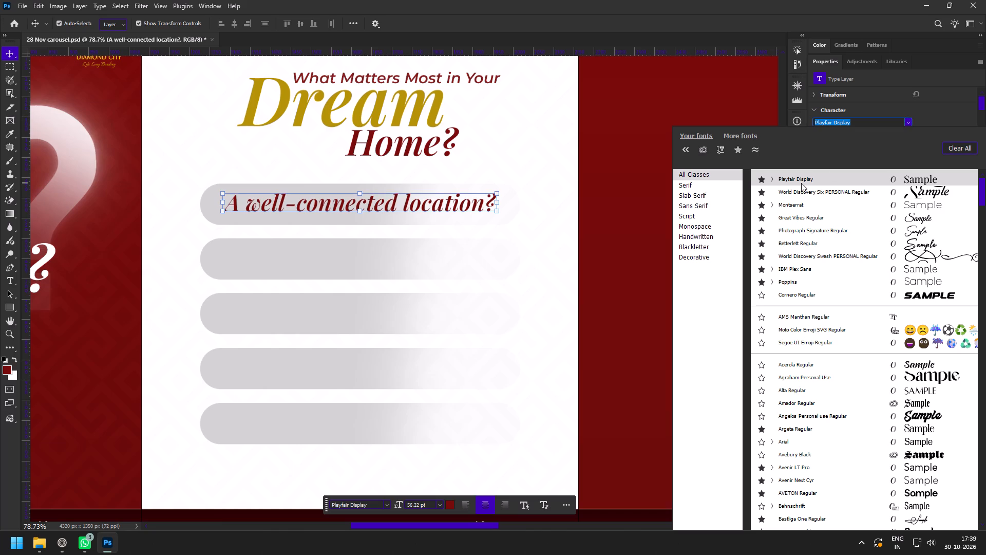
left_click(800, 209)
left_click(917, 136)
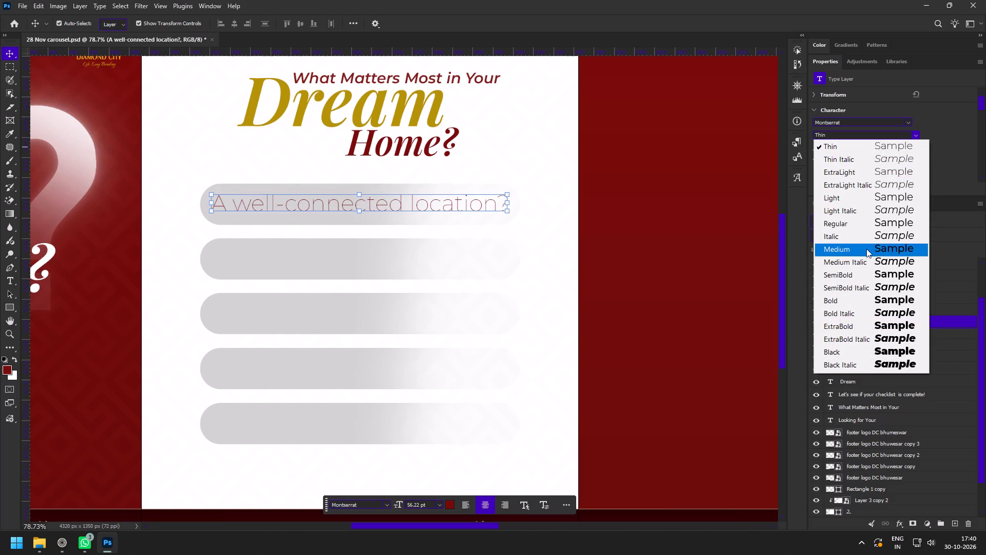
left_click(863, 263)
Scale the "A well-connected location?" text to about 52 pt, leaving a margin at both ends of the top bar.
key("z")
left_click_drag(244, 185, 266, 208)
key("v")
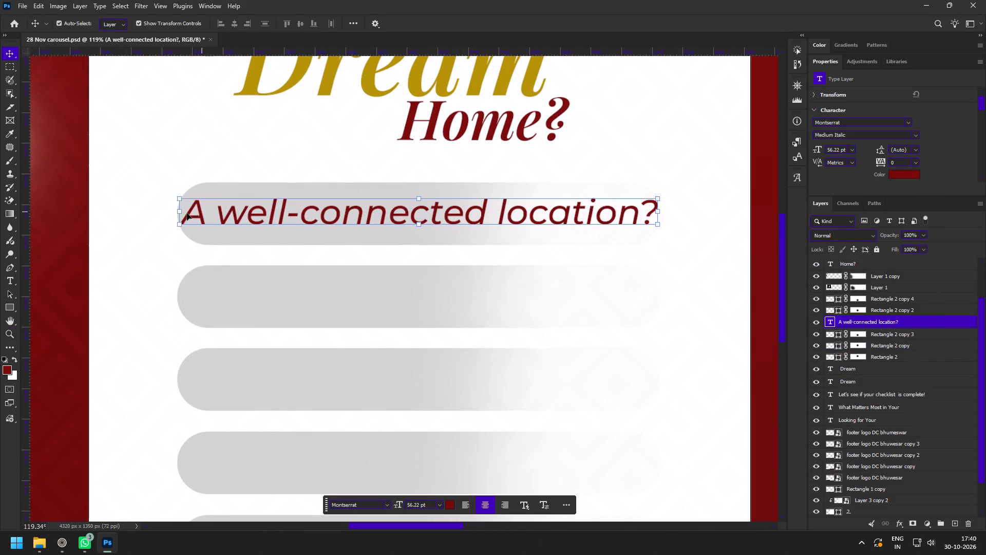
left_click_drag(179, 212, 201, 215)
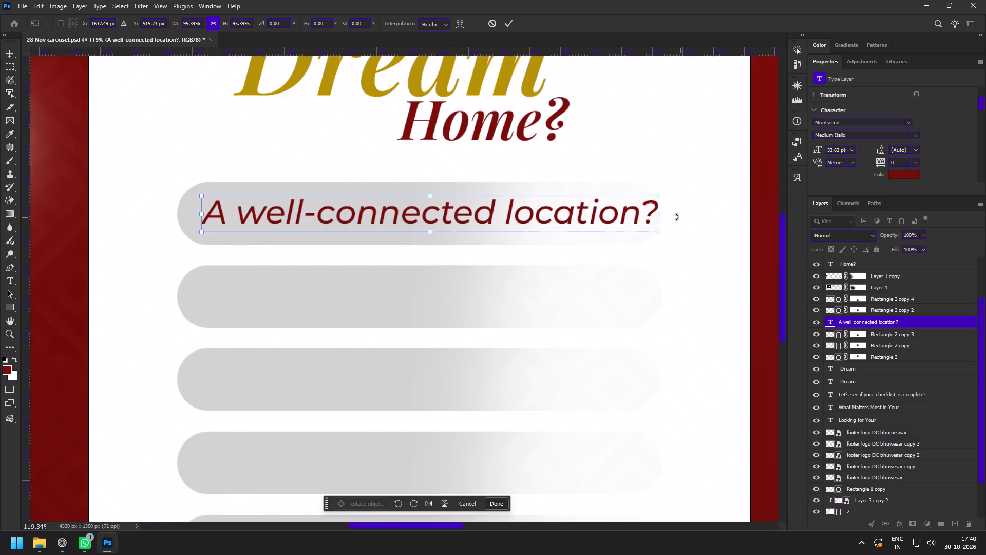
left_click_drag(656, 213, 644, 215)
left_click(504, 16)
left_click(515, 20)
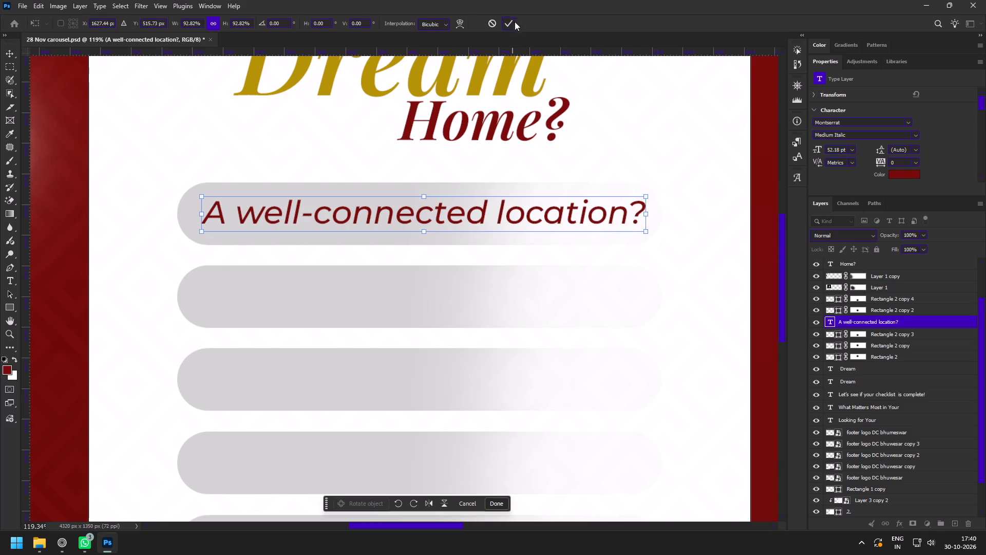
left_click(115, 181)
left_click(223, 299)
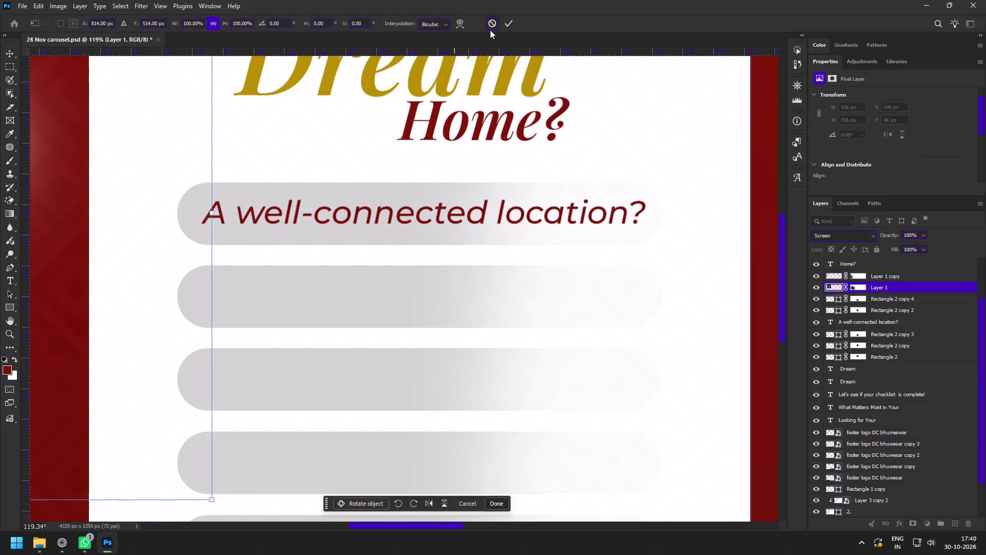
left_click(508, 25)
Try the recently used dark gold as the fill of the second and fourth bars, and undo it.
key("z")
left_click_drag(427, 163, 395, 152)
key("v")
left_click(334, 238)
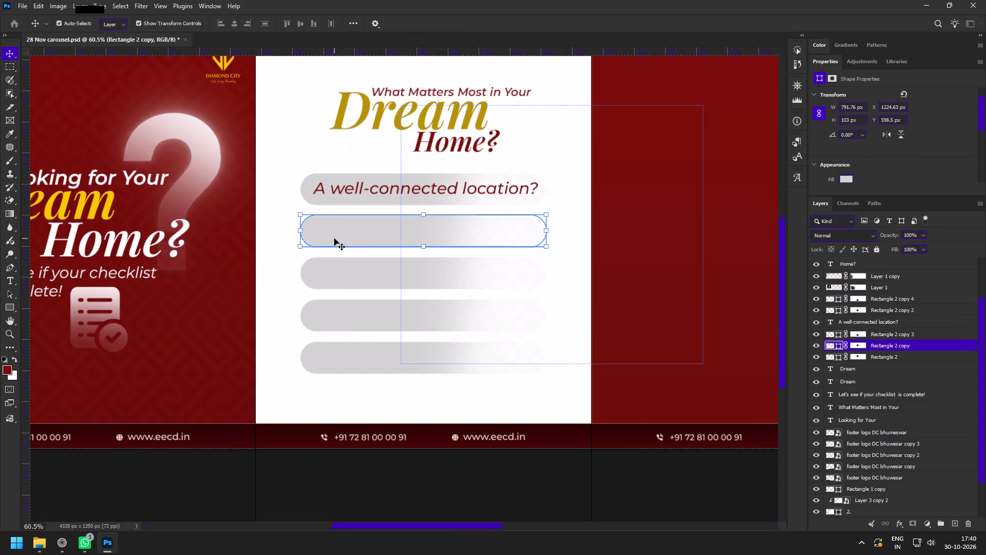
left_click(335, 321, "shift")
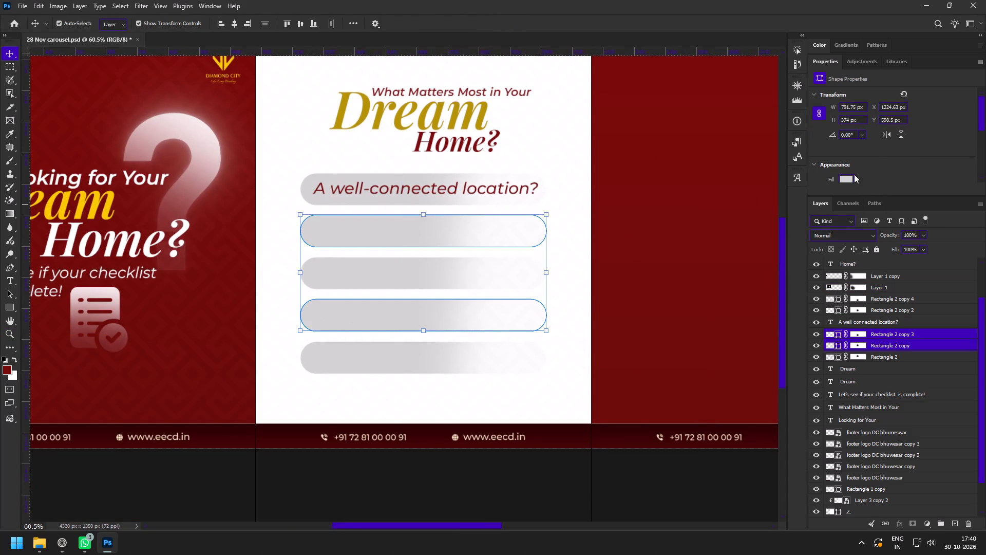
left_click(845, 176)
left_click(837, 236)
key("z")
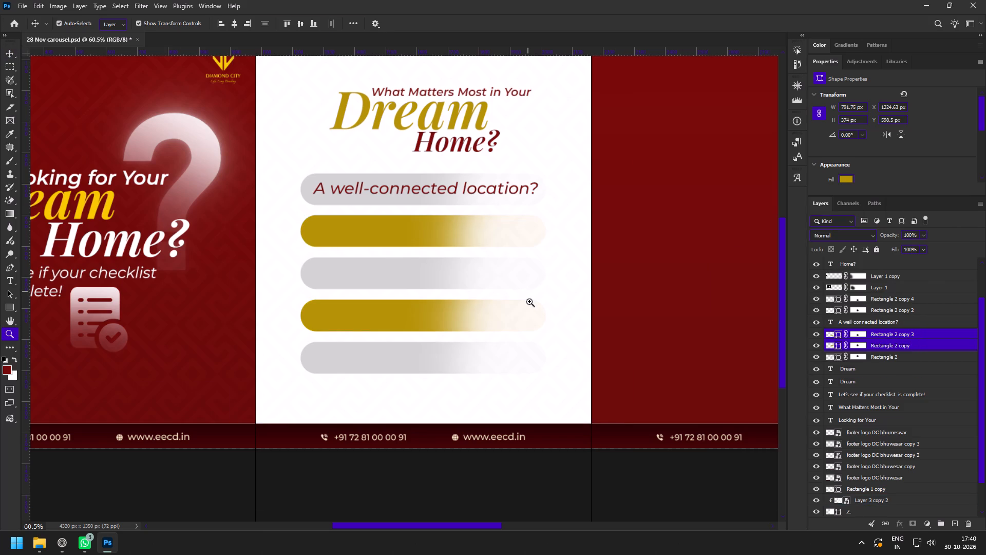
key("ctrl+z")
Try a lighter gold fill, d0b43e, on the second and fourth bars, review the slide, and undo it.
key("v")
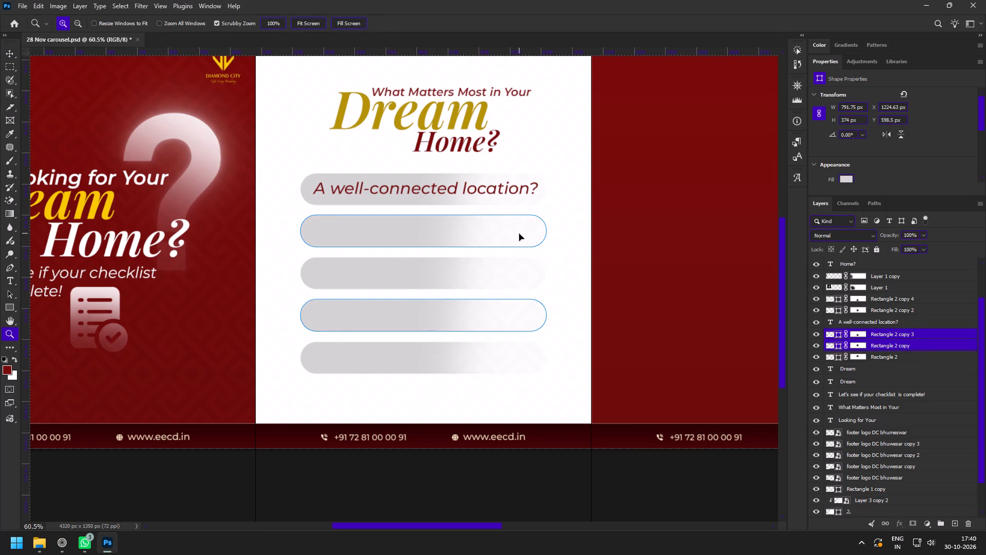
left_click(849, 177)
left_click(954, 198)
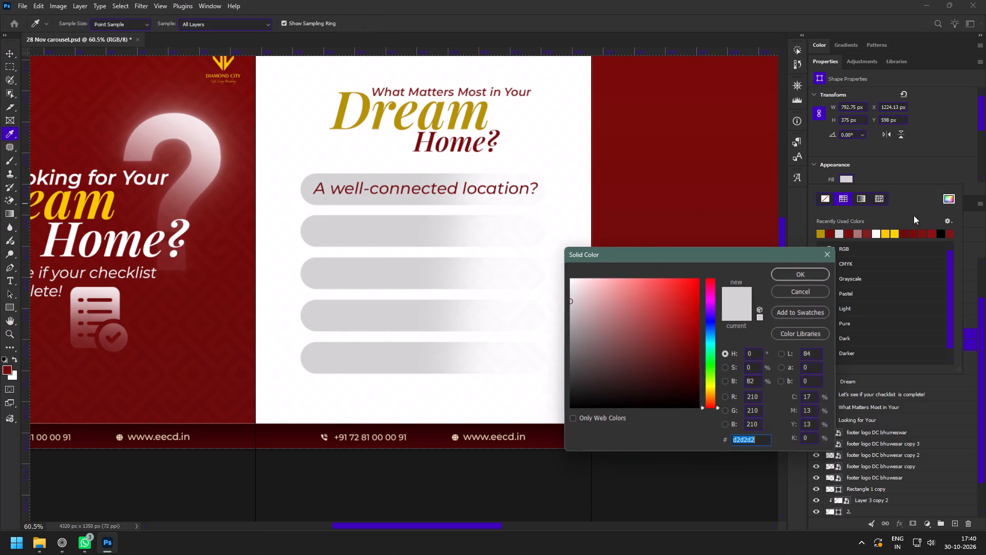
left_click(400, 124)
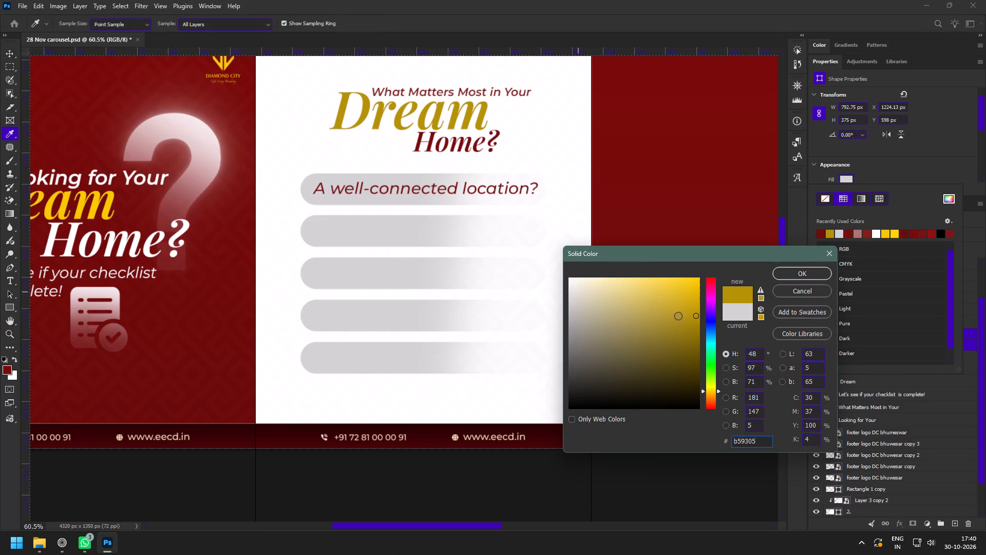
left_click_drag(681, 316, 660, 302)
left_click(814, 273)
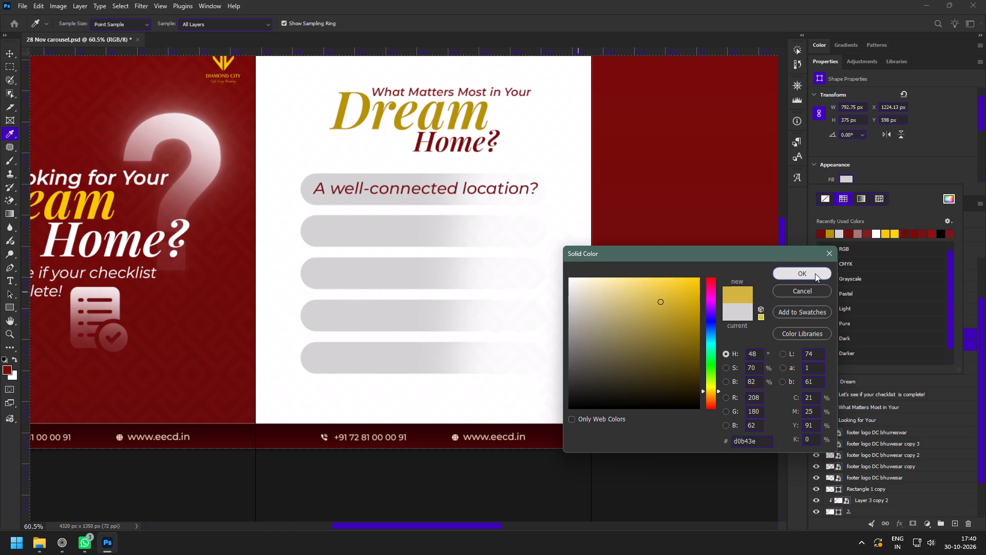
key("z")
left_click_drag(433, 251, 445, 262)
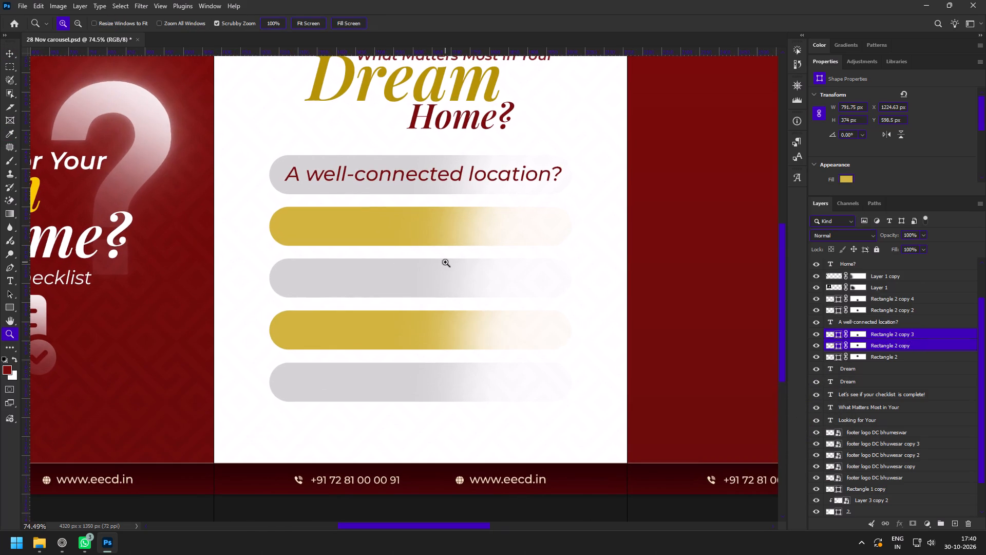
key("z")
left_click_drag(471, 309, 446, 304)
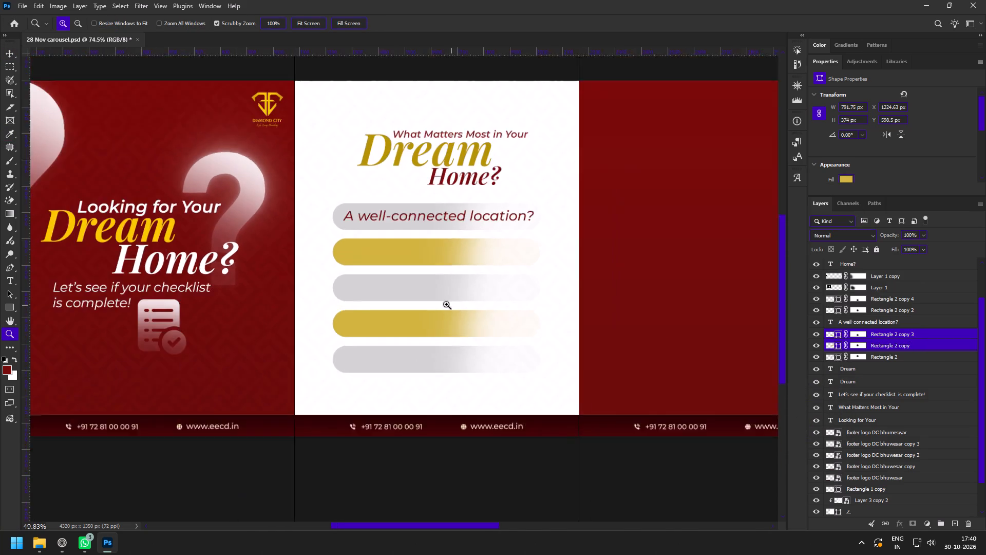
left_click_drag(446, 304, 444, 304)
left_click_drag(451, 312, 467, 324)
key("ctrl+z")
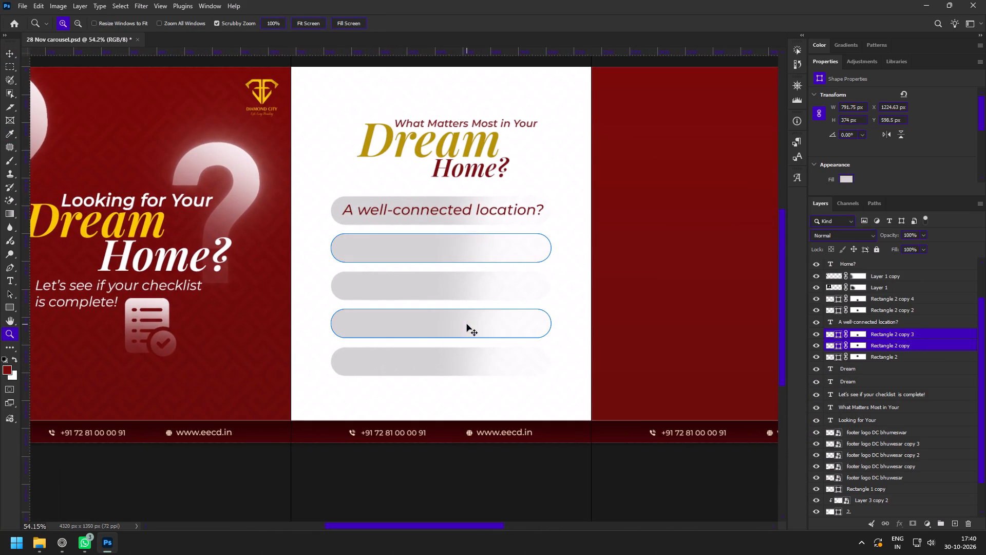
Scale the "A well-connected location?" text to about 43 pt and shift it right, leaving a wider gap at the top bar's left end.
key("z")
left_click_drag(412, 277, 433, 291)
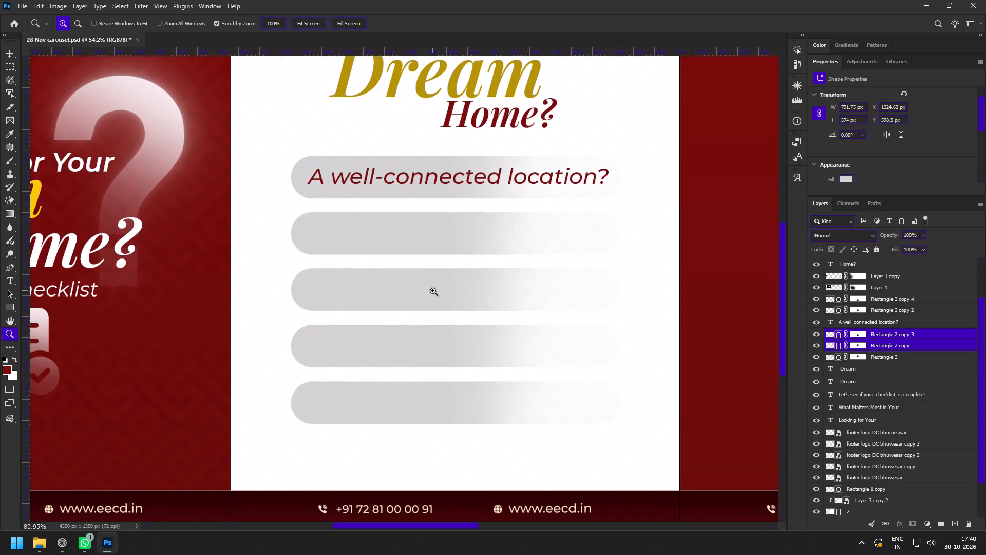
left_click_drag(424, 151, 430, 164)
left_click_drag(430, 164, 432, 170)
key("v")
left_click(400, 183)
key("space")
key("space")
left_click_drag(489, 186, 431, 195)
left_click(572, 189)
left_click_drag(573, 192, 515, 195)
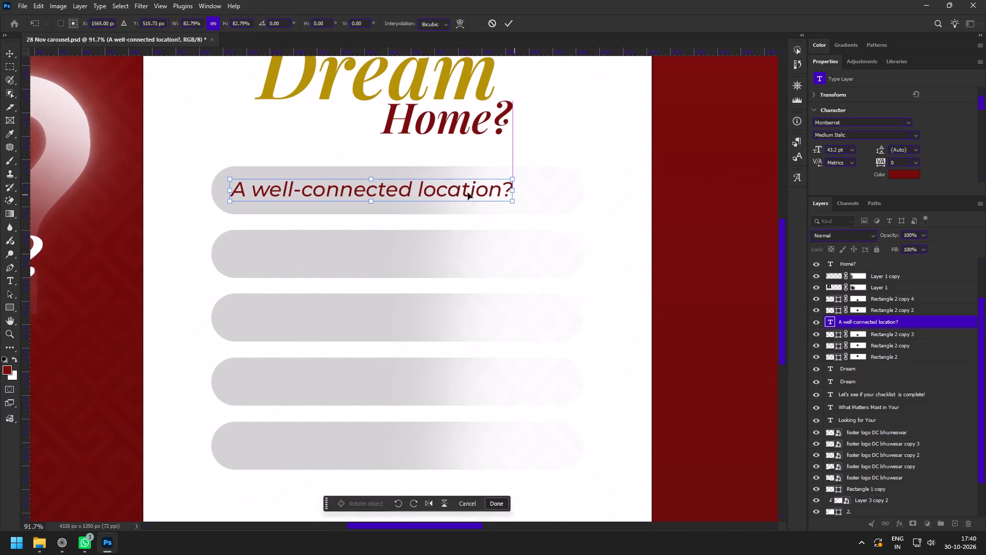
left_click_drag(462, 193, 491, 192)
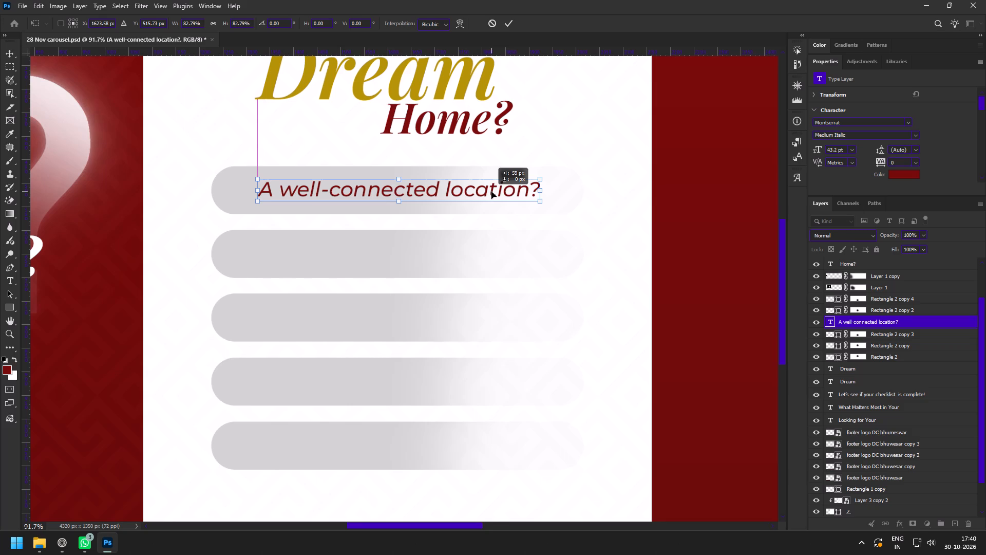
left_click_drag(491, 192, 508, 190)
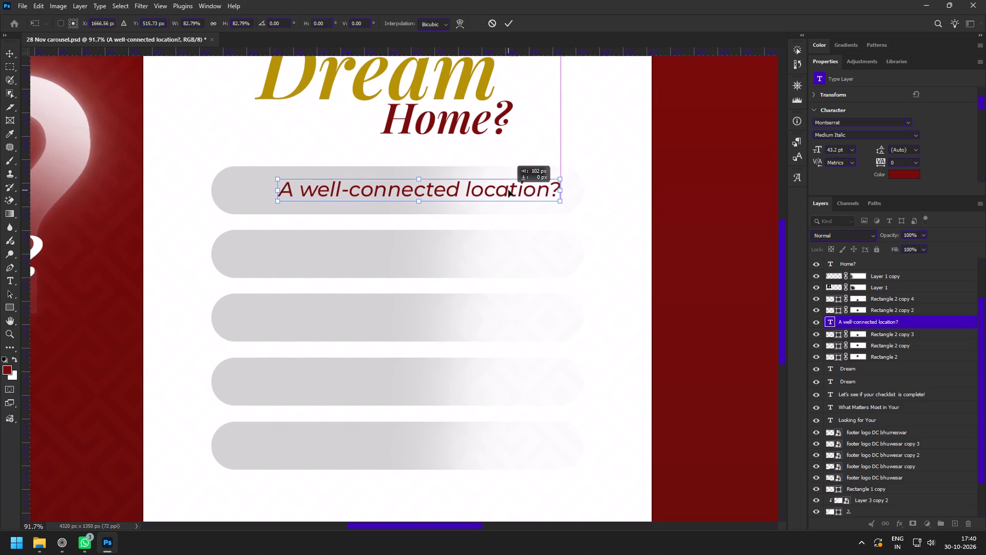
left_click_drag(508, 190, 495, 190)
left_click(511, 17)
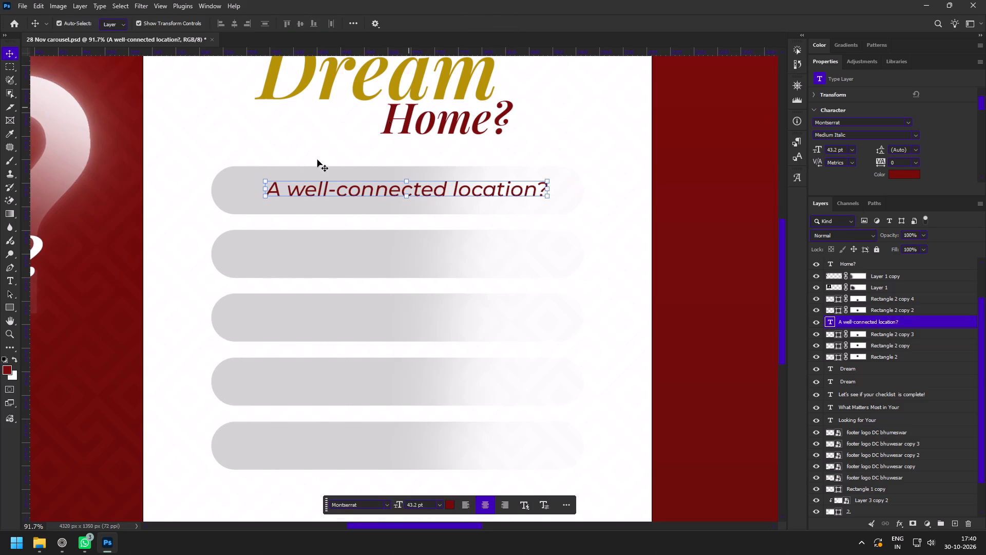
Duplicate the first checklist line onto the second bar, replace it with "Spacious homes for your family?" from the content document, and shift it slightly right.
left_click_drag(293, 191, 291, 253, "alt+shift")
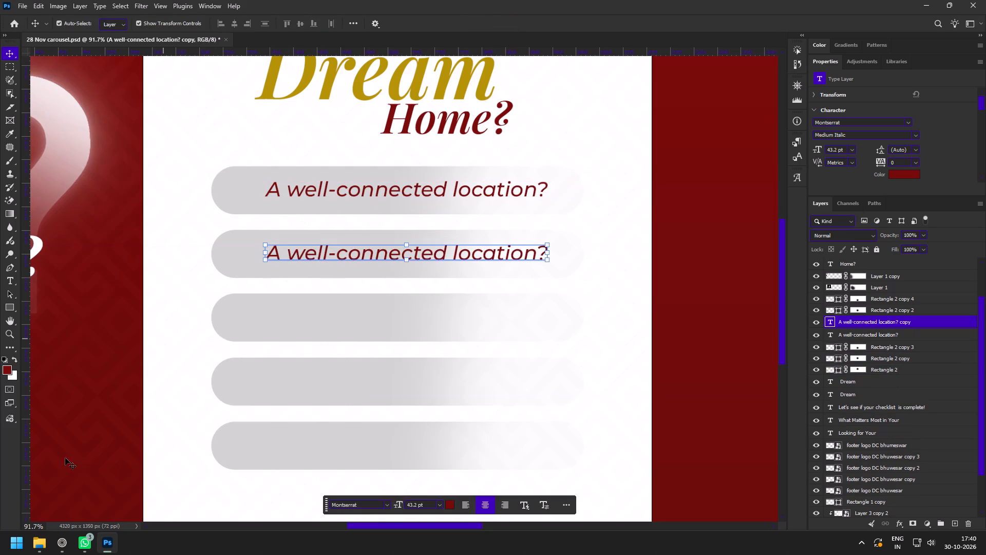
left_click(58, 552)
left_click(430, 278)
left_click_drag(505, 266, 389, 270)
key("ctrl+c")
left_click(112, 547)
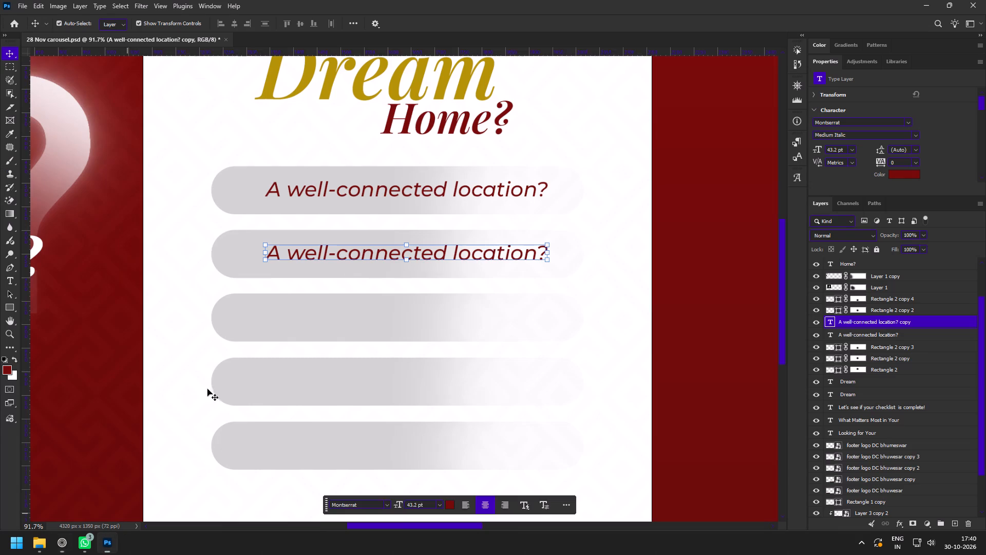
double_click(302, 257)
key("ctrl+v")
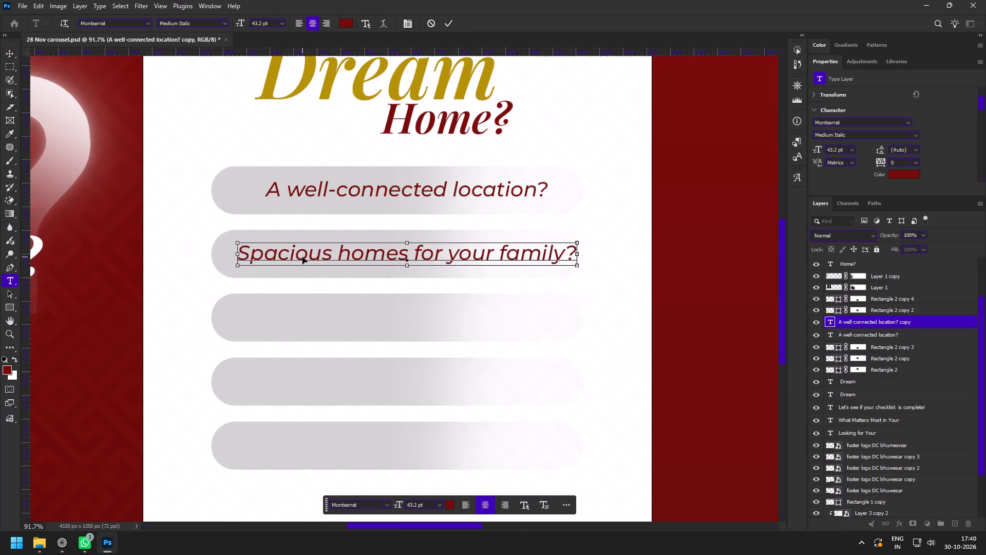
key("ctrl+Return")
left_click_drag(302, 257, 320, 256)
Copy "Modern lifestyle amenities?" from the content document and duplicate the second checklist line onto the third bar, above all other layers.
left_click(65, 551)
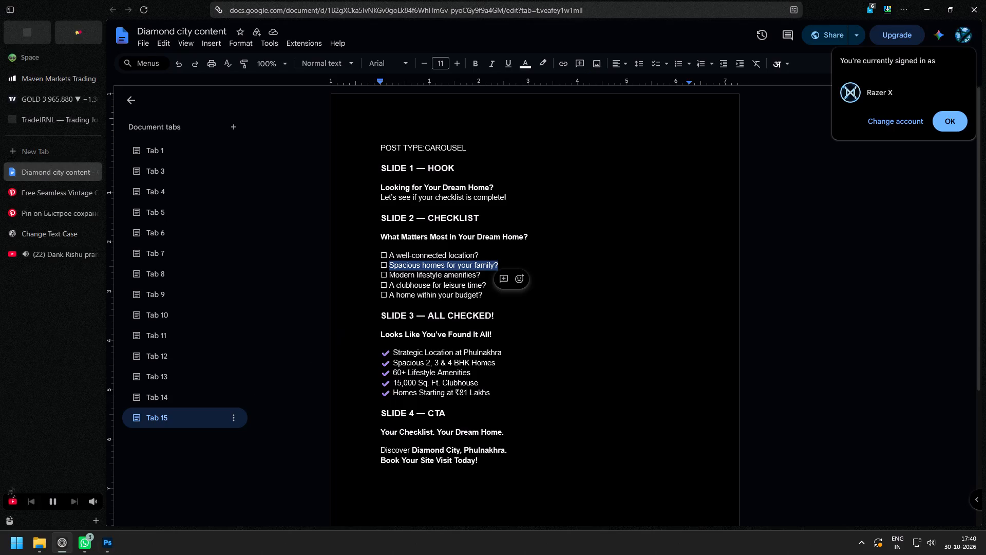
left_click_drag(389, 277, 486, 273)
key("ctrl+c")
left_click(101, 545)
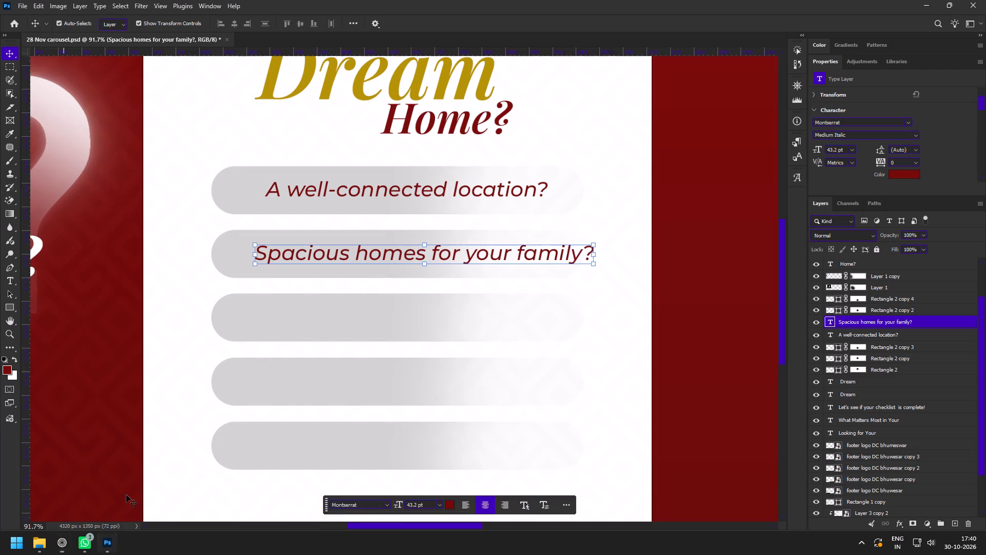
left_click_drag(301, 257, 300, 322, "alt")
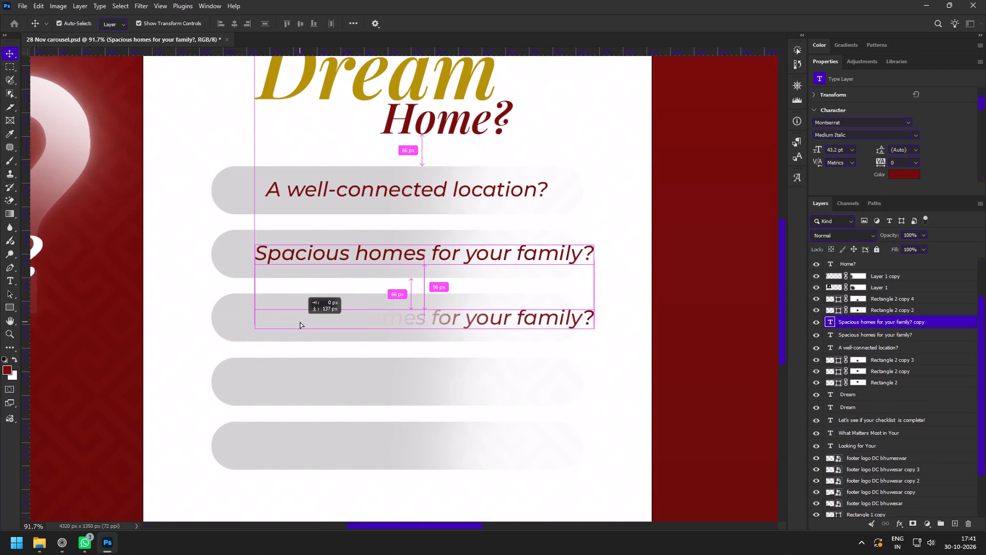
left_click_drag(300, 322, 301, 321, "alt")
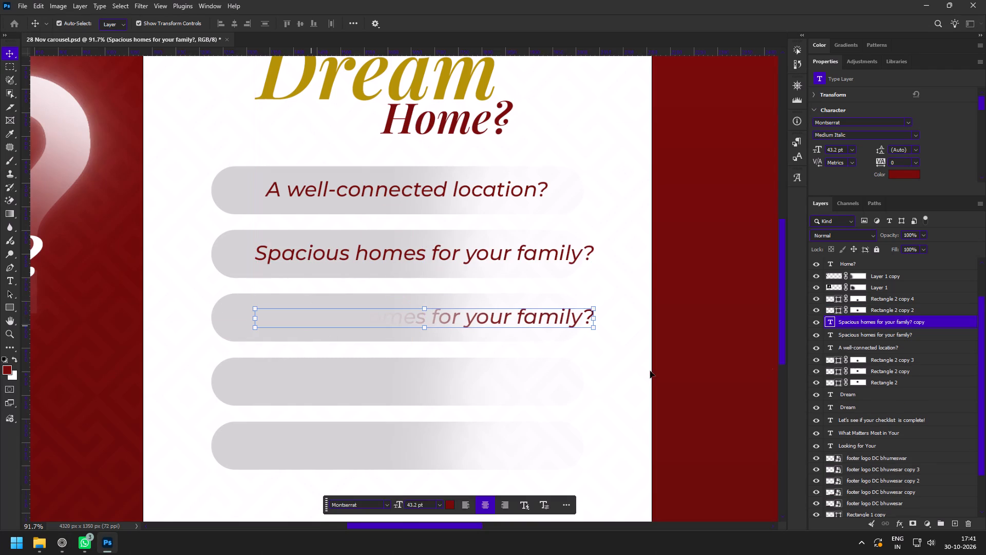
left_click_drag(845, 325, 847, 213)
Replace the third bar's text with "Modern lifestyle amenities?" and shift it left, close to the first line's starting edge.
double_click(309, 324)
key("ctrl+v")
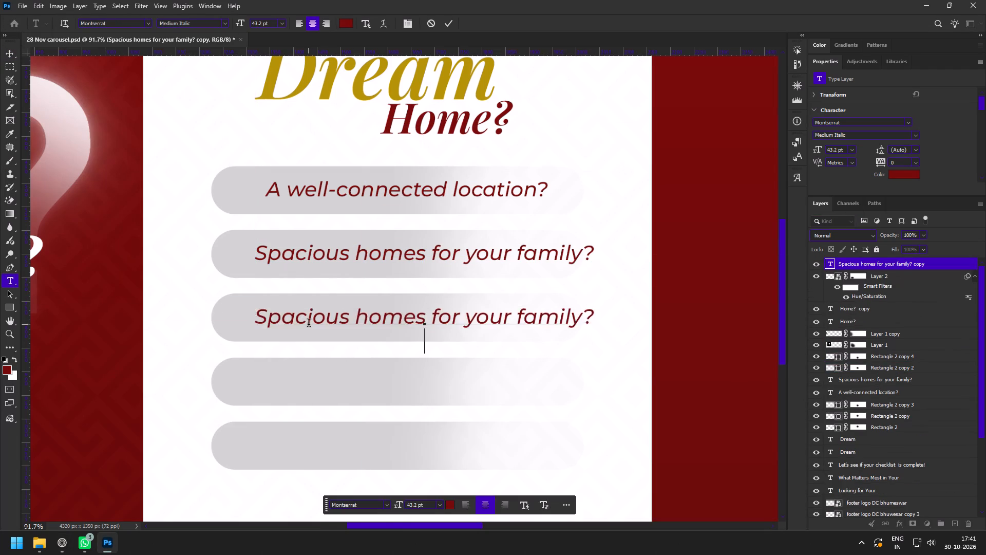
key("BackSpace")
key("ctrl+Return")
left_click_drag(310, 322, 297, 320)
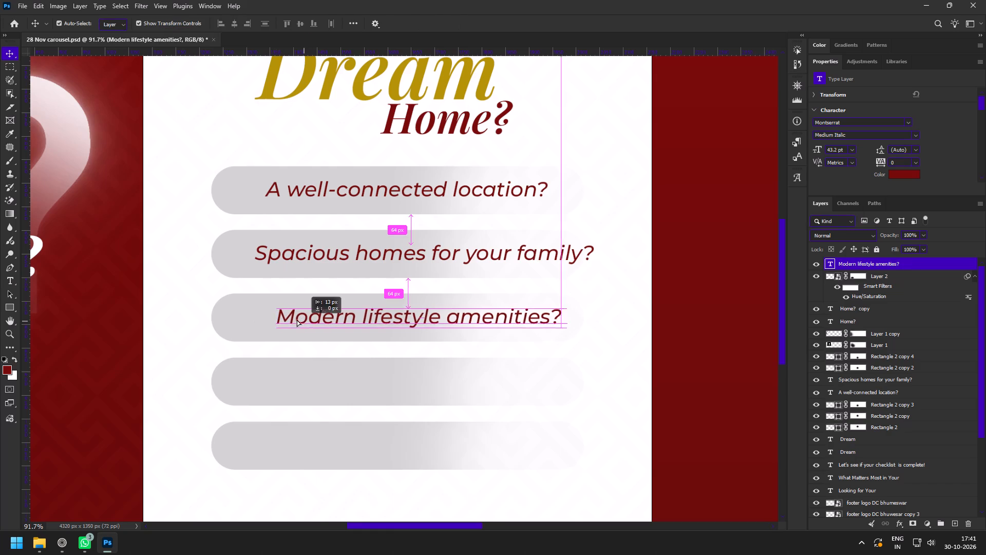
left_click_drag(297, 320, 293, 319)
Duplicate the third checklist line onto the fourth bar and change its text to "Clubhouse for leisure time?", based on the content document.
left_click_drag(291, 321, 286, 385, "alt+shift")
left_click(62, 553)
left_click(422, 281)
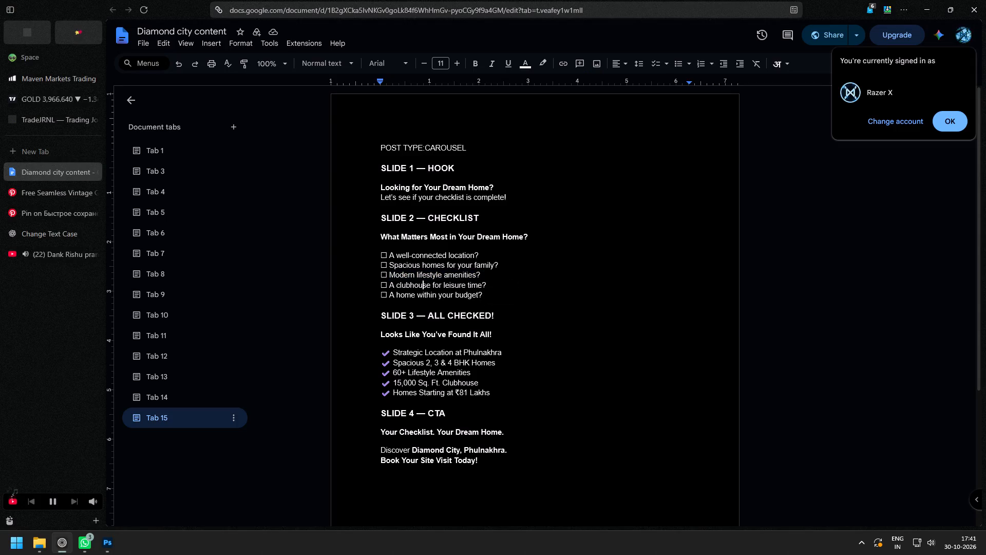
left_click_drag(497, 286, 392, 286)
key("ctrl+c")
left_click(106, 545)
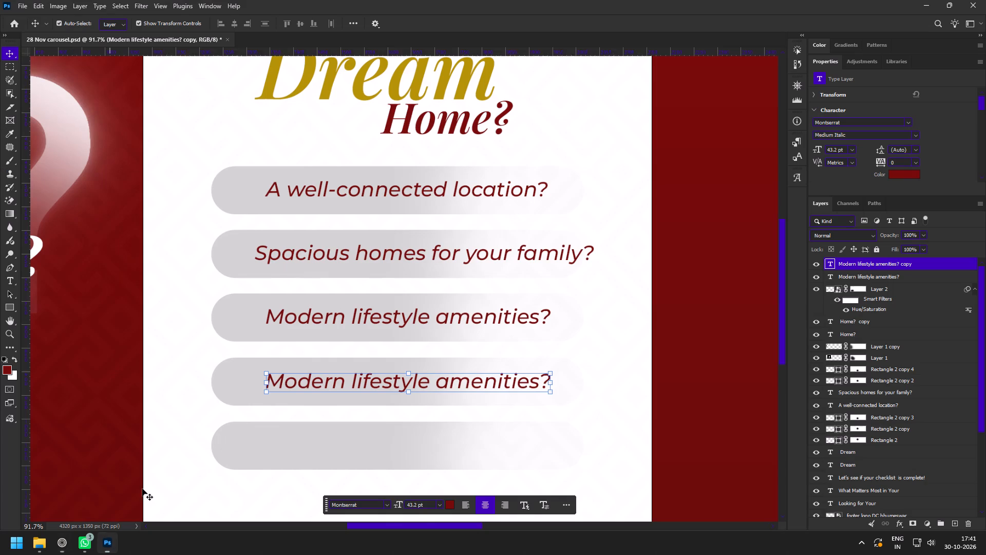
double_click(299, 386)
key("ctrl+v")
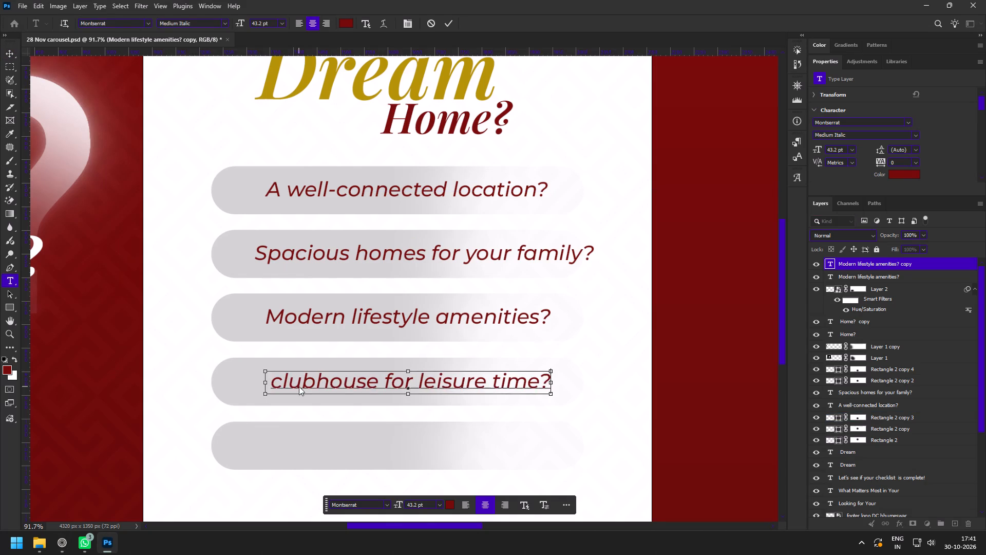
key("ctrl+Return")
double_click(288, 383)
left_click_drag(282, 383, 266, 387)
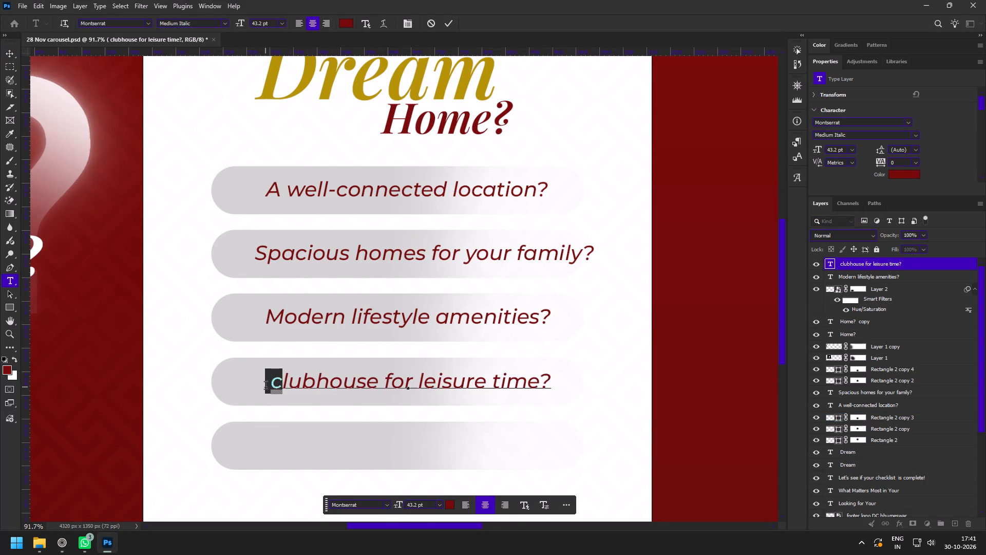
key("shift+c")
key("ctrl+Return")
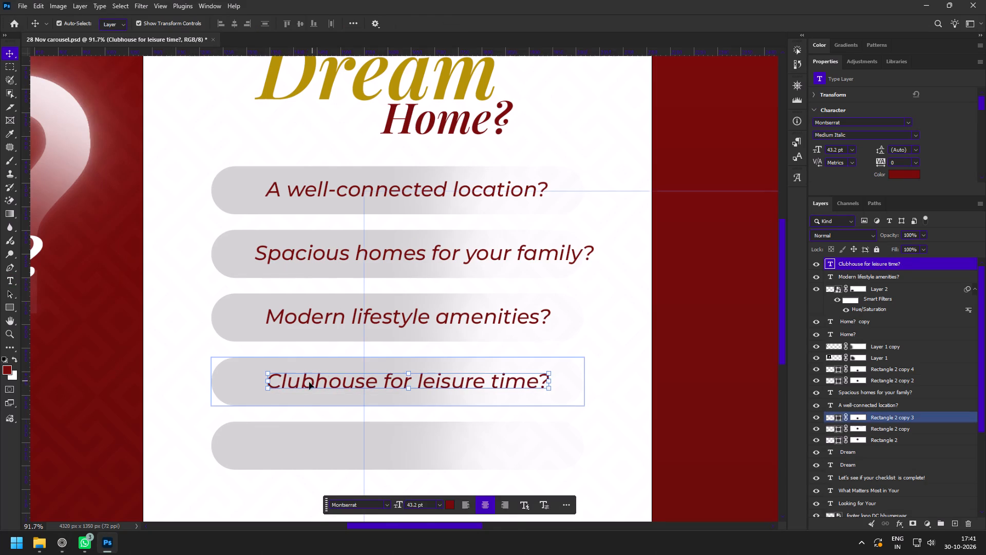
Duplicate the fourth checklist line straight down onto the fifth bar.
left_click_drag(292, 380, 283, 447, "alt+shift")
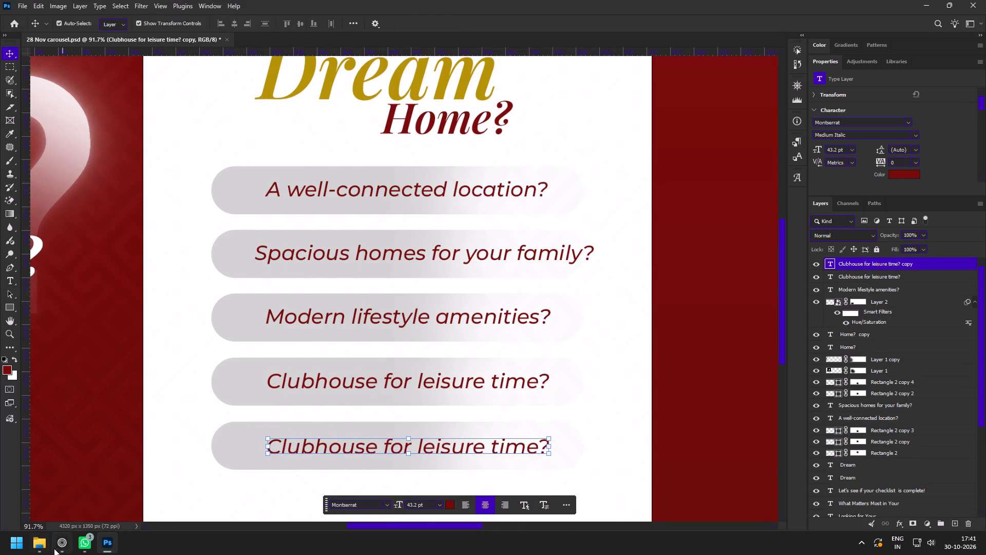
Replace the fourth bar's text with the full line "A clubhouse for leisure time?" from the content document.
left_click(62, 549)
left_click_drag(388, 286, 399, 286)
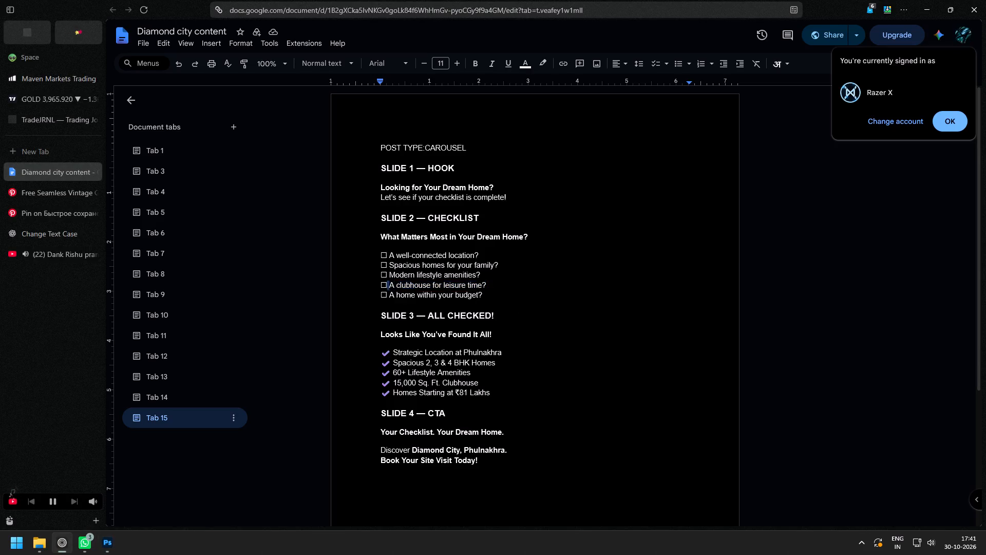
left_click_drag(399, 286, 547, 285)
key("ctrl+c")
left_click(107, 550)
double_click(301, 382)
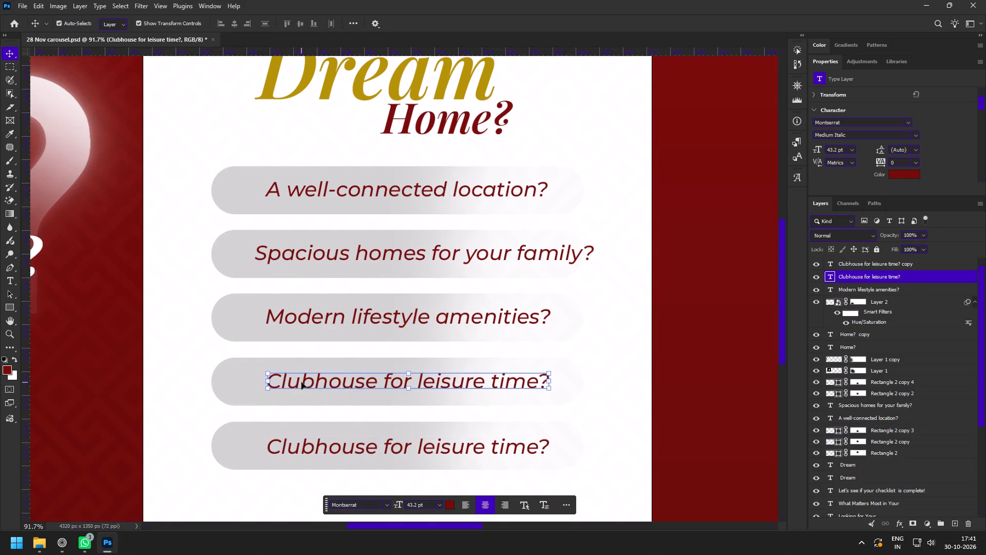
key("ctrl+v")
key("ctrl+Return")
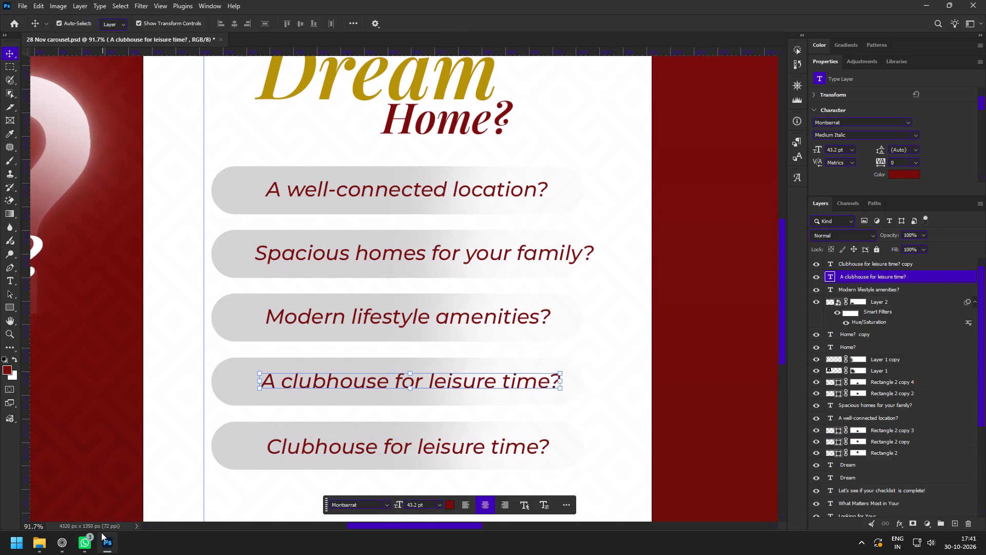
Replace the fifth bar's text with "A home within your budget?" from the content document.
left_click(69, 550)
left_click_drag(389, 296, 391, 296)
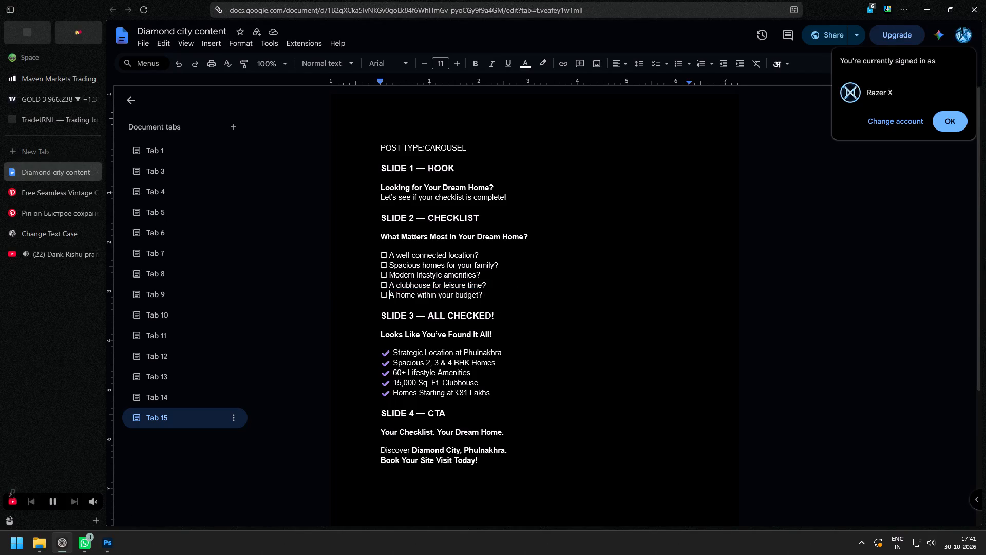
left_click_drag(391, 296, 507, 294)
key("ctrl+c")
left_click(104, 547)
double_click(281, 451)
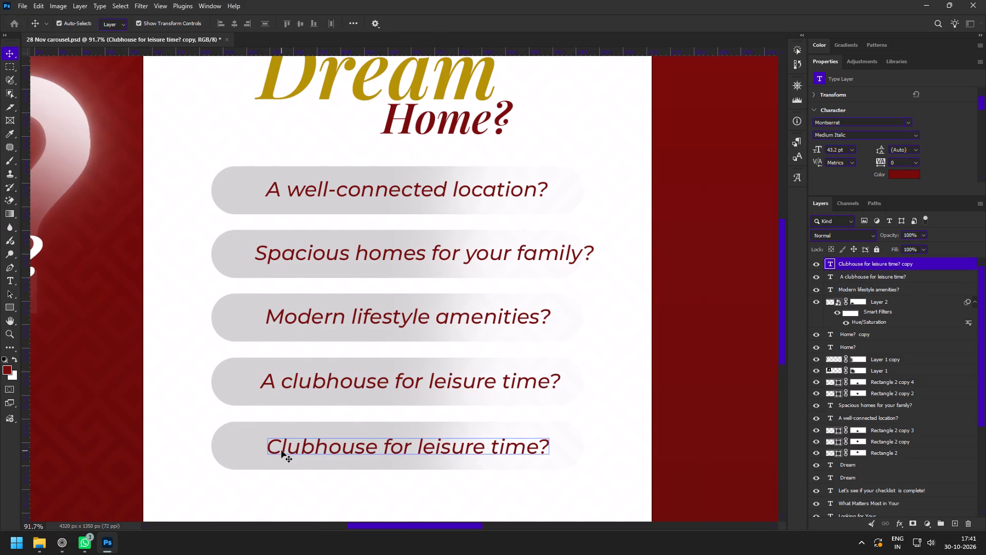
key("ctrl+v")
key("ctrl+Return")
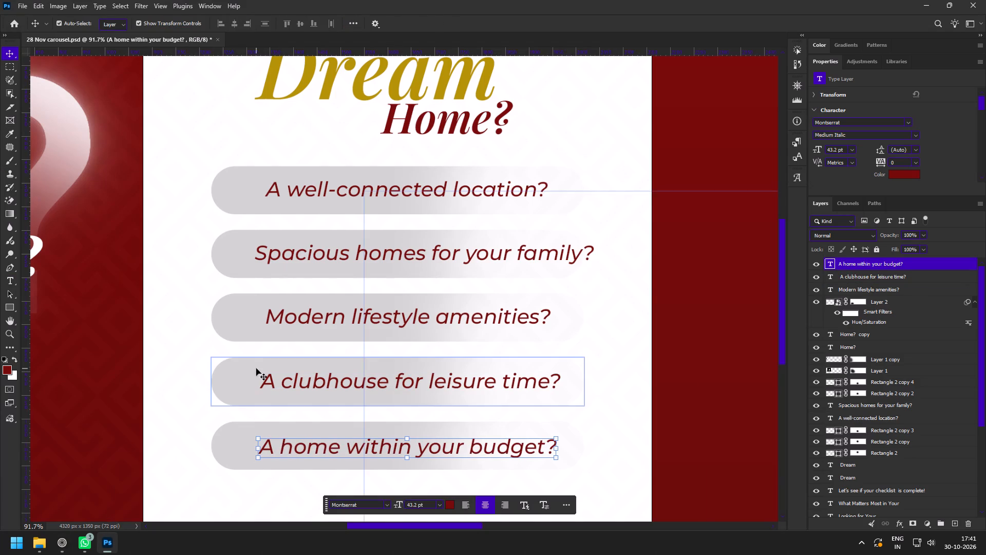
Select all five checklist lines on slide 2 and align their left edges.
left_click(280, 383, "shift")
left_click(299, 312, "shift")
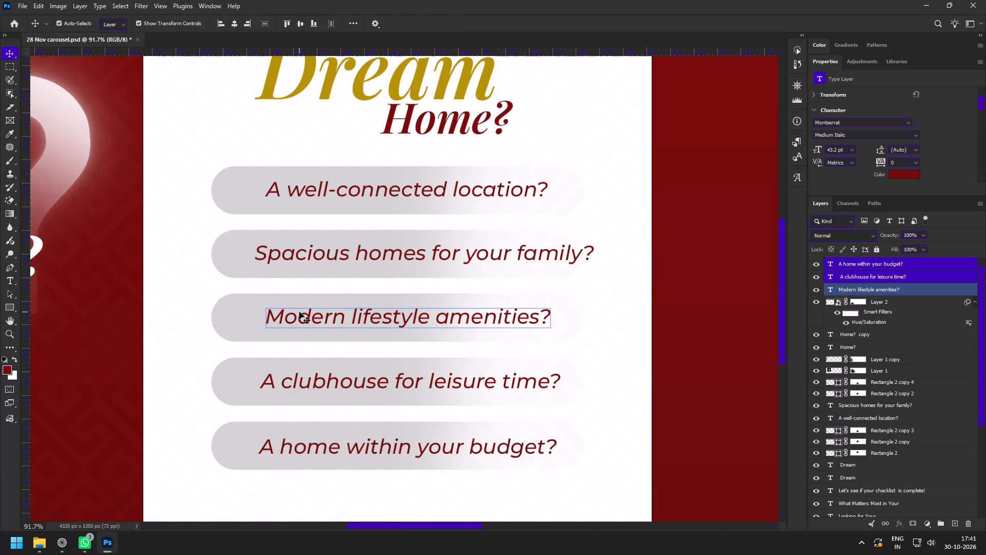
left_click(282, 253, "shift")
left_click(285, 192, "shift")
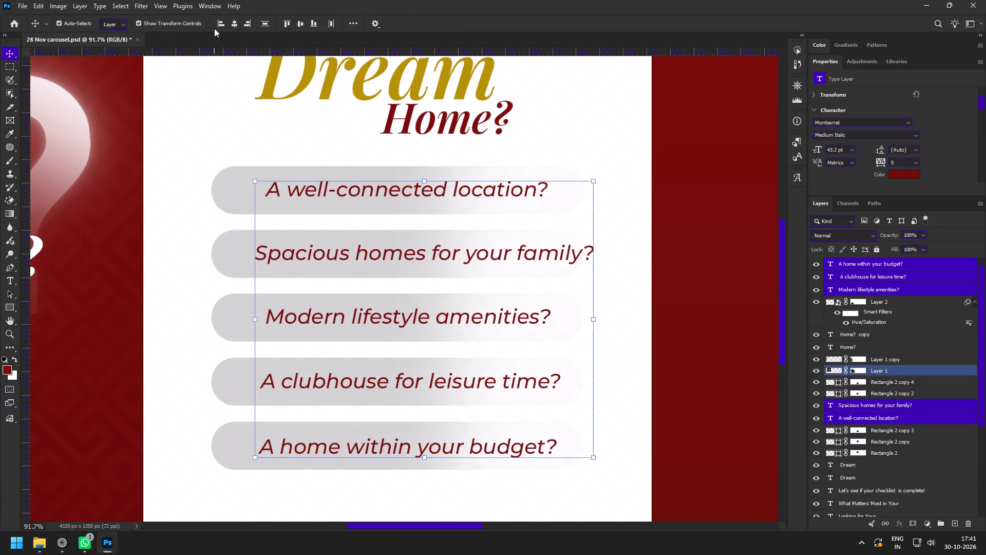
left_click(217, 22)
Set the font size of the five checklist lines to 40 pt and check the slide.
key("z")
left_click_drag(444, 364, 393, 338)
key("space")
key("space")
left_click_drag(402, 358, 405, 324)
left_click_drag(400, 333, 415, 352)
left_click_drag(424, 298, 442, 318)
key("v")
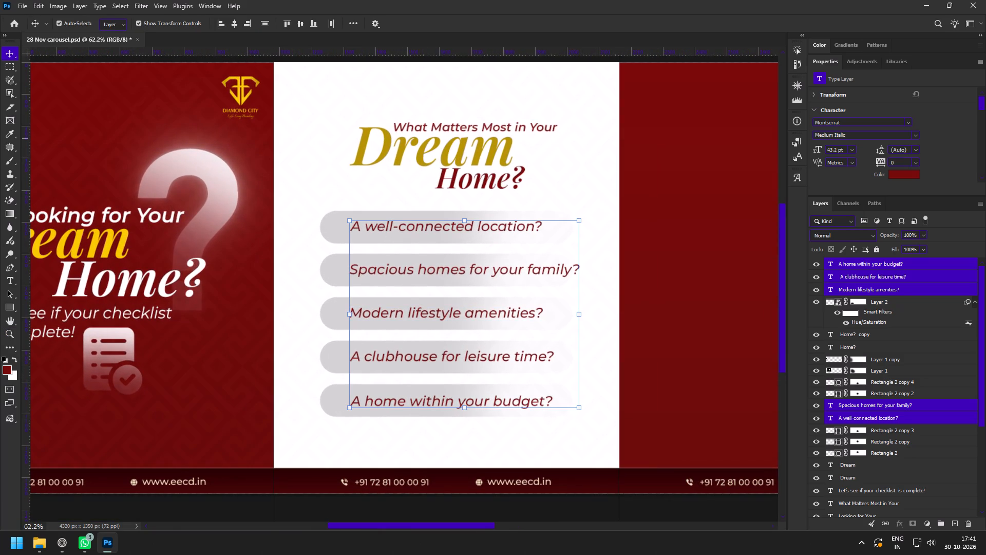
left_click(833, 149)
key("ctrl+a")
type("40")
key("Return")
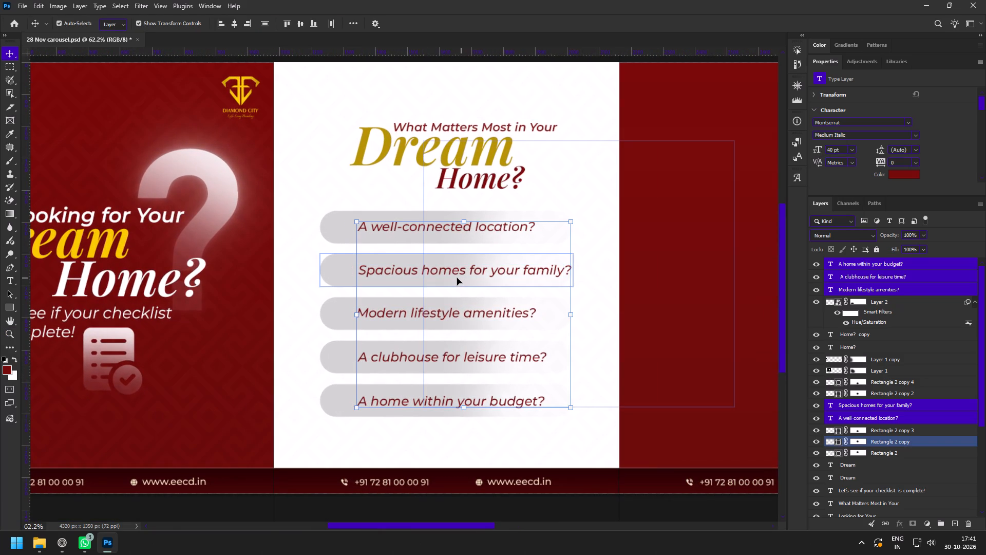
key("z")
left_click_drag(350, 324, 361, 335)
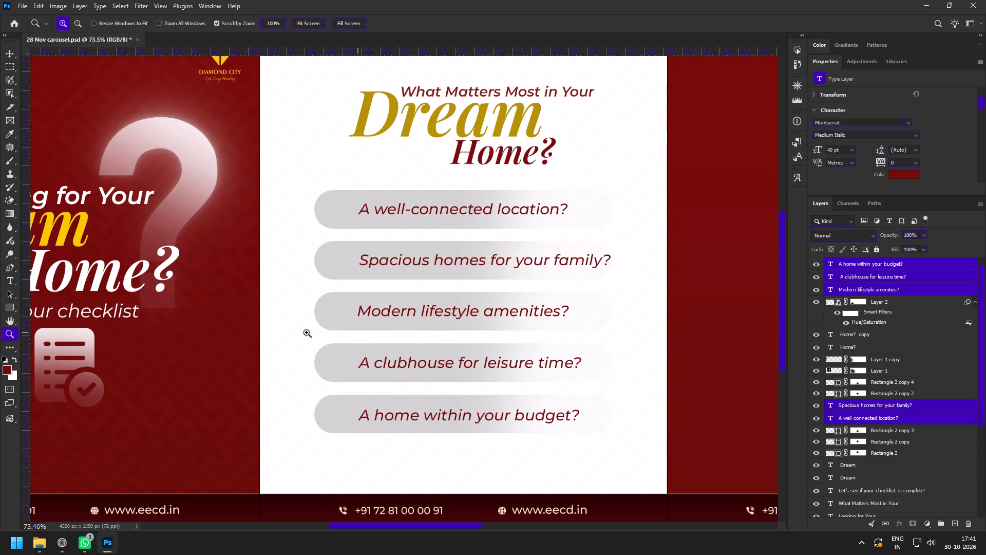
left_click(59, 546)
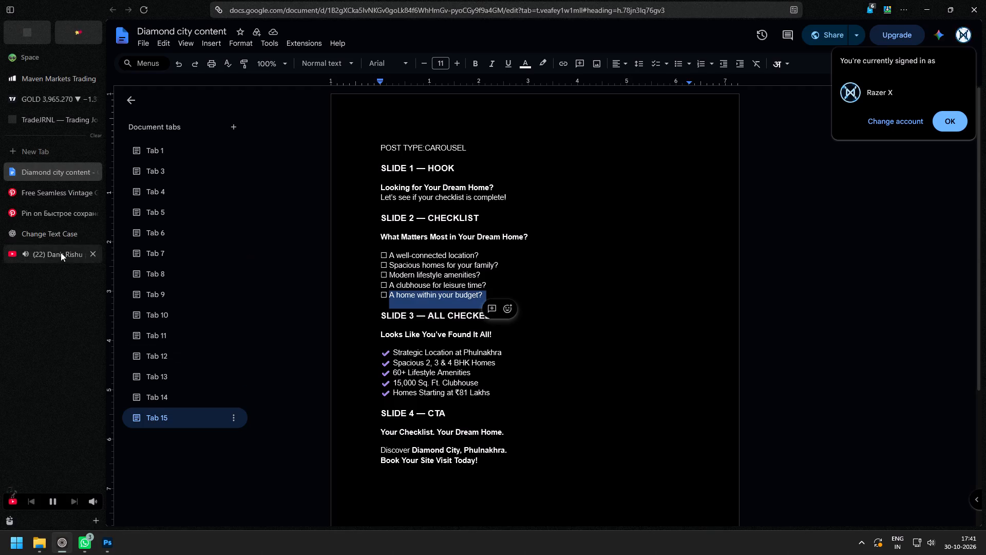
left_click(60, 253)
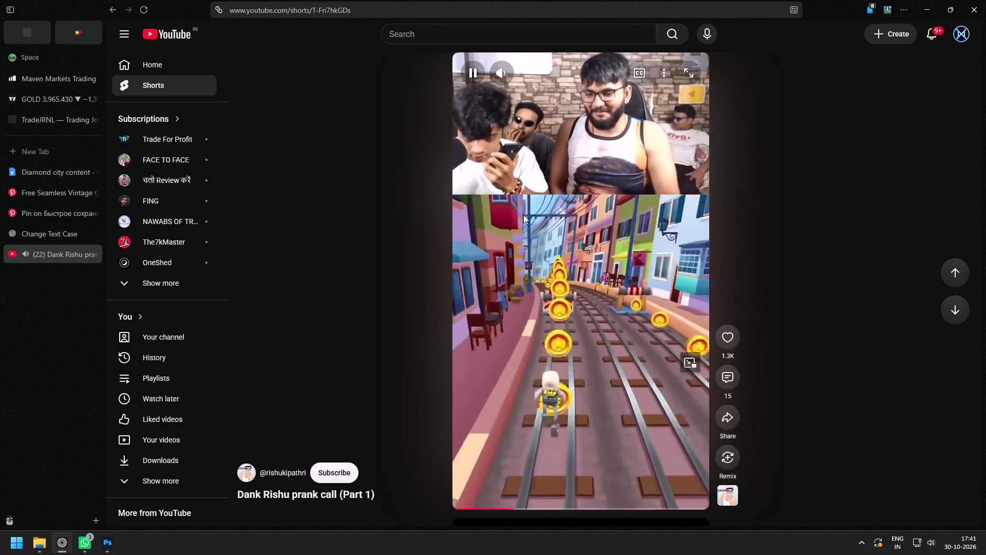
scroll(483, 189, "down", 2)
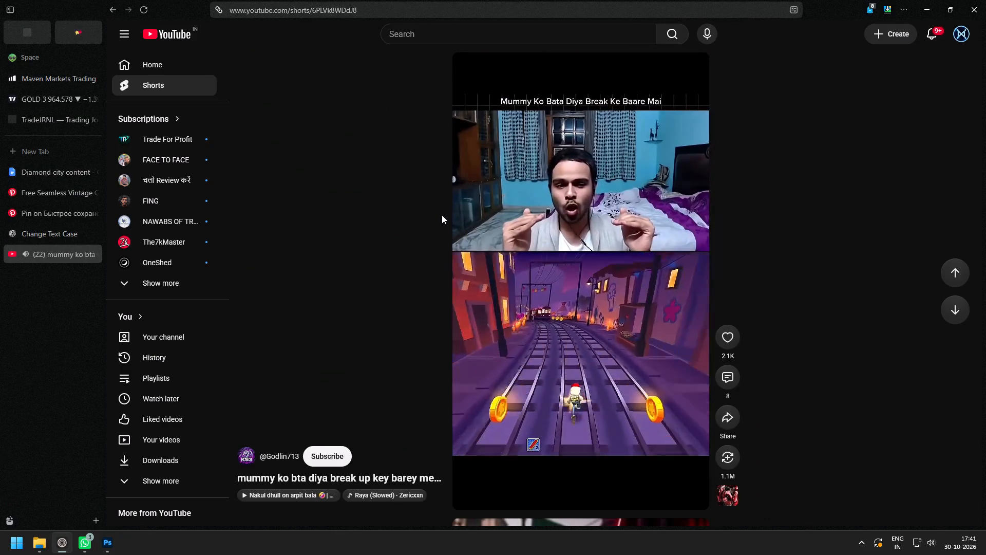
Search Pinterest for "right png" to find a tick graphic.
left_click(53, 196)
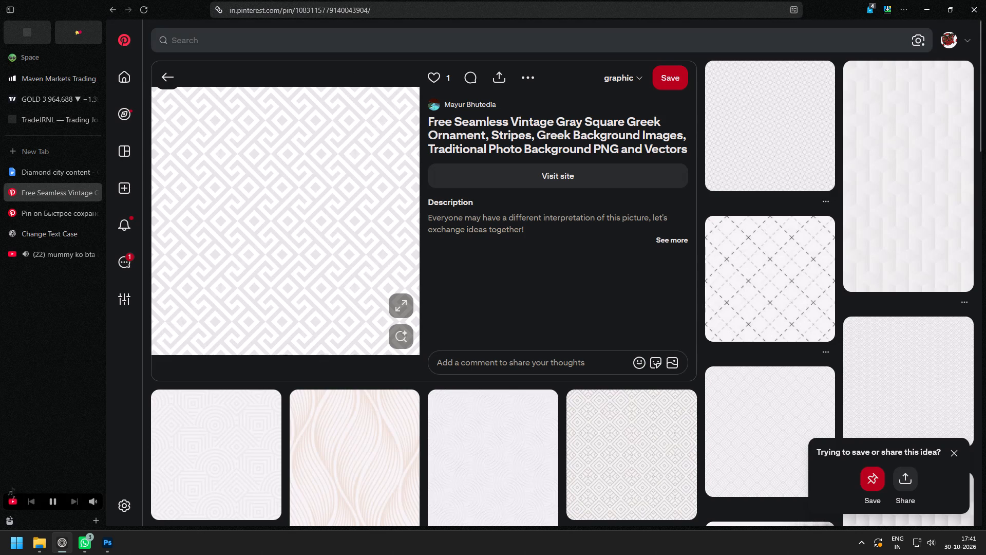
left_click(272, 47)
type("right [")
key("BackSpace")
type("png")
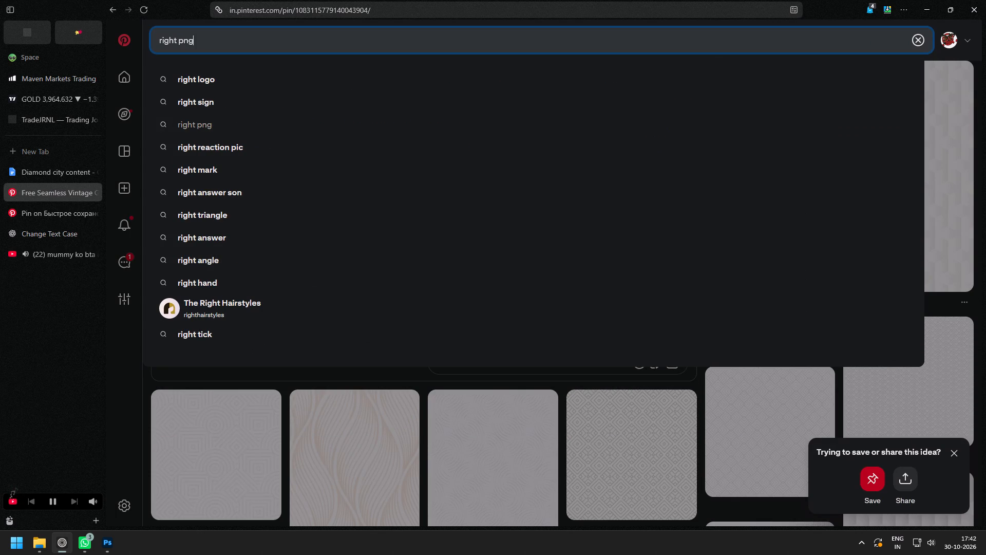
key("space")
key("Return")
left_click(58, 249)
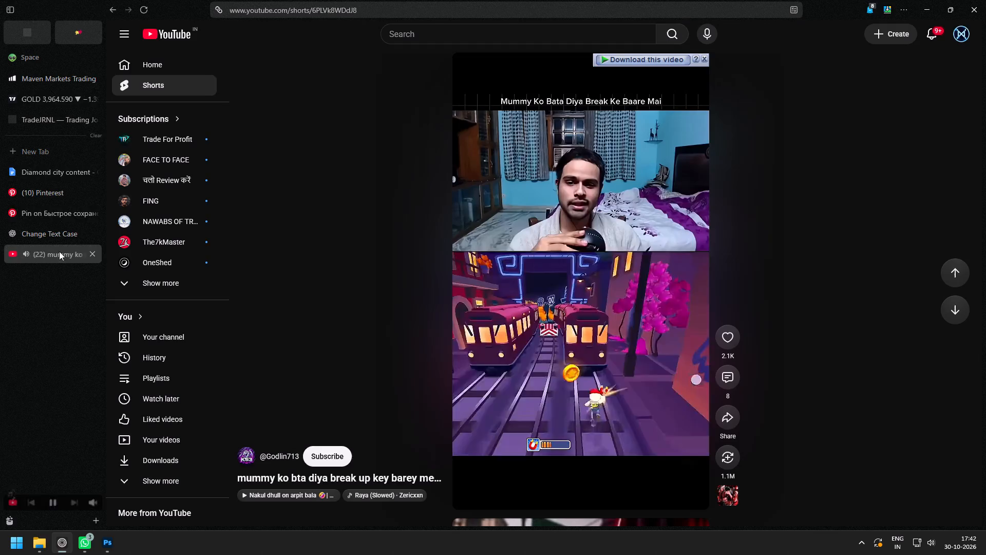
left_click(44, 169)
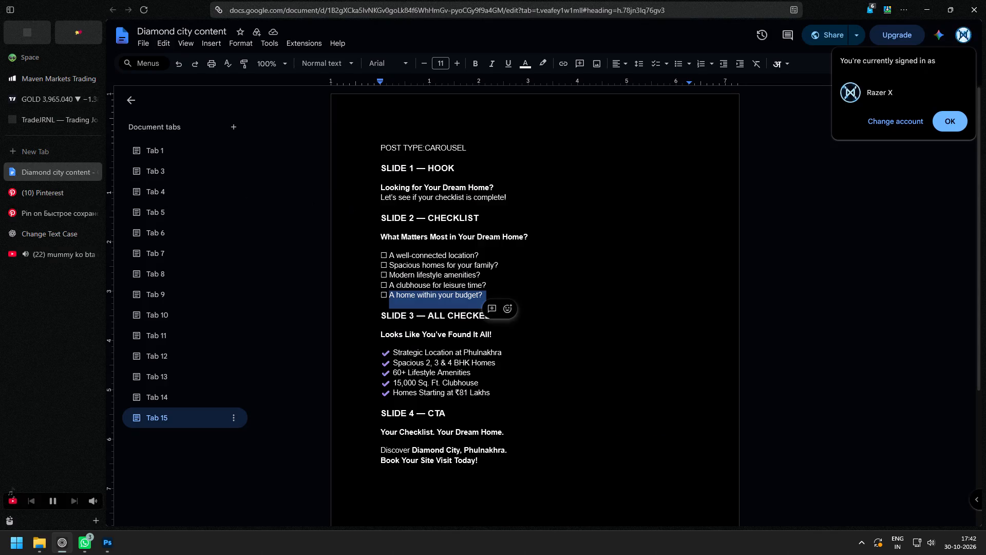
Browse the Pinterest tick results and copy the image of a white tick inside a solid black circle.
left_click(53, 188)
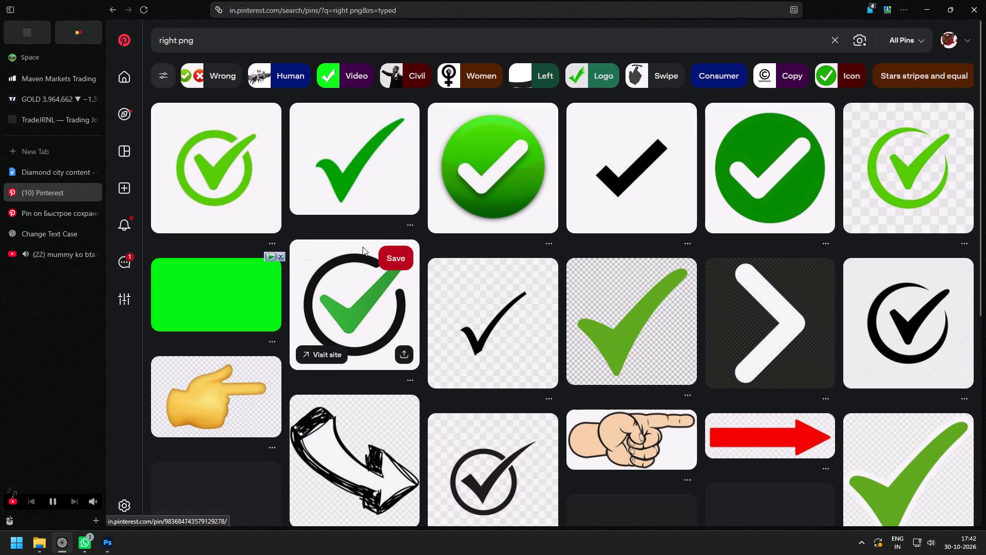
scroll(905, 330, "down", 3)
scroll(534, 336, "up", 3)
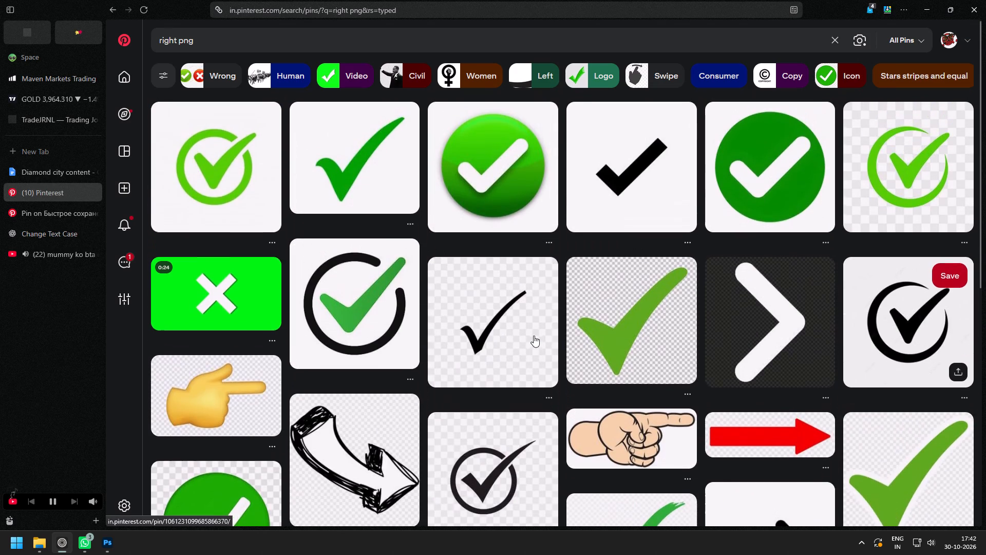
scroll(522, 371, "down", 1)
left_click(491, 352)
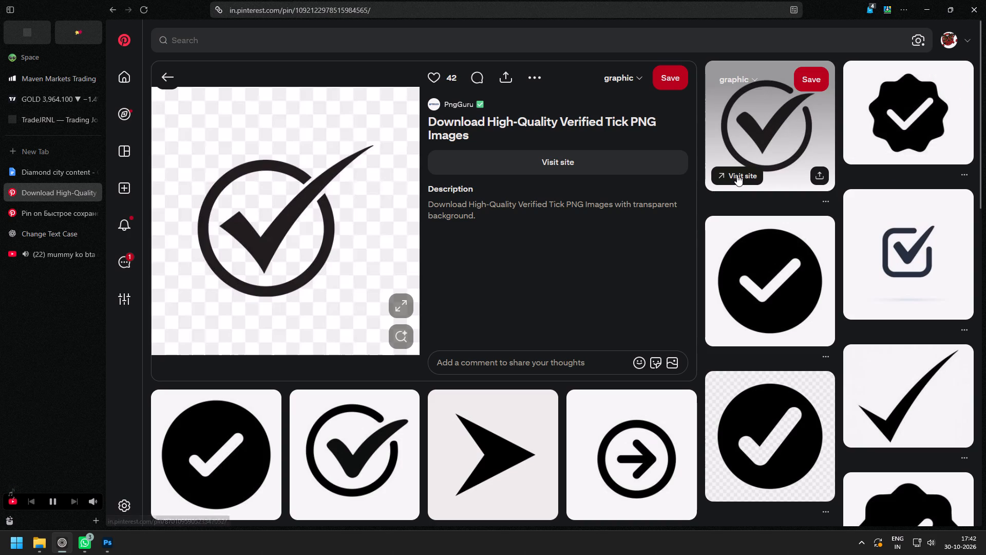
scroll(737, 175, "down", 2)
scroll(720, 242, "up", 3)
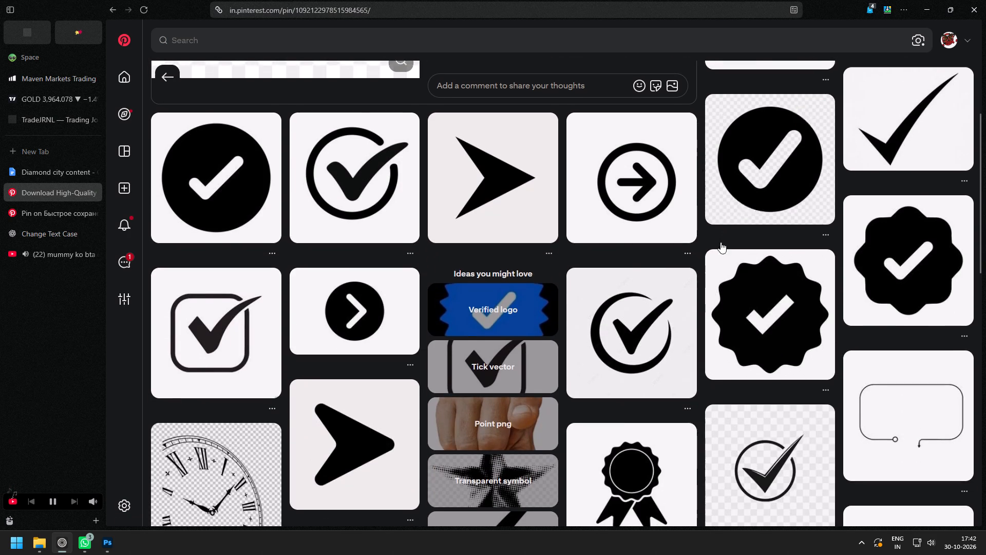
left_click(790, 275)
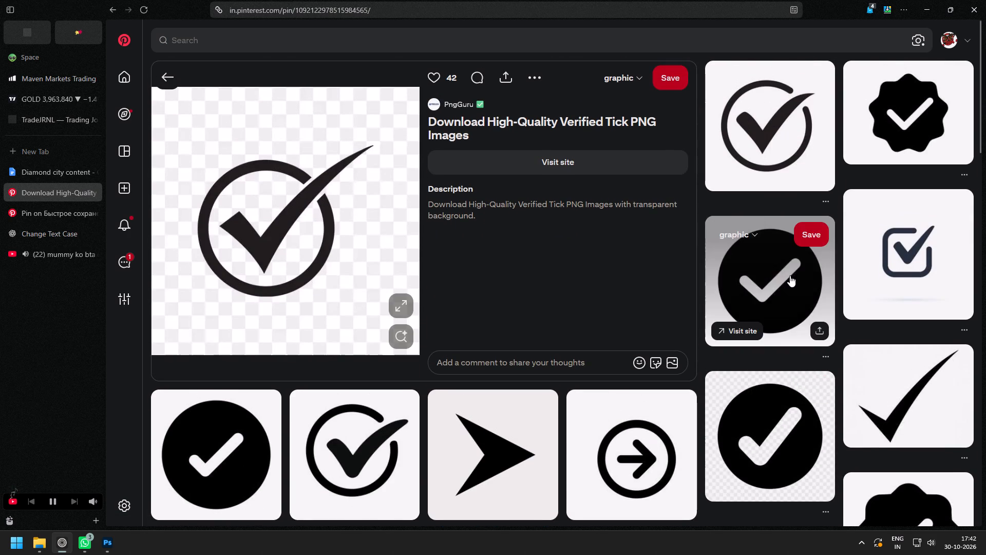
right_click(276, 149)
left_click(301, 191)
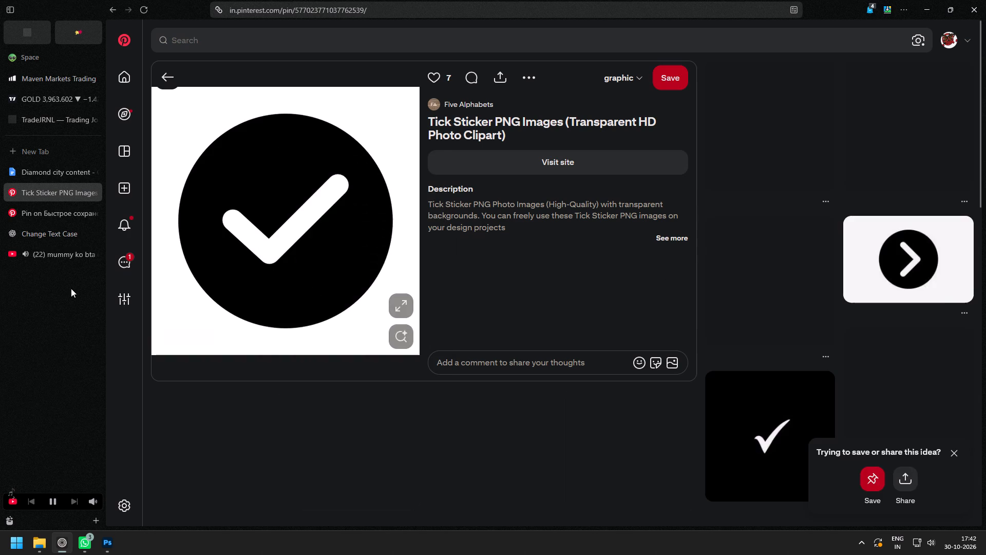
Switch to Photoshop, paste the tick image on slide 2, and erase its white background and white tick area with the Magic Eraser.
left_click(62, 254)
left_click(110, 541)
key("ctrl+v")
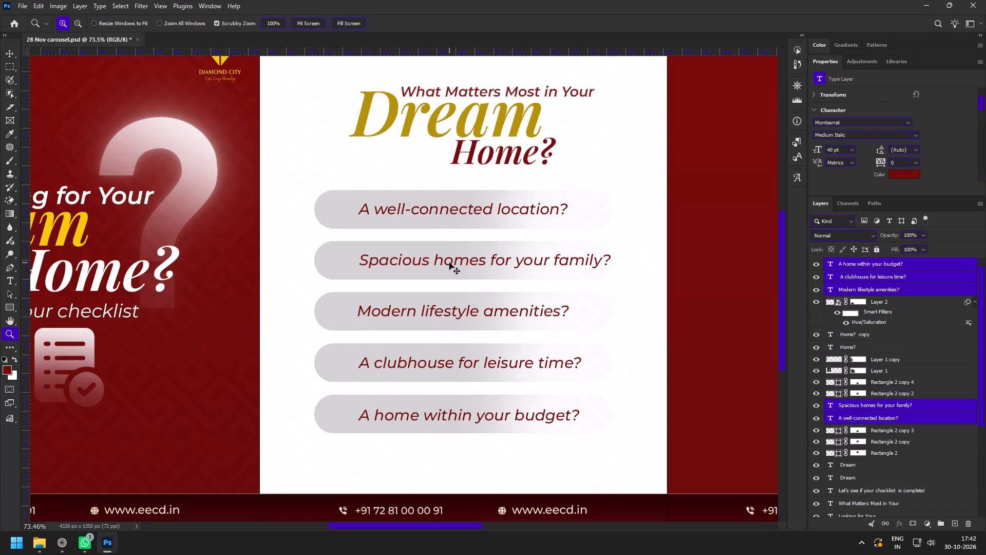
key("e")
left_click(443, 273)
left_click(566, 136)
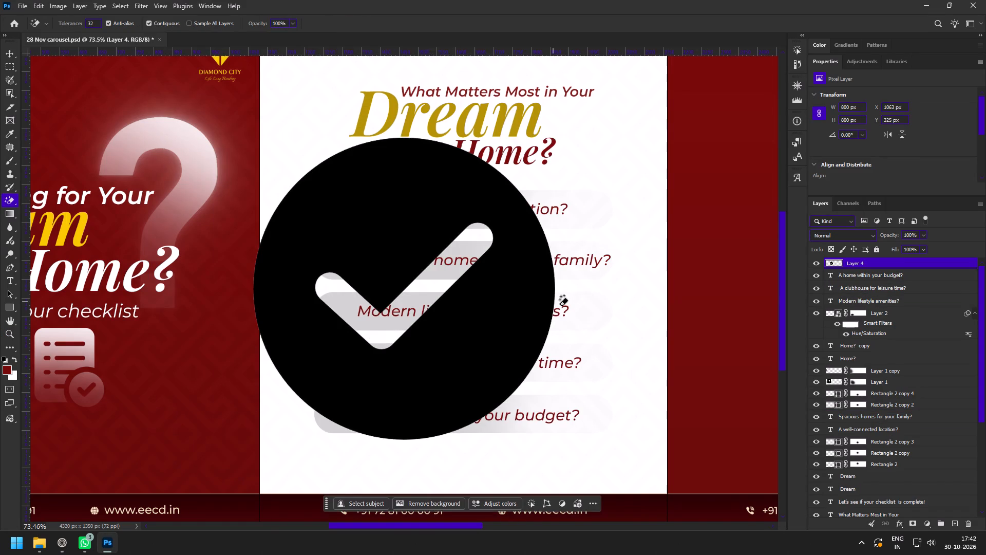
Convert the tick to a smart object, scale it down to 14.76%, and place it at the start of the first checklist bar.
key("v")
key("F8")
left_click_drag(561, 288, 486, 290)
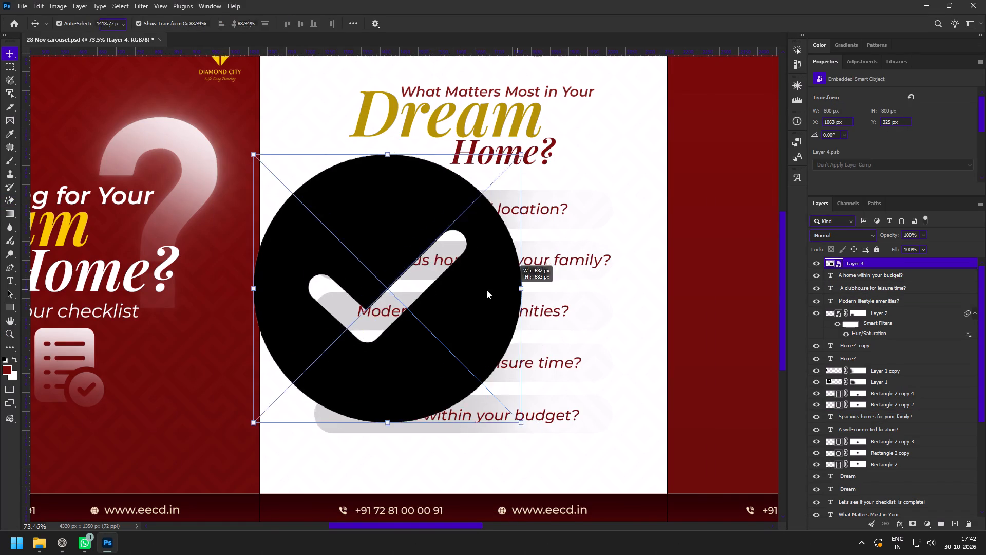
left_click_drag(486, 290, 304, 289)
left_click_drag(286, 306, 345, 233)
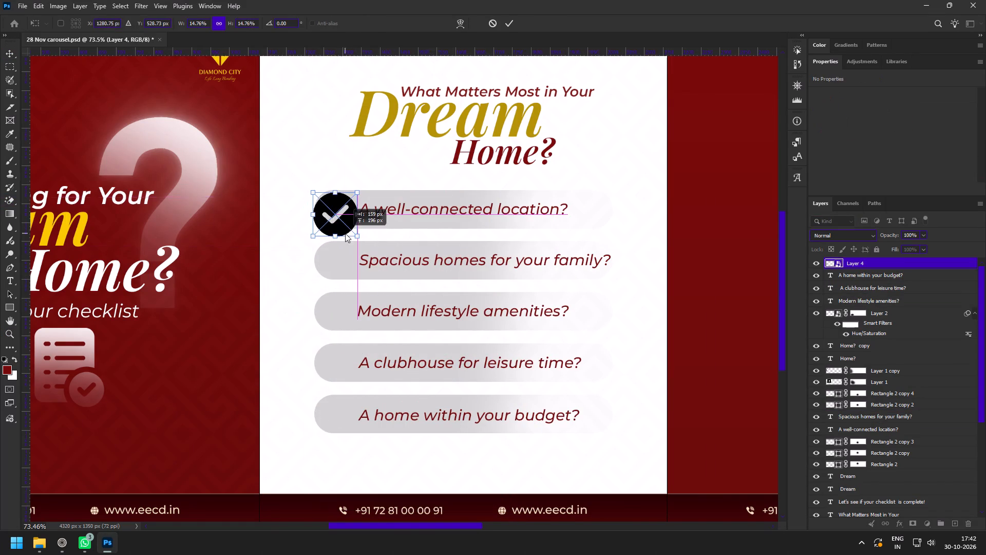
left_click_drag(345, 233, 347, 229)
left_click(512, 22)
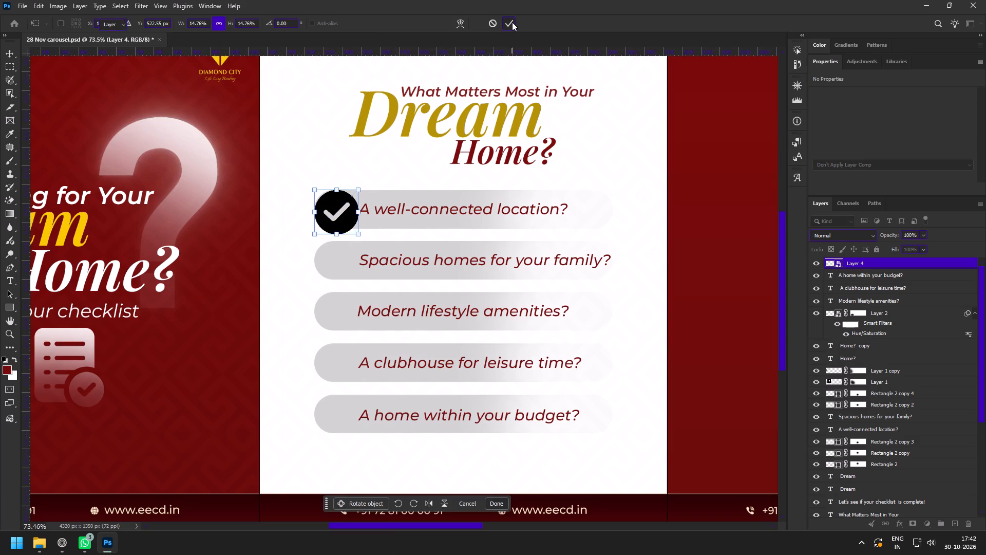
Shrink the tick to about 66 px wide and fit it inside the first bar's rounded end, before the text.
key("z")
left_click_drag(316, 141, 348, 203)
key("v")
left_click_drag(411, 298, 378, 299)
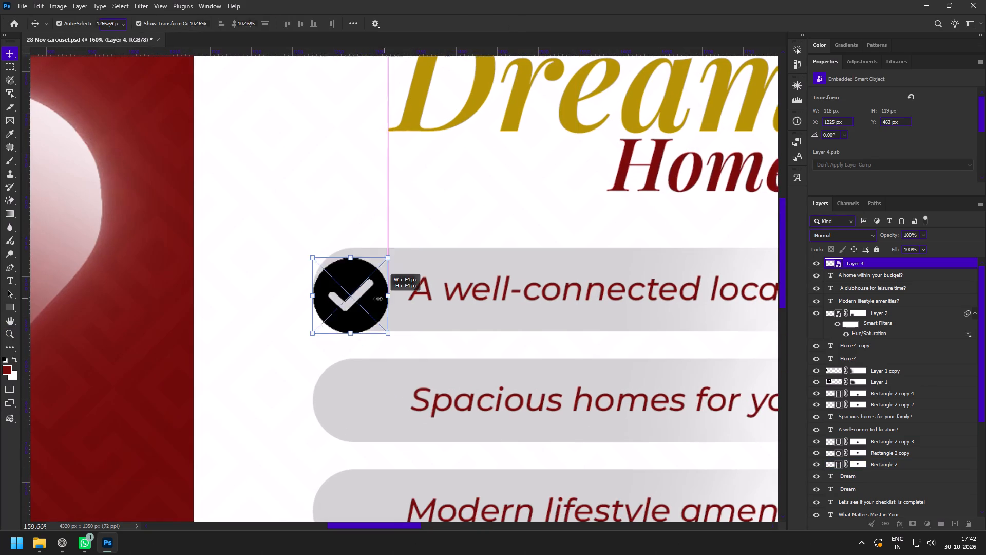
left_click_drag(378, 299, 369, 298)
left_click_drag(354, 310, 372, 301)
left_click(507, 22)
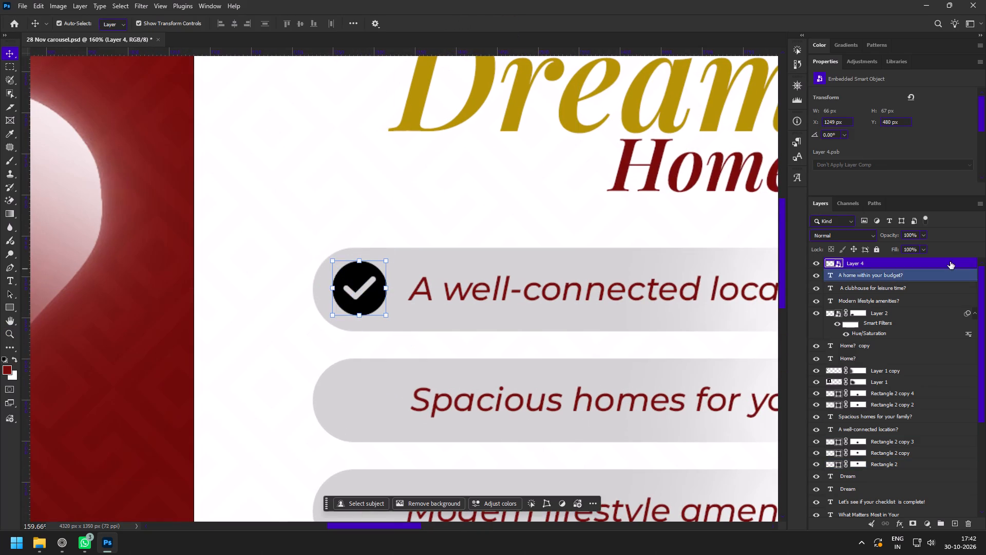
Apply a dark red Color Overlay at 100% opacity to the tick layer.
double_click(950, 262)
left_click_drag(726, 209, 734, 254)
left_click(623, 411)
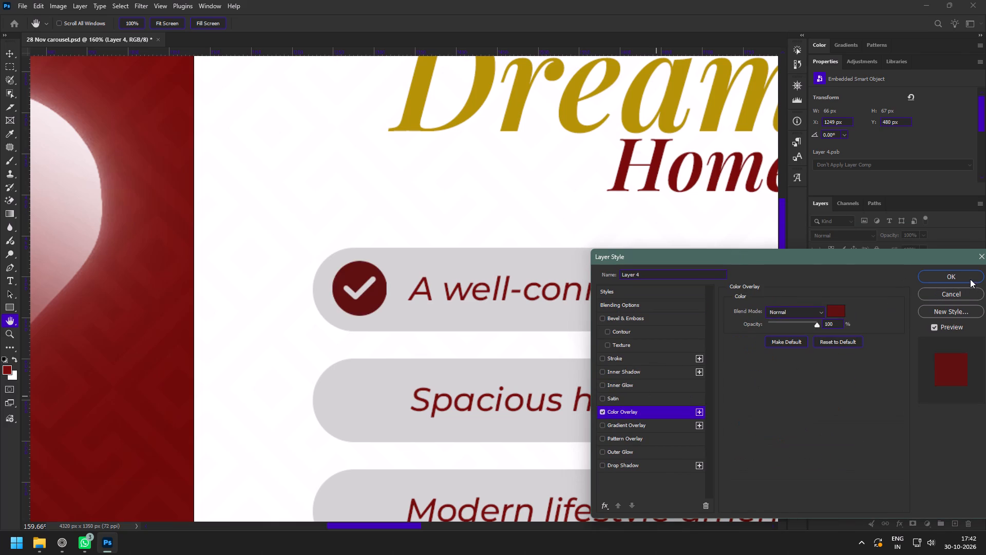
left_click(970, 279)
Duplicate the dark red tick onto the other four checklist bars, keeping the copies vertically aligned beside each line.
key("z")
left_click_drag(466, 333, 430, 305)
key("space")
key("space")
key("space")
key("space")
key("space")
left_click_drag(470, 322, 417, 207)
left_click_drag(373, 221, 386, 242)
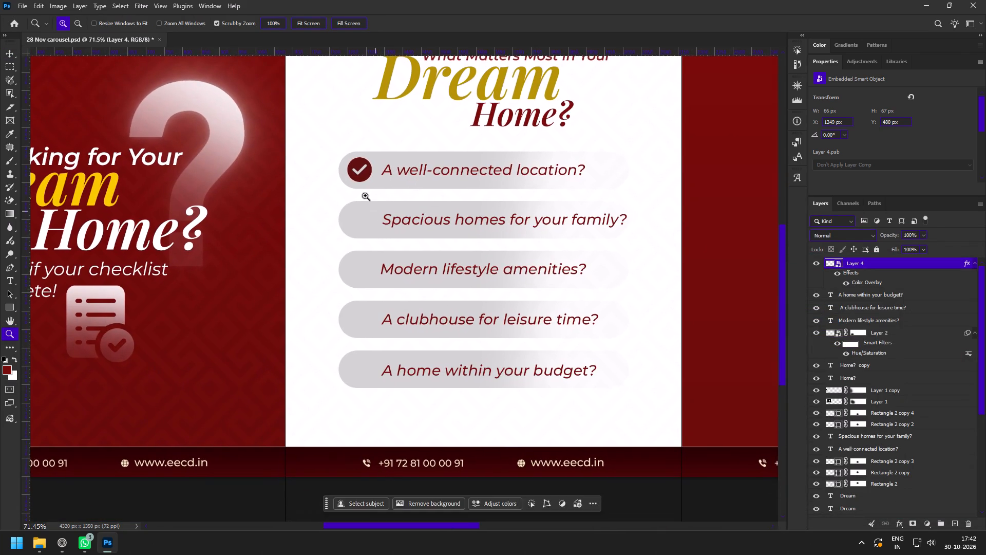
left_click_drag(365, 196, 384, 211)
key("v")
left_click_drag(361, 169, 354, 239, "alt")
left_click_drag(363, 236, 361, 308, "alt")
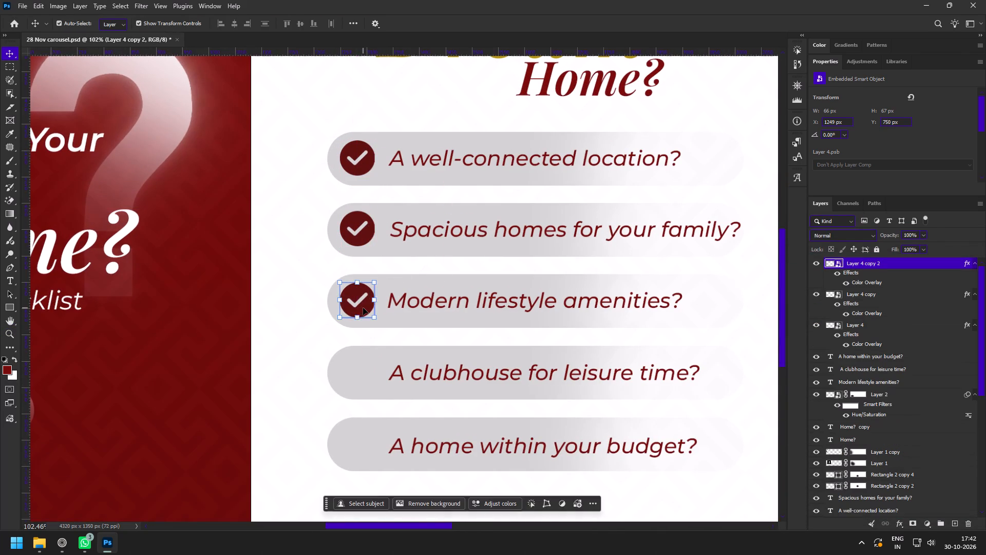
left_click_drag(363, 308, 357, 381, "alt")
left_click_drag(362, 381, 359, 441, "alt")
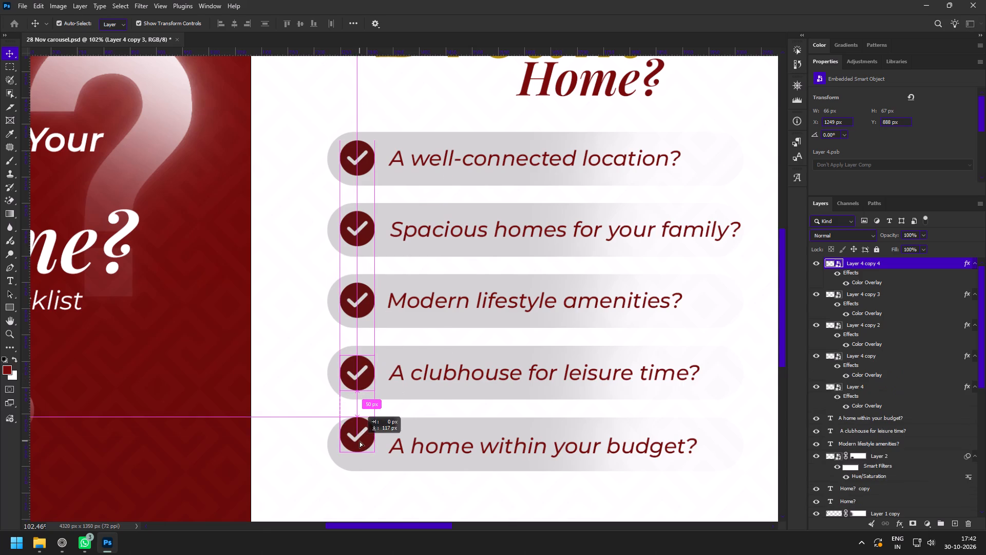
left_click_drag(359, 441, 361, 453, "alt")
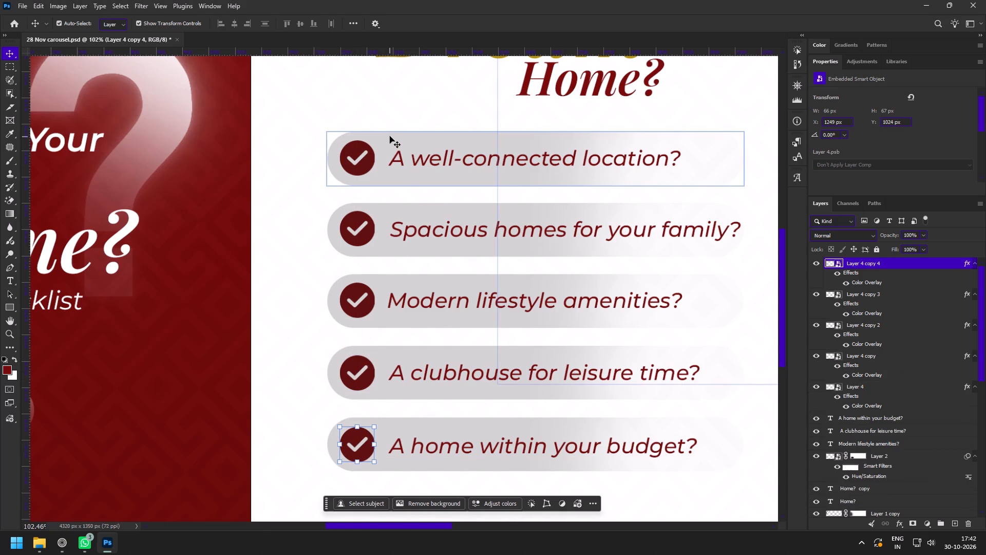
Set the stroke colour of the "A well-connected location?" bar to dark red.
left_click(390, 136)
scroll(872, 142, "down", 3)
left_click(849, 165)
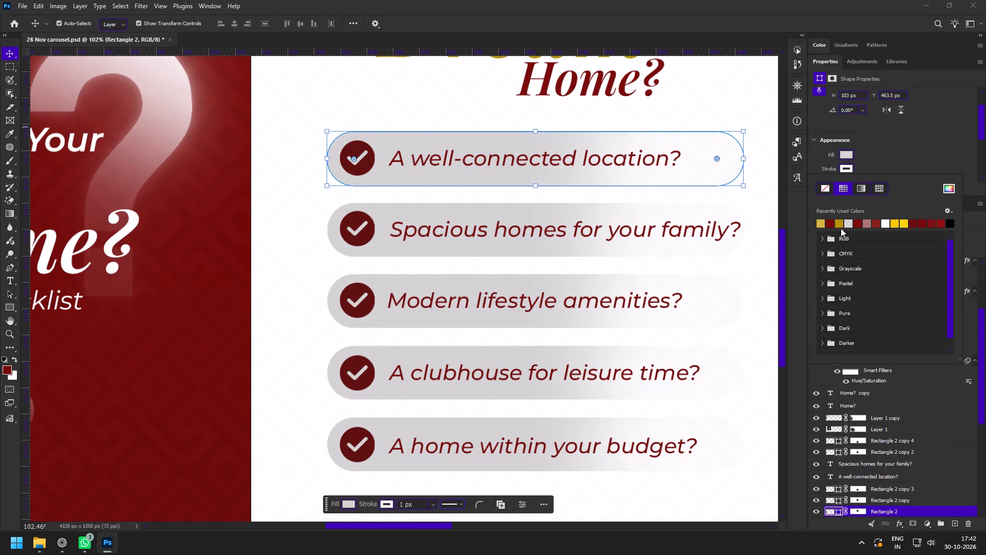
left_click(832, 224)
Select the other four checklist bars together and set their stroke colour to the same dark red.
key("z")
left_click_drag(573, 224, 540, 214)
key("space")
key("space")
key("space")
key("space")
left_click_drag(578, 236, 505, 215)
left_click_drag(482, 214, 501, 243)
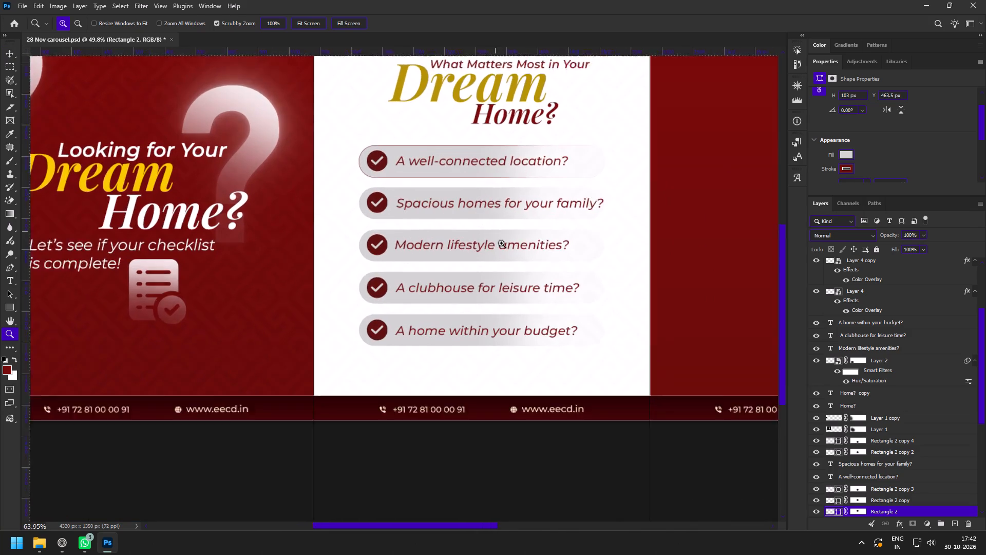
left_click_drag(501, 243, 503, 246)
key("v")
left_click(377, 182)
left_click(376, 237, "shift")
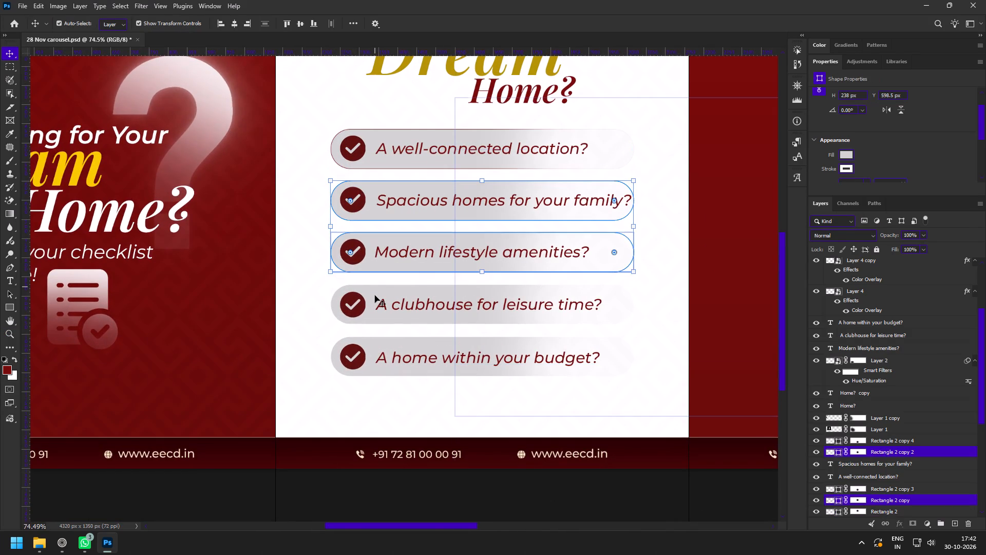
left_click(374, 288, "shift")
left_click(381, 340, "shift")
scroll(864, 140, "down", 1)
left_click(844, 160)
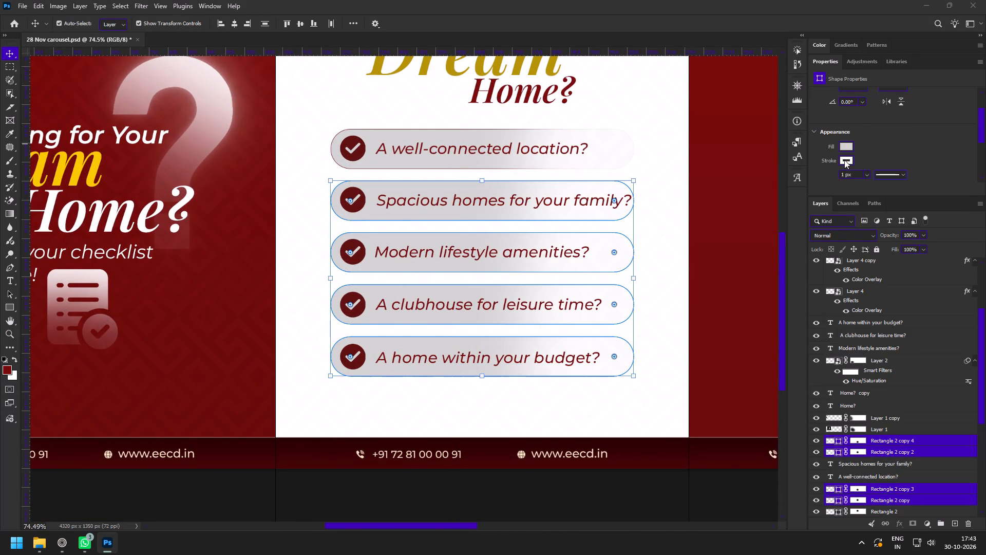
left_click(821, 214)
Examine slide 2's outlined checklist bars up close and alongside the neighbouring slides.
key("z")
left_click_drag(584, 230, 552, 225)
key("space")
key("space")
key("space")
key("space")
left_click_drag(635, 233, 535, 249)
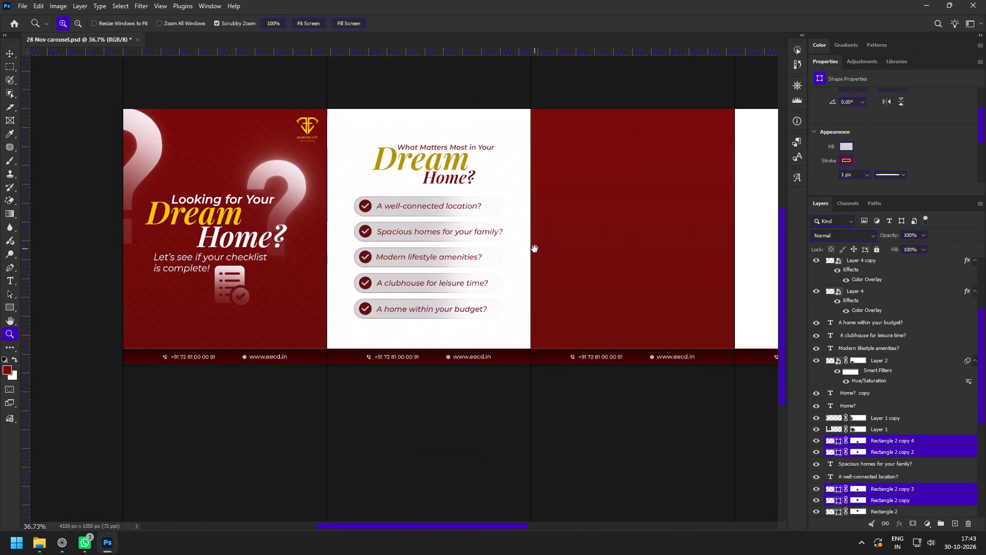
left_click_drag(421, 259, 435, 280)
left_click_drag(347, 253, 363, 274)
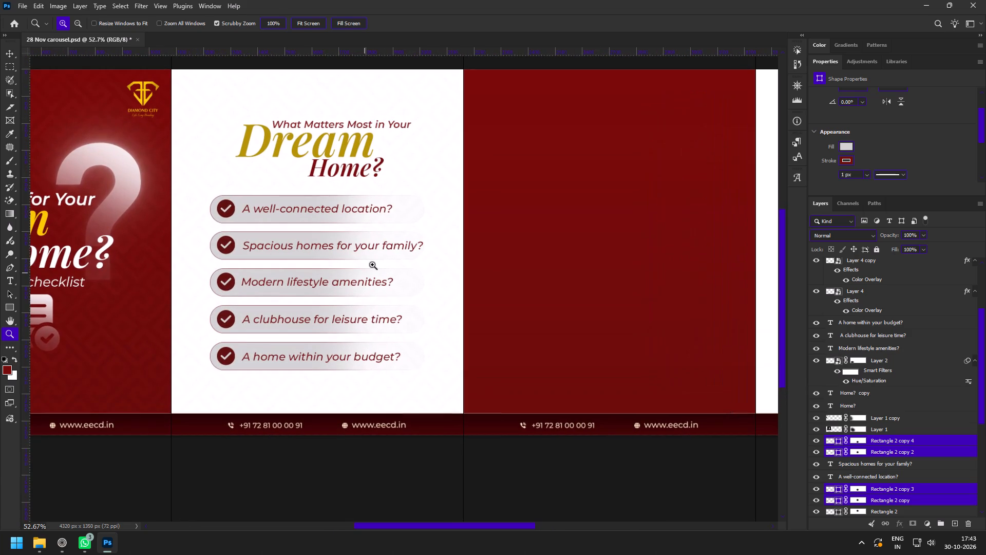
left_click_drag(236, 187, 245, 197)
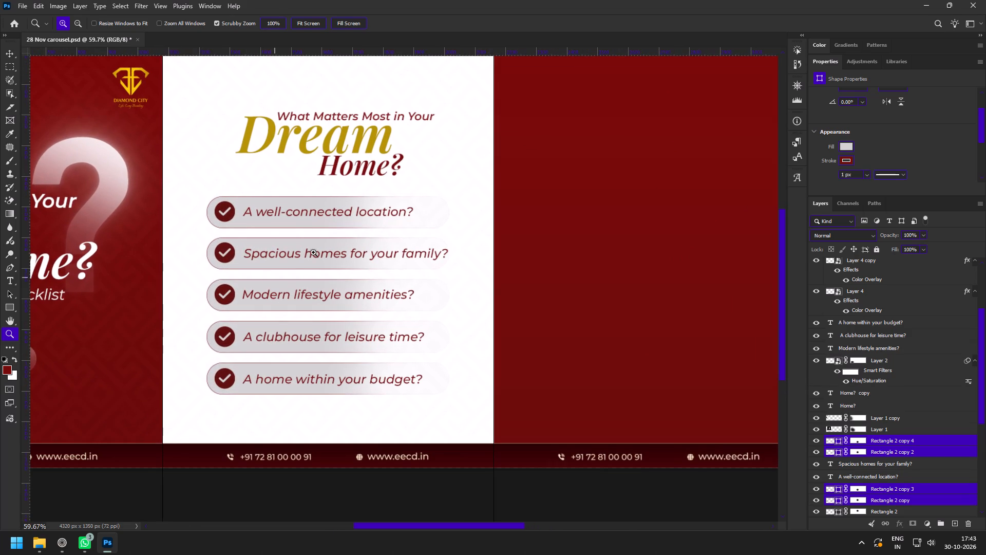
left_click_drag(223, 260, 235, 268)
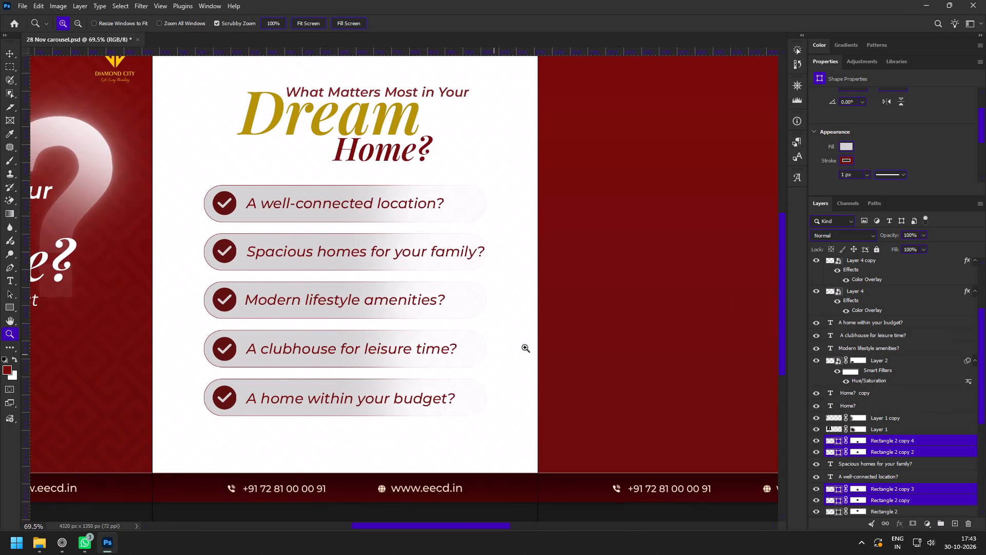
key("space")
key("space")
key("space")
key("space")
key("space")
key("space")
left_click_drag(529, 345, 427, 340)
left_click_drag(431, 341, 415, 339)
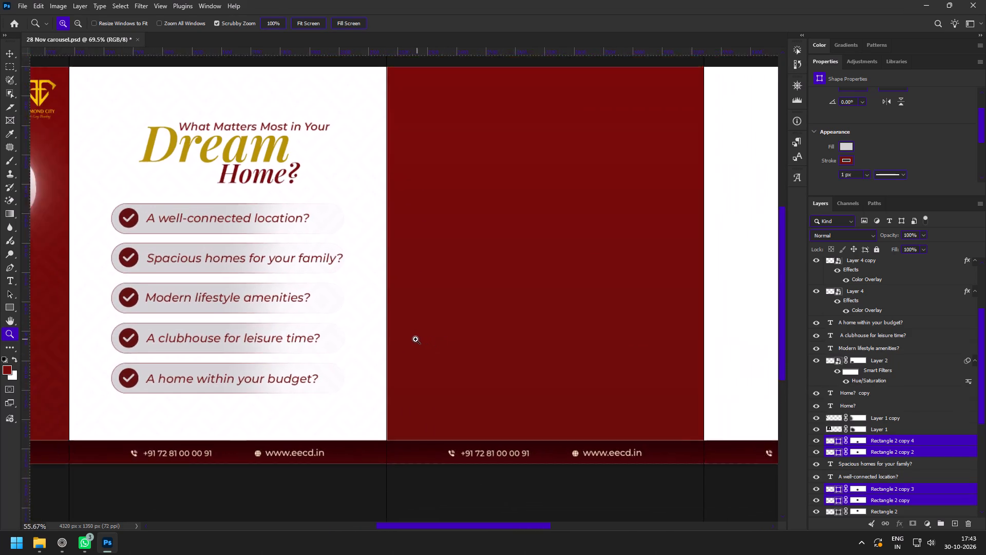
left_click_drag(415, 339, 408, 339)
key("space")
key("space")
key("space")
key("space")
key("space")
key("space")
key("space")
key("space")
key("space")
key("space")
key("space")
left_click_drag(255, 319, 428, 305)
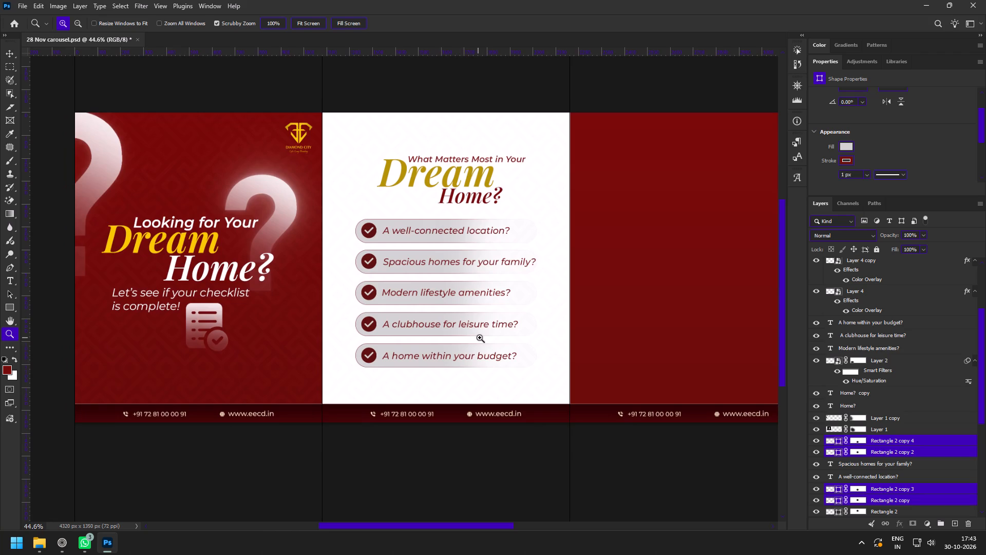
left_click_drag(483, 338, 504, 345)
left_click_drag(284, 291, 301, 303)
Select all five checklist bars and change their fill colour to #efebeb.
key("v")
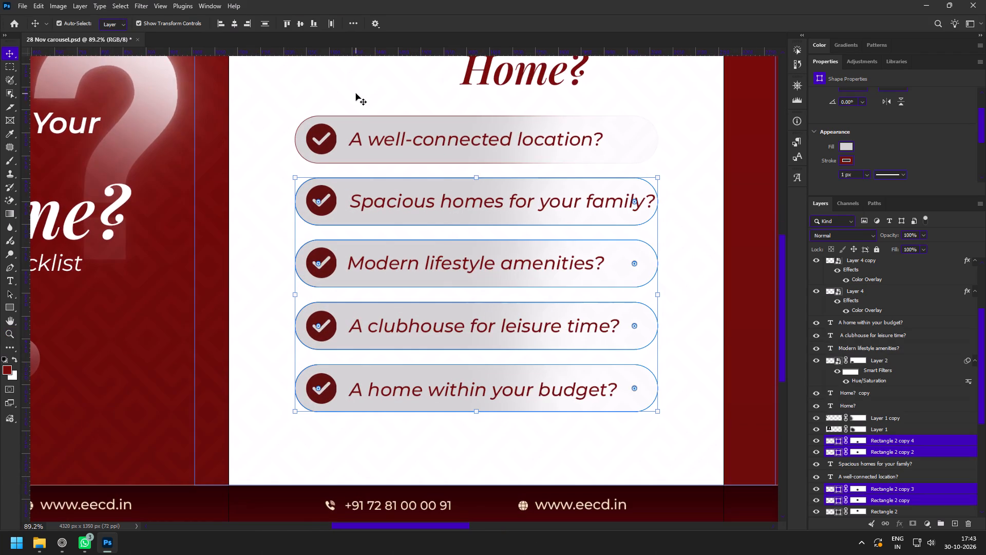
left_click(340, 123, "shift")
left_click(848, 151)
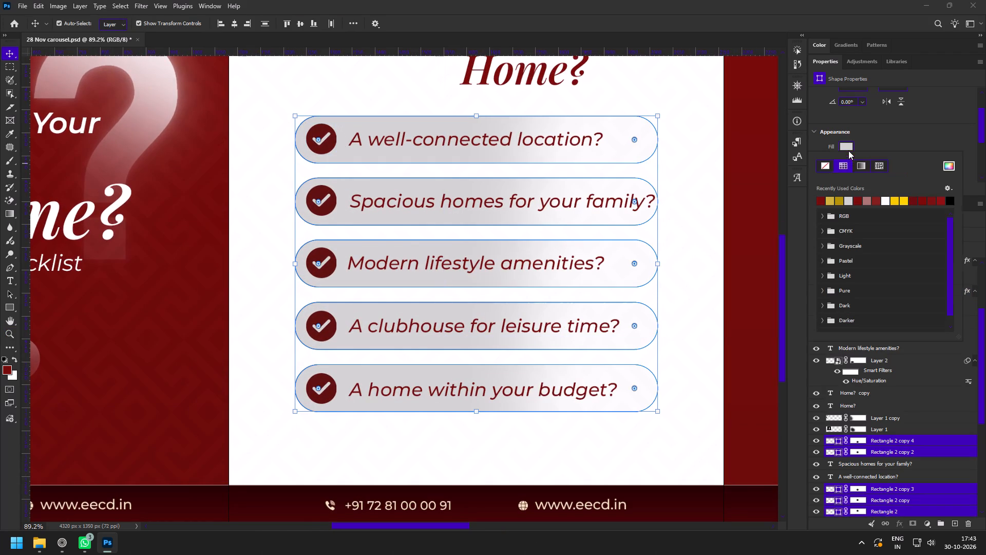
left_click(951, 166)
left_click_drag(569, 302, 568, 295)
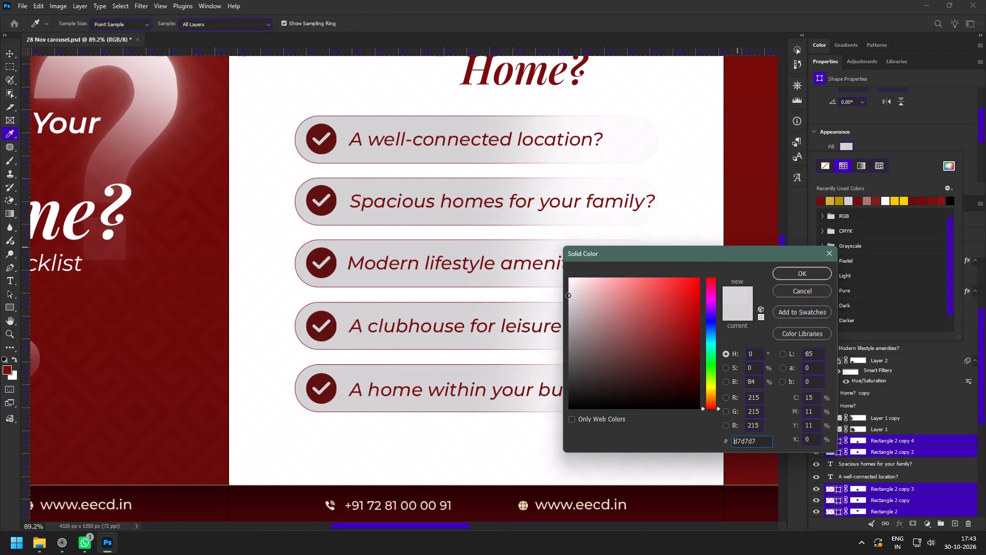
left_click_drag(568, 295, 567, 292)
left_click(567, 293)
left_click_drag(572, 292, 571, 286)
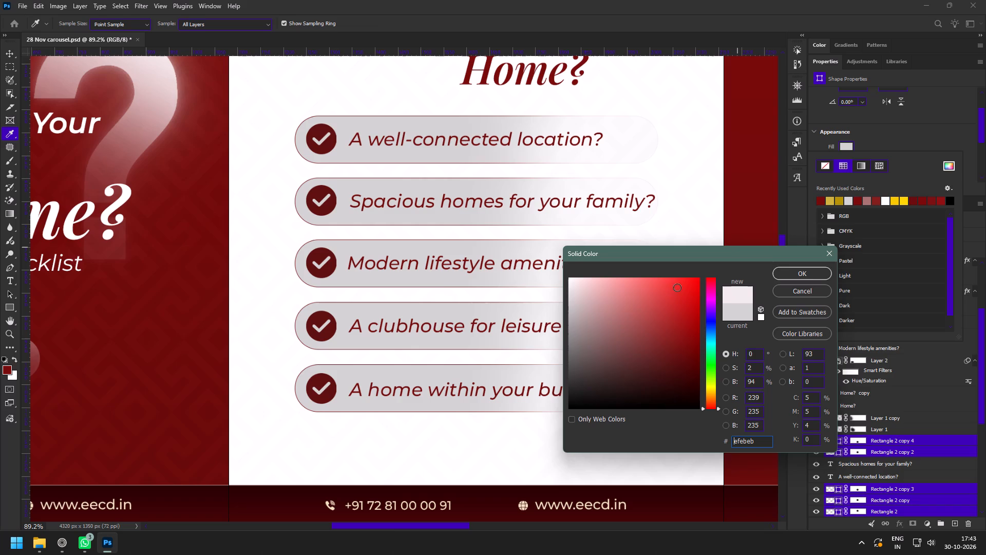
left_click(806, 271)
Review slide 2's lightened checklist bars together with slides 1 and 3.
key("z")
left_click_drag(462, 255, 440, 250)
key("space")
key("space")
key("space")
key("space")
key("space")
key("space")
key("space")
key("space")
key("space")
key("space")
left_click_drag(526, 259, 448, 259)
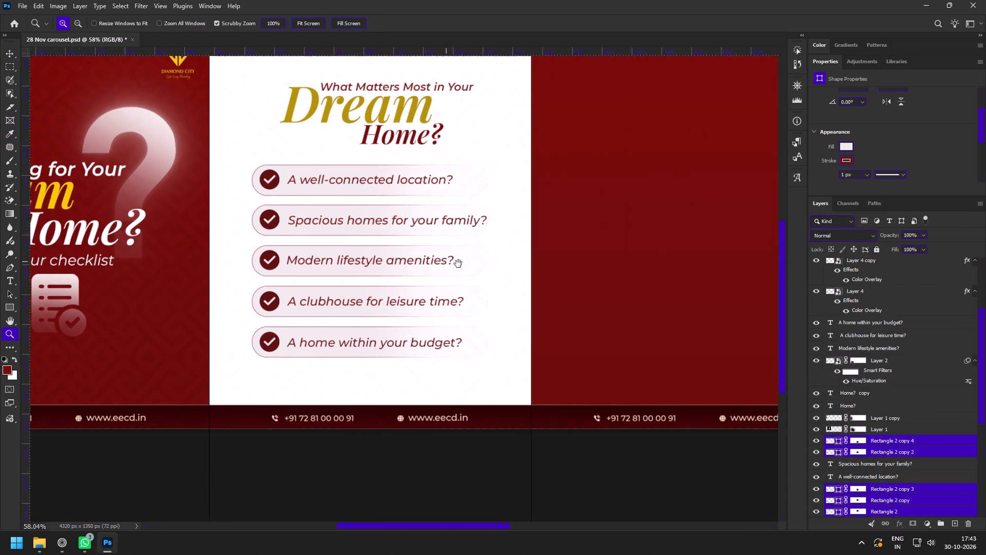
left_click_drag(490, 260, 467, 256)
key("space")
key("space")
key("space")
key("space")
key("space")
key("space")
left_click_drag(524, 252, 458, 256)
left_click_drag(475, 260, 458, 258)
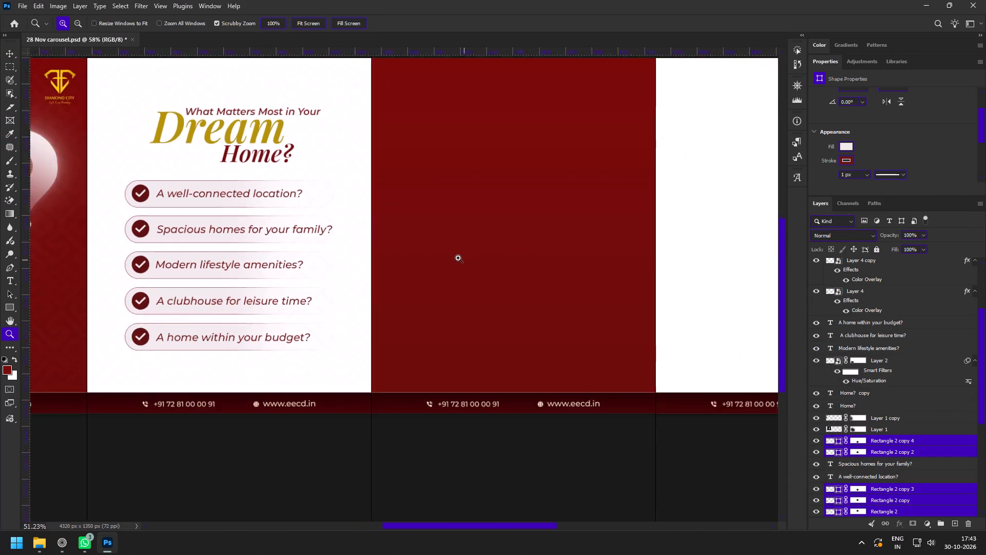
left_click_drag(458, 258, 454, 257)
left_click_drag(224, 182, 238, 191)
key("space")
key("space")
key("space")
key("space")
key("space")
key("space")
key("space")
key("space")
key("space")
key("space")
key("space")
key("space")
key("space")
key("space")
key("space")
key("space")
key("space")
key("space")
key("space")
key("space")
left_click_drag(216, 202, 271, 206)
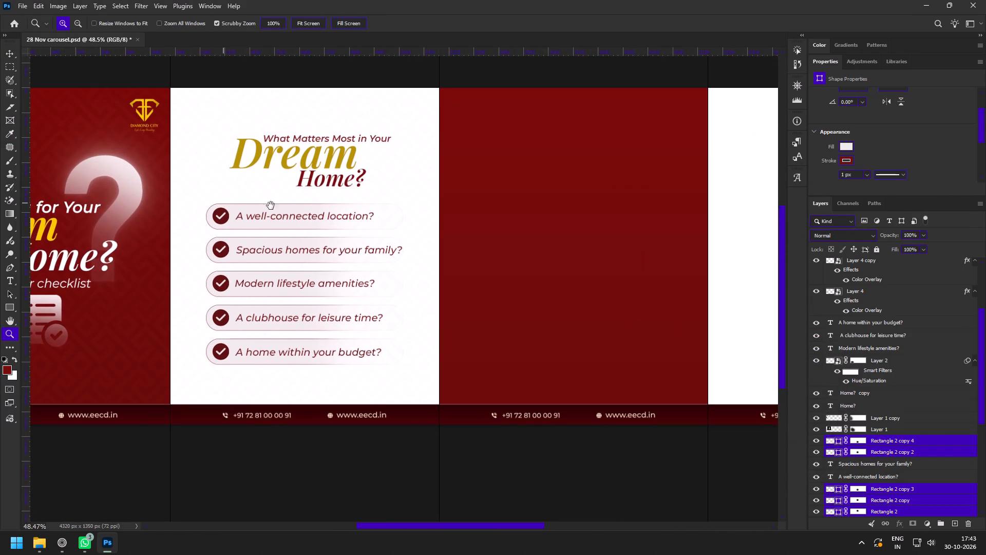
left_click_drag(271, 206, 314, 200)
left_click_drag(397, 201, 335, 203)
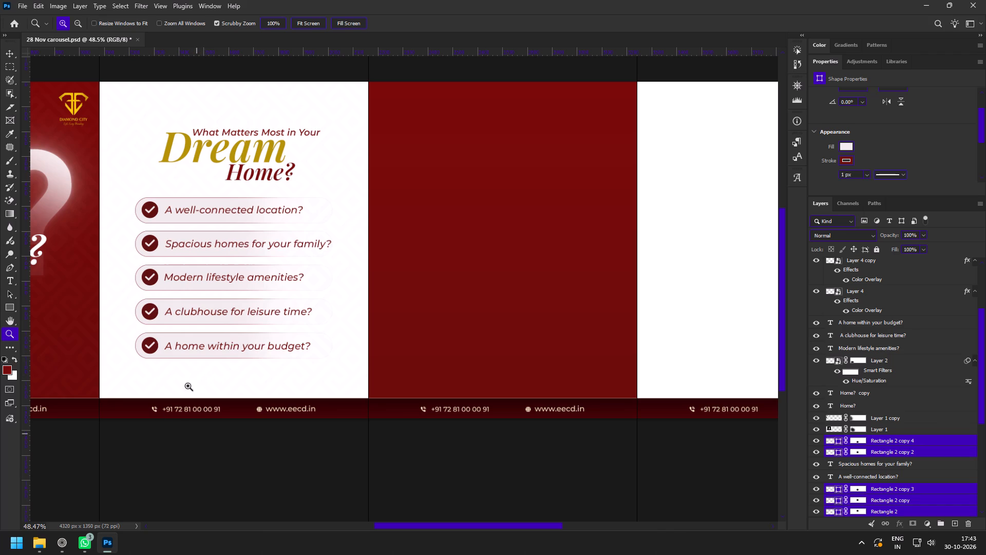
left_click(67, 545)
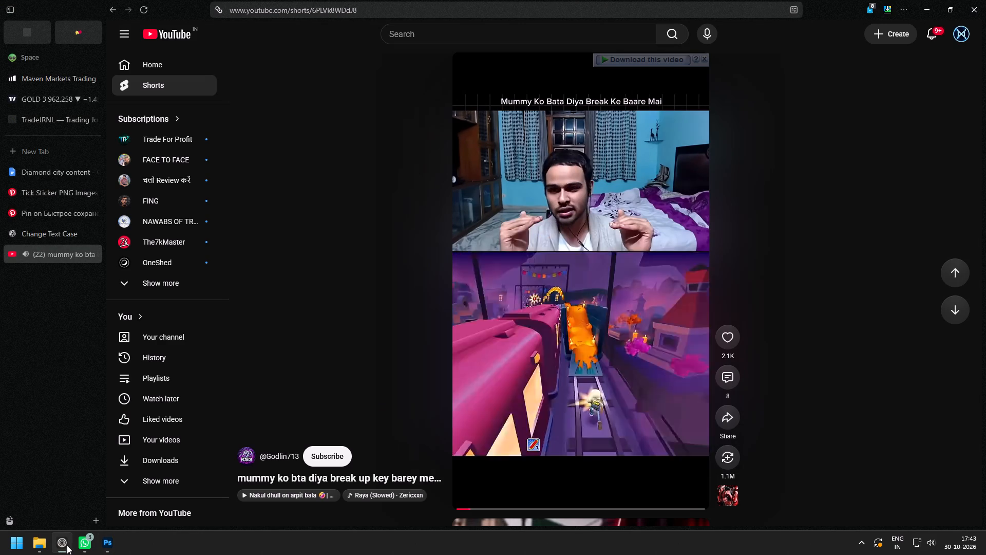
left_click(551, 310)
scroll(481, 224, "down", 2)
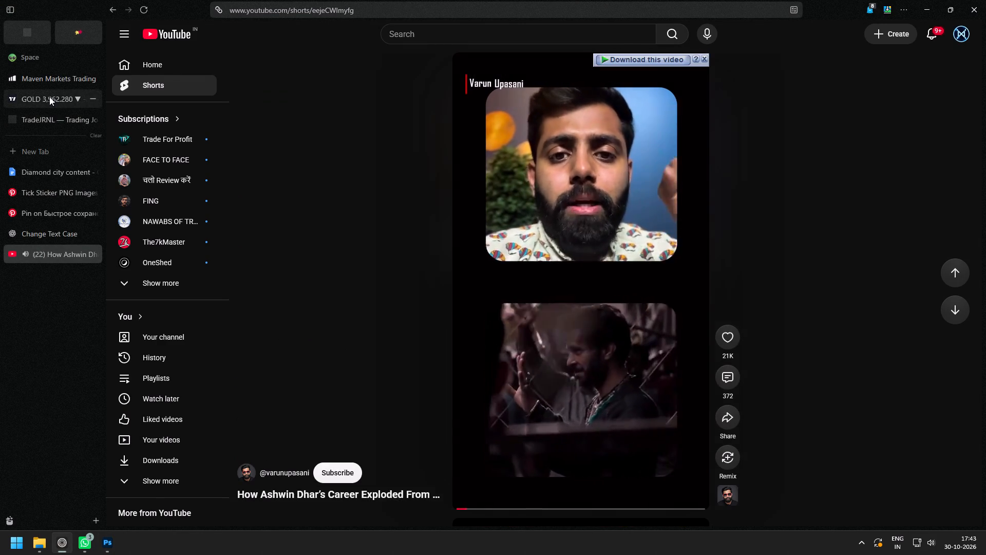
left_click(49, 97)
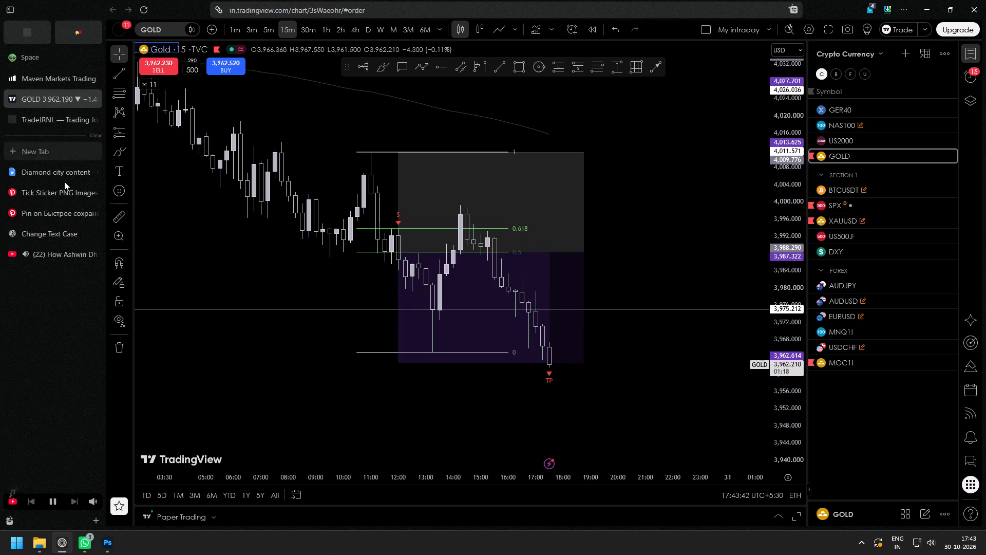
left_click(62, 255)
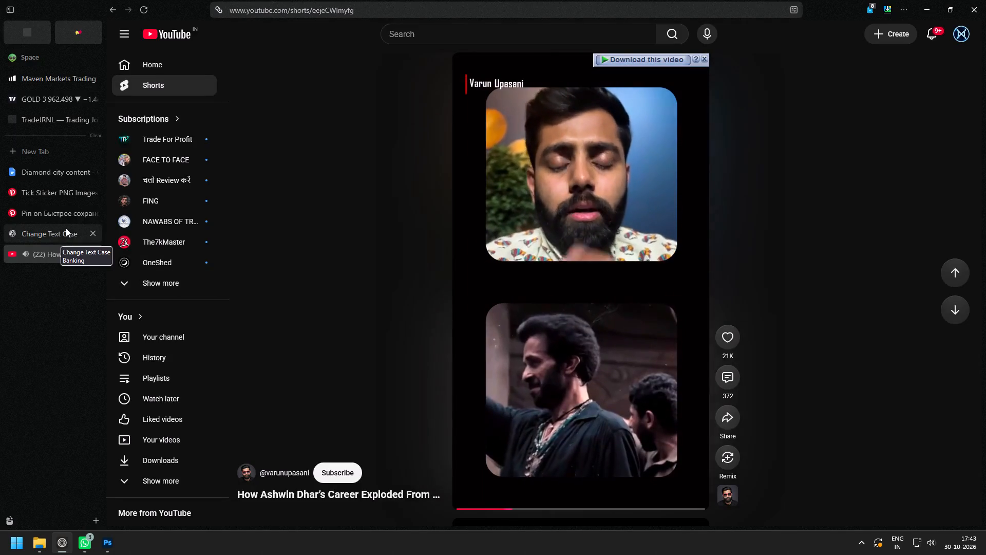
In the Diamond City content document in the browser, select the slide 3 heading "Looks Like You've Found It All!".
left_click(62, 173)
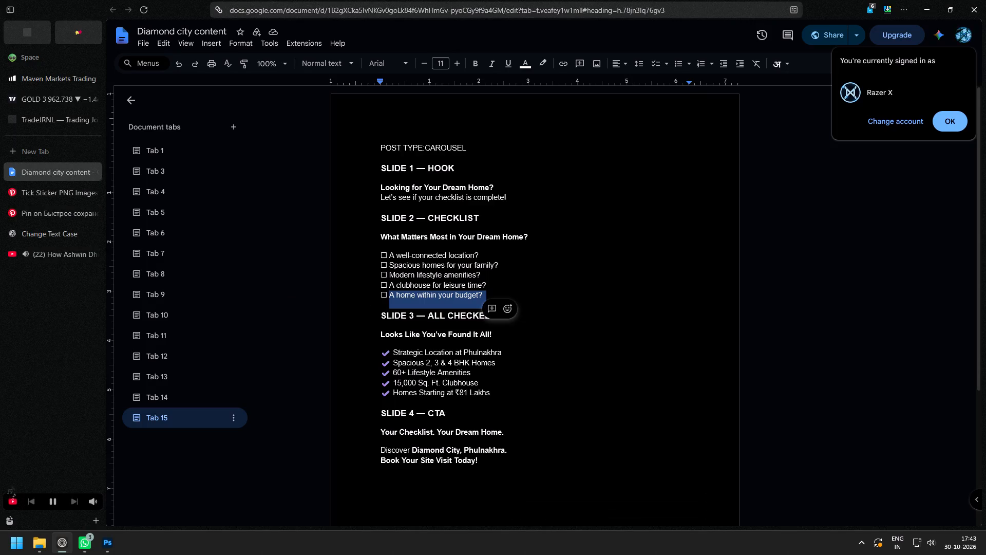
left_click(404, 326)
left_click_drag(367, 333, 495, 332)
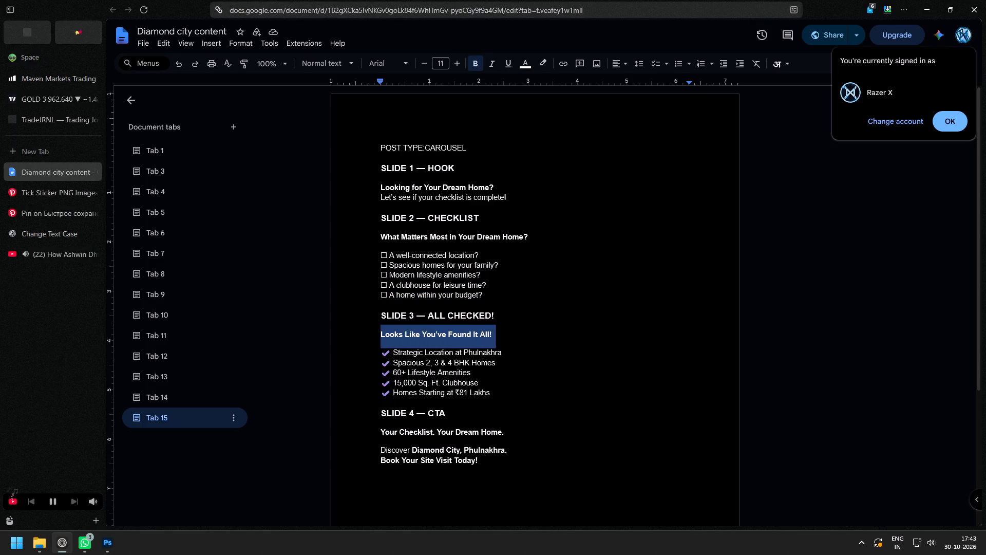
Copy the slide 3 heading "Looks Like You've Found It All!" from the content document.
left_click_drag(495, 332, 496, 332)
key("ctrl+c")
In Photoshop, duplicate slide 2's "What Matters Most in Your" heading line onto the upper part of the red slide 3.
left_click(117, 550)
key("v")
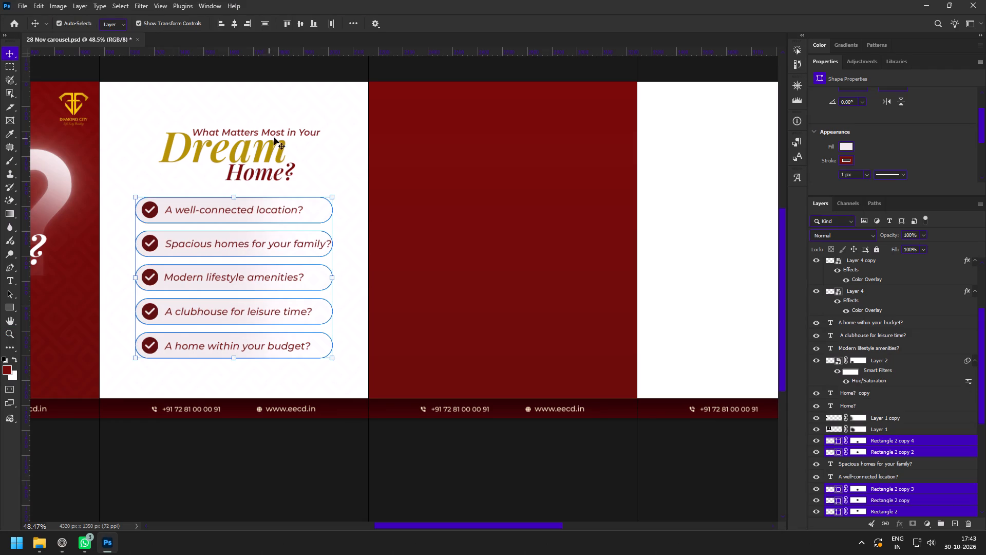
left_click(314, 129)
left_click_drag(305, 131, 527, 151, "alt")
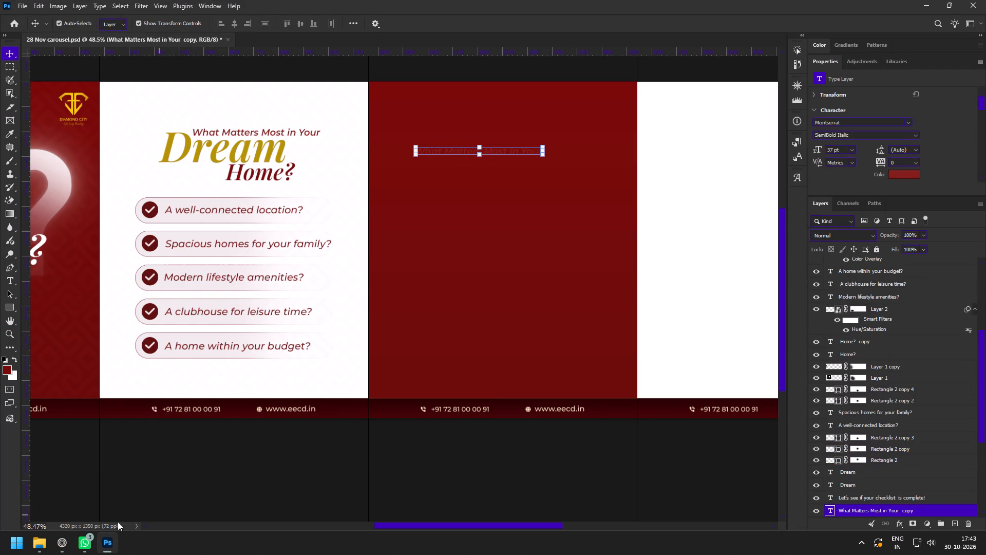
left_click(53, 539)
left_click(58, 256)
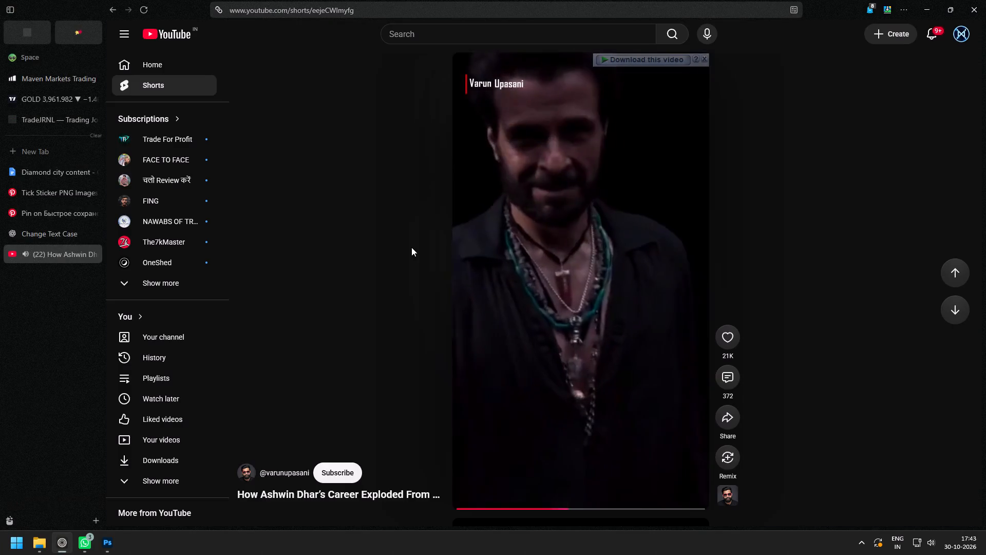